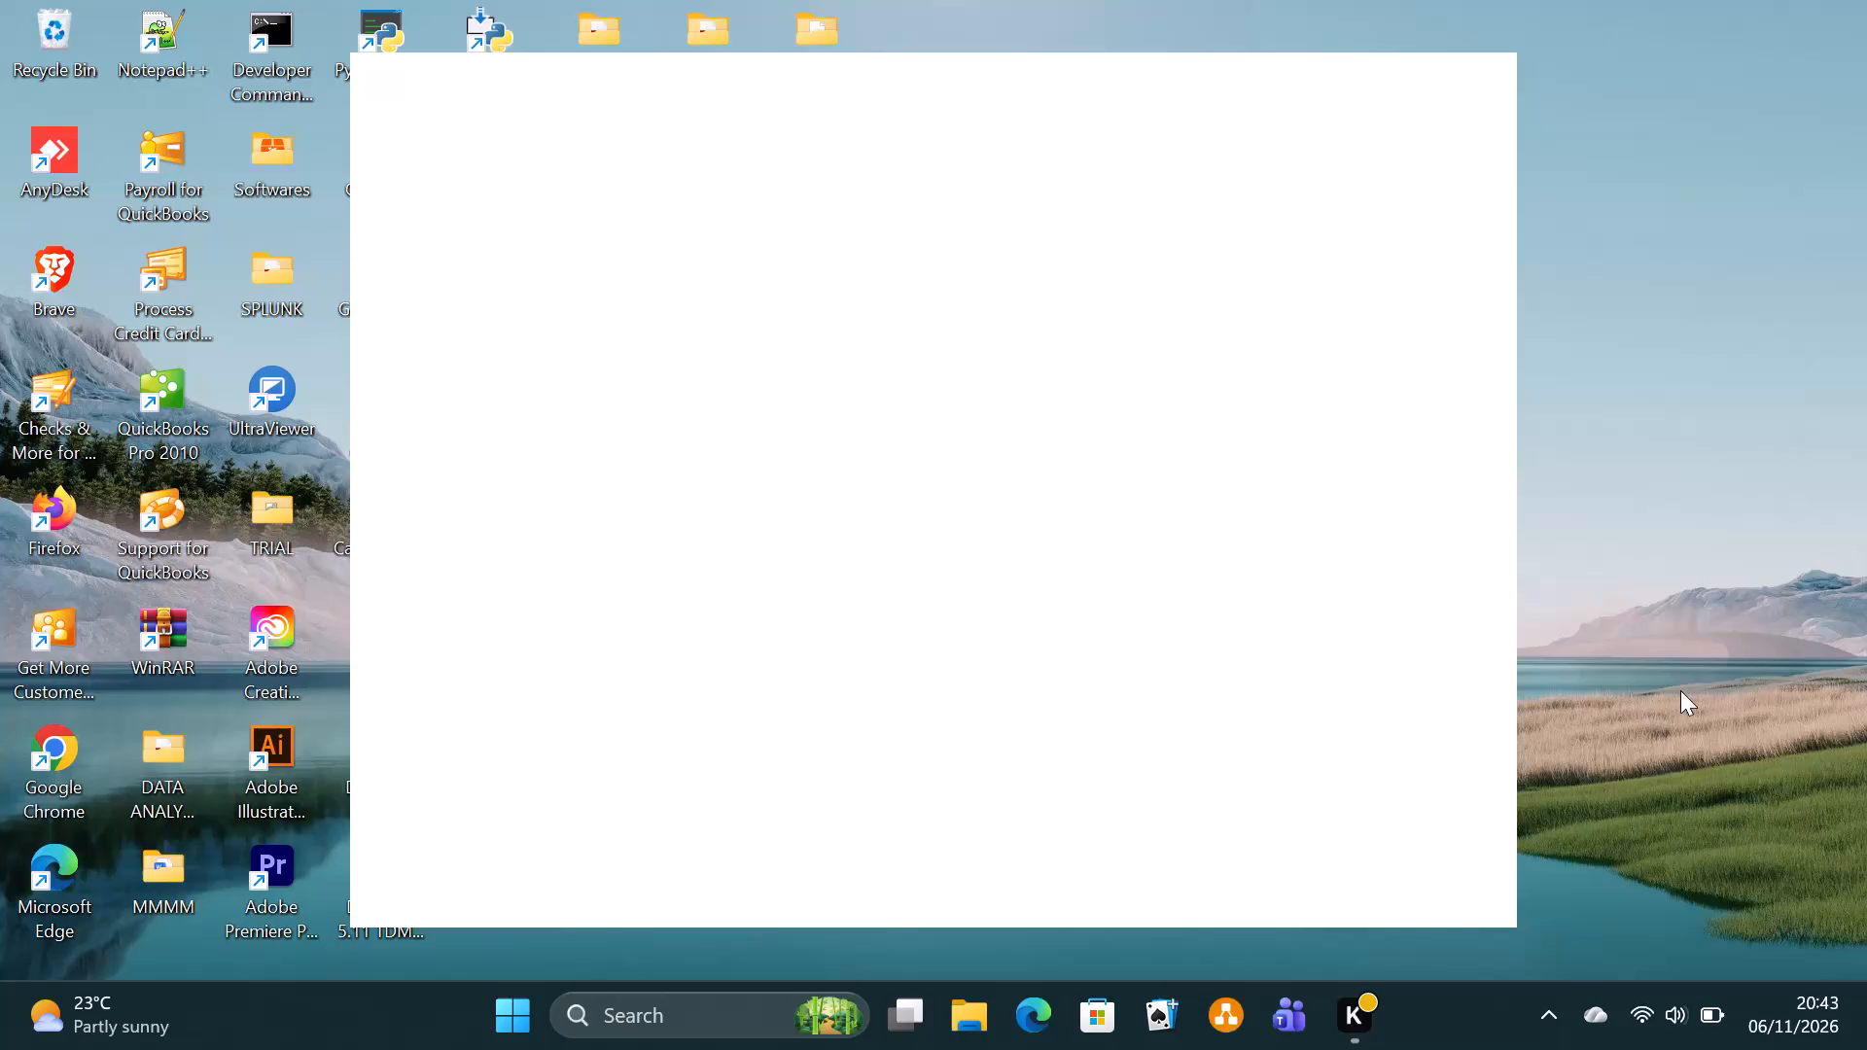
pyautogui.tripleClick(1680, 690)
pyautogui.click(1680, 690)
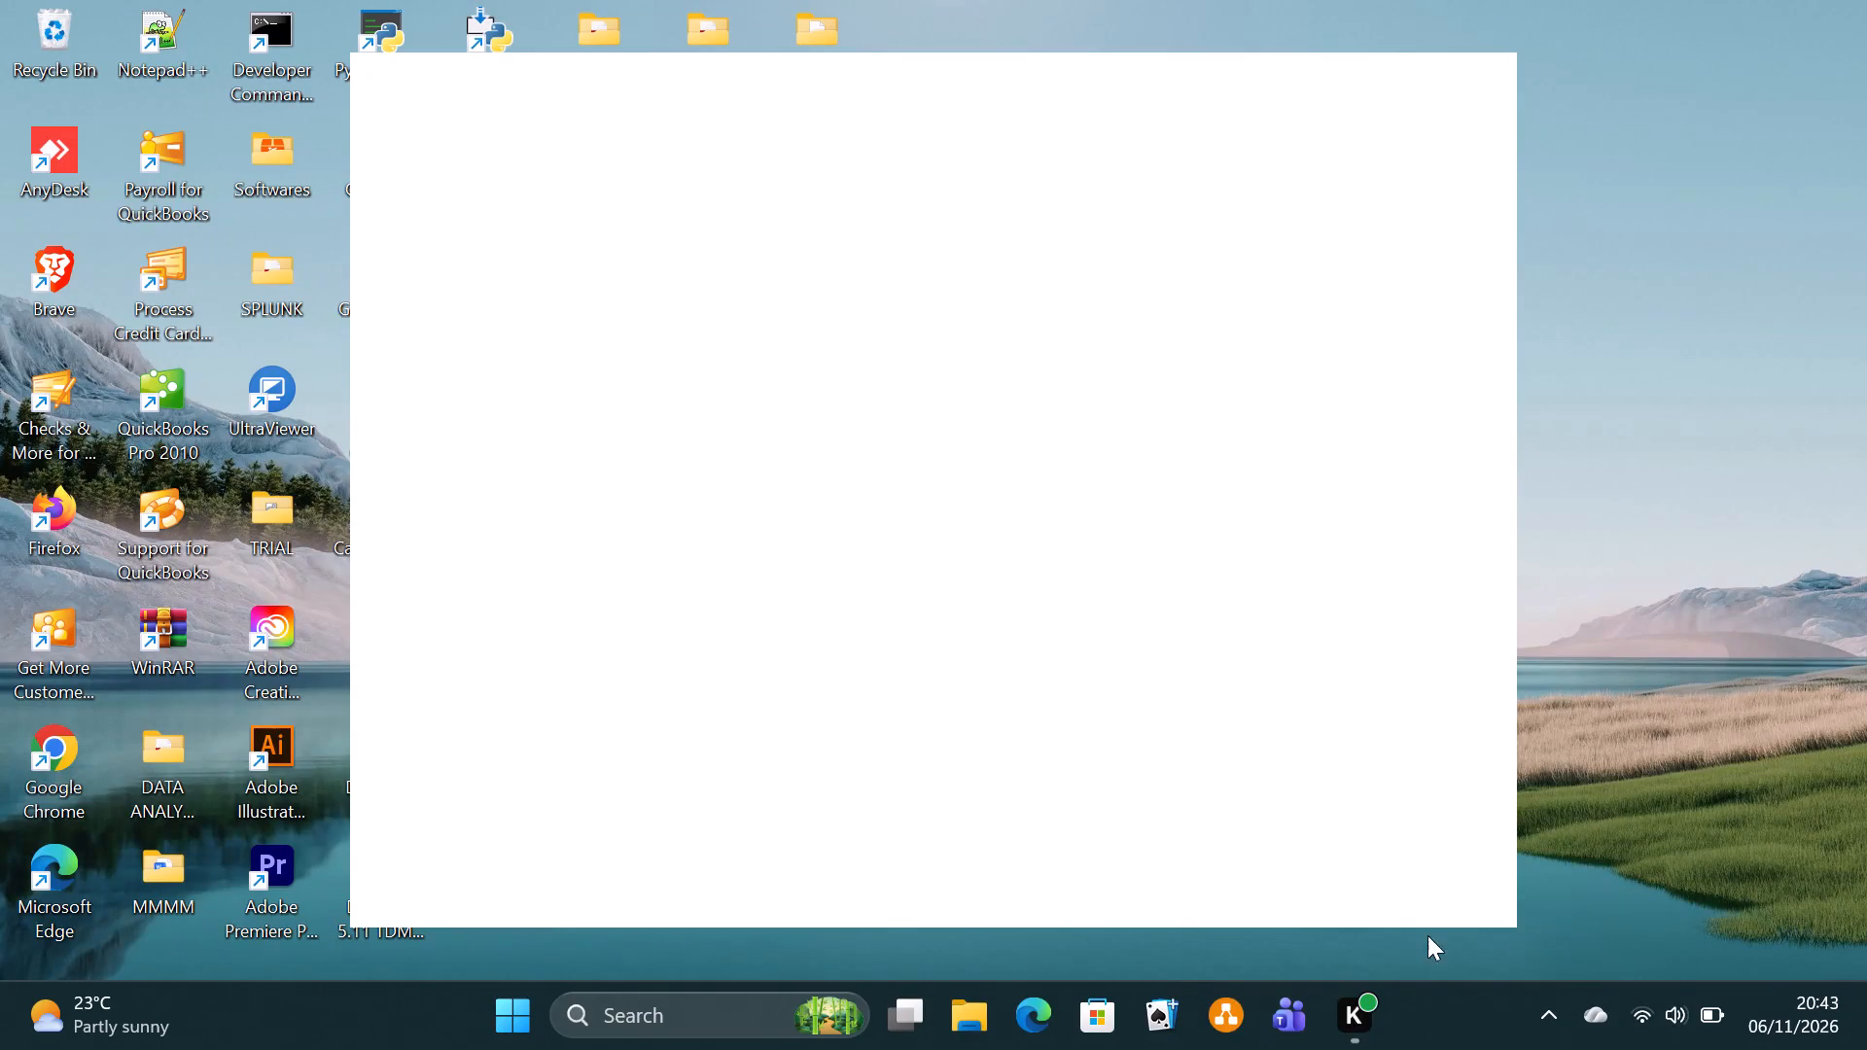
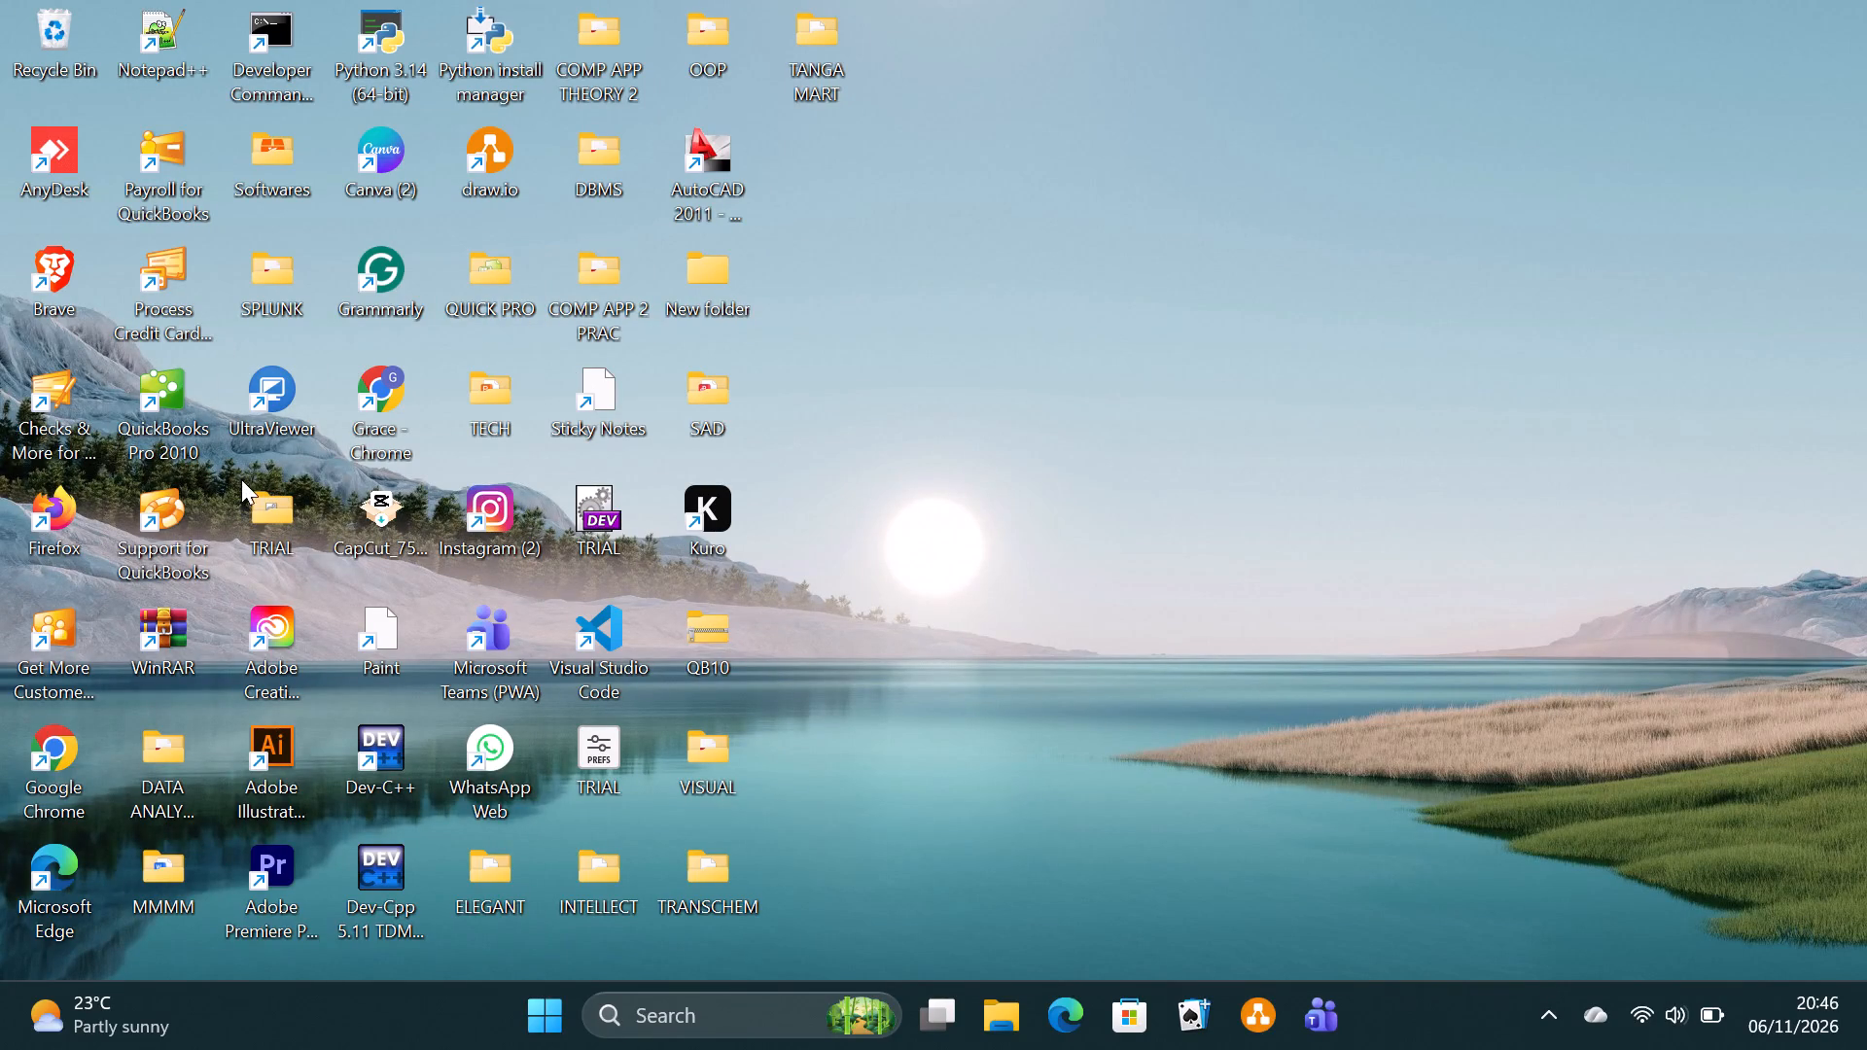
# Launch QuickBooks Pro 2010 from the desktop.
pyautogui.click(175, 383)
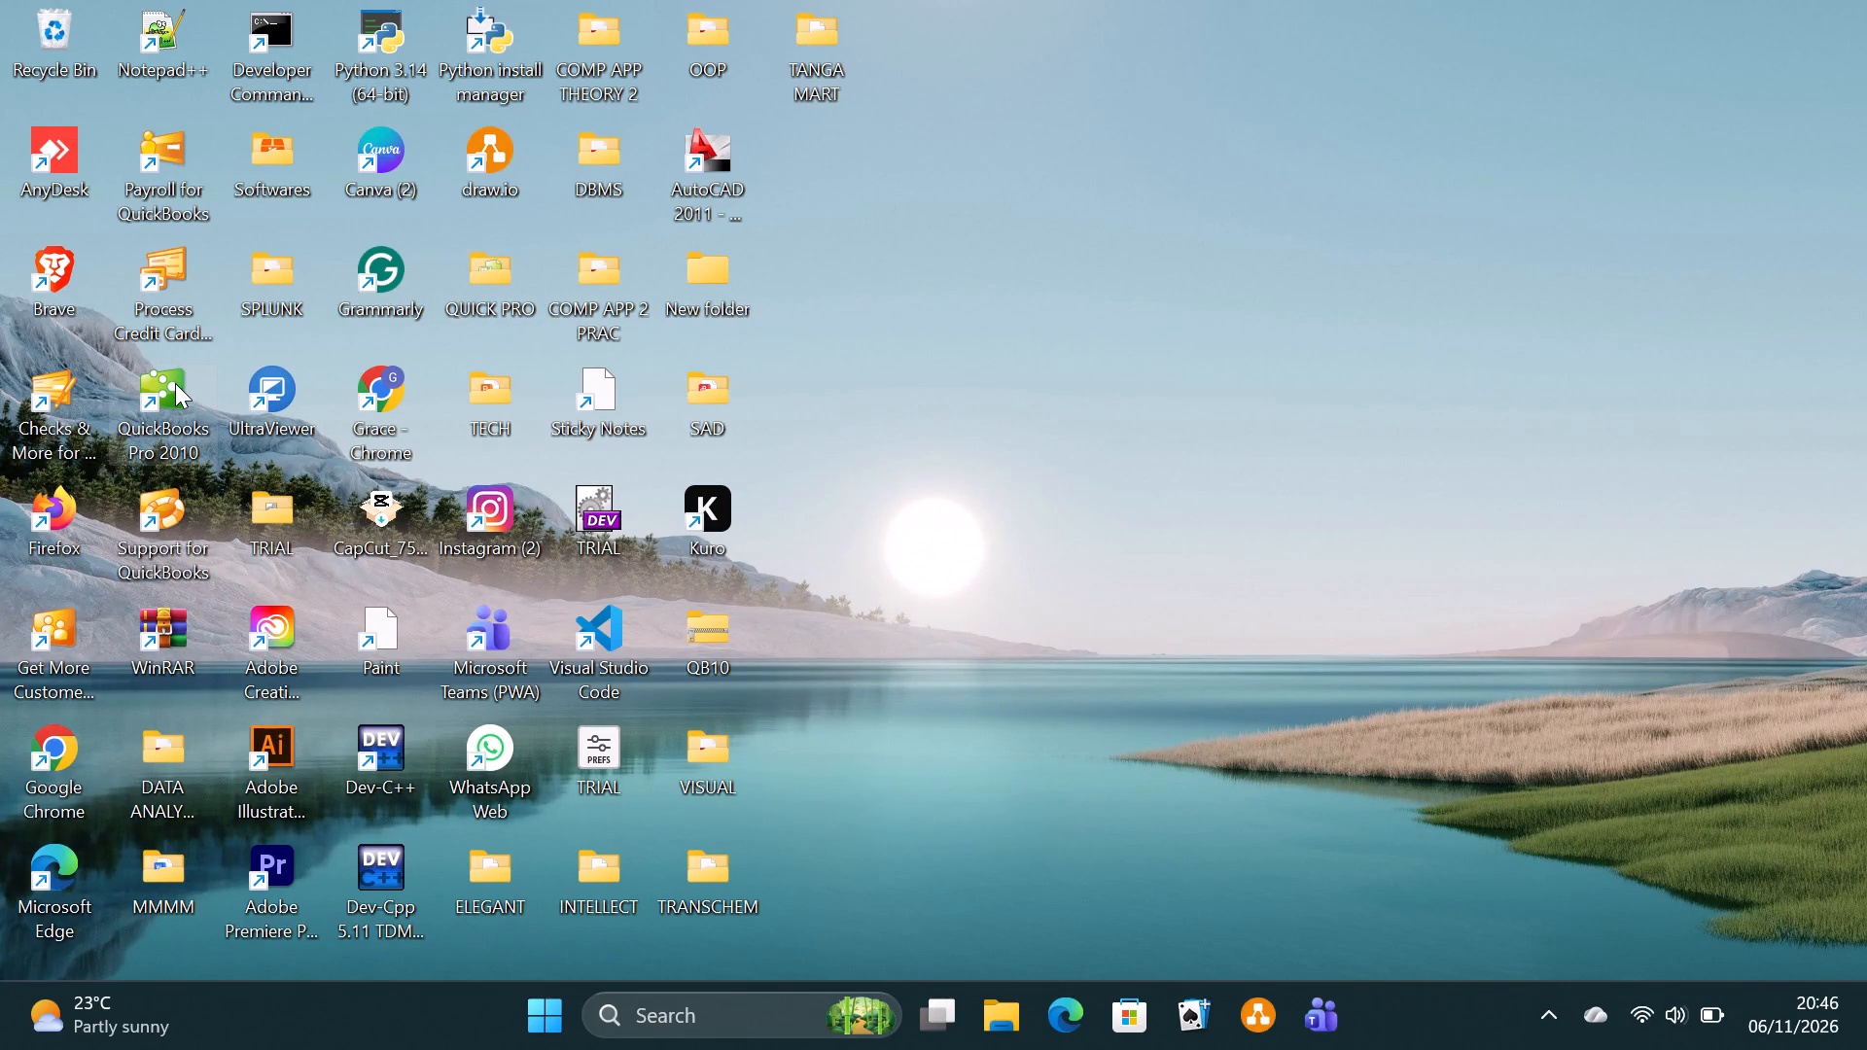
pyautogui.tripleClick(175, 382)
pyautogui.doubleClick(175, 382)
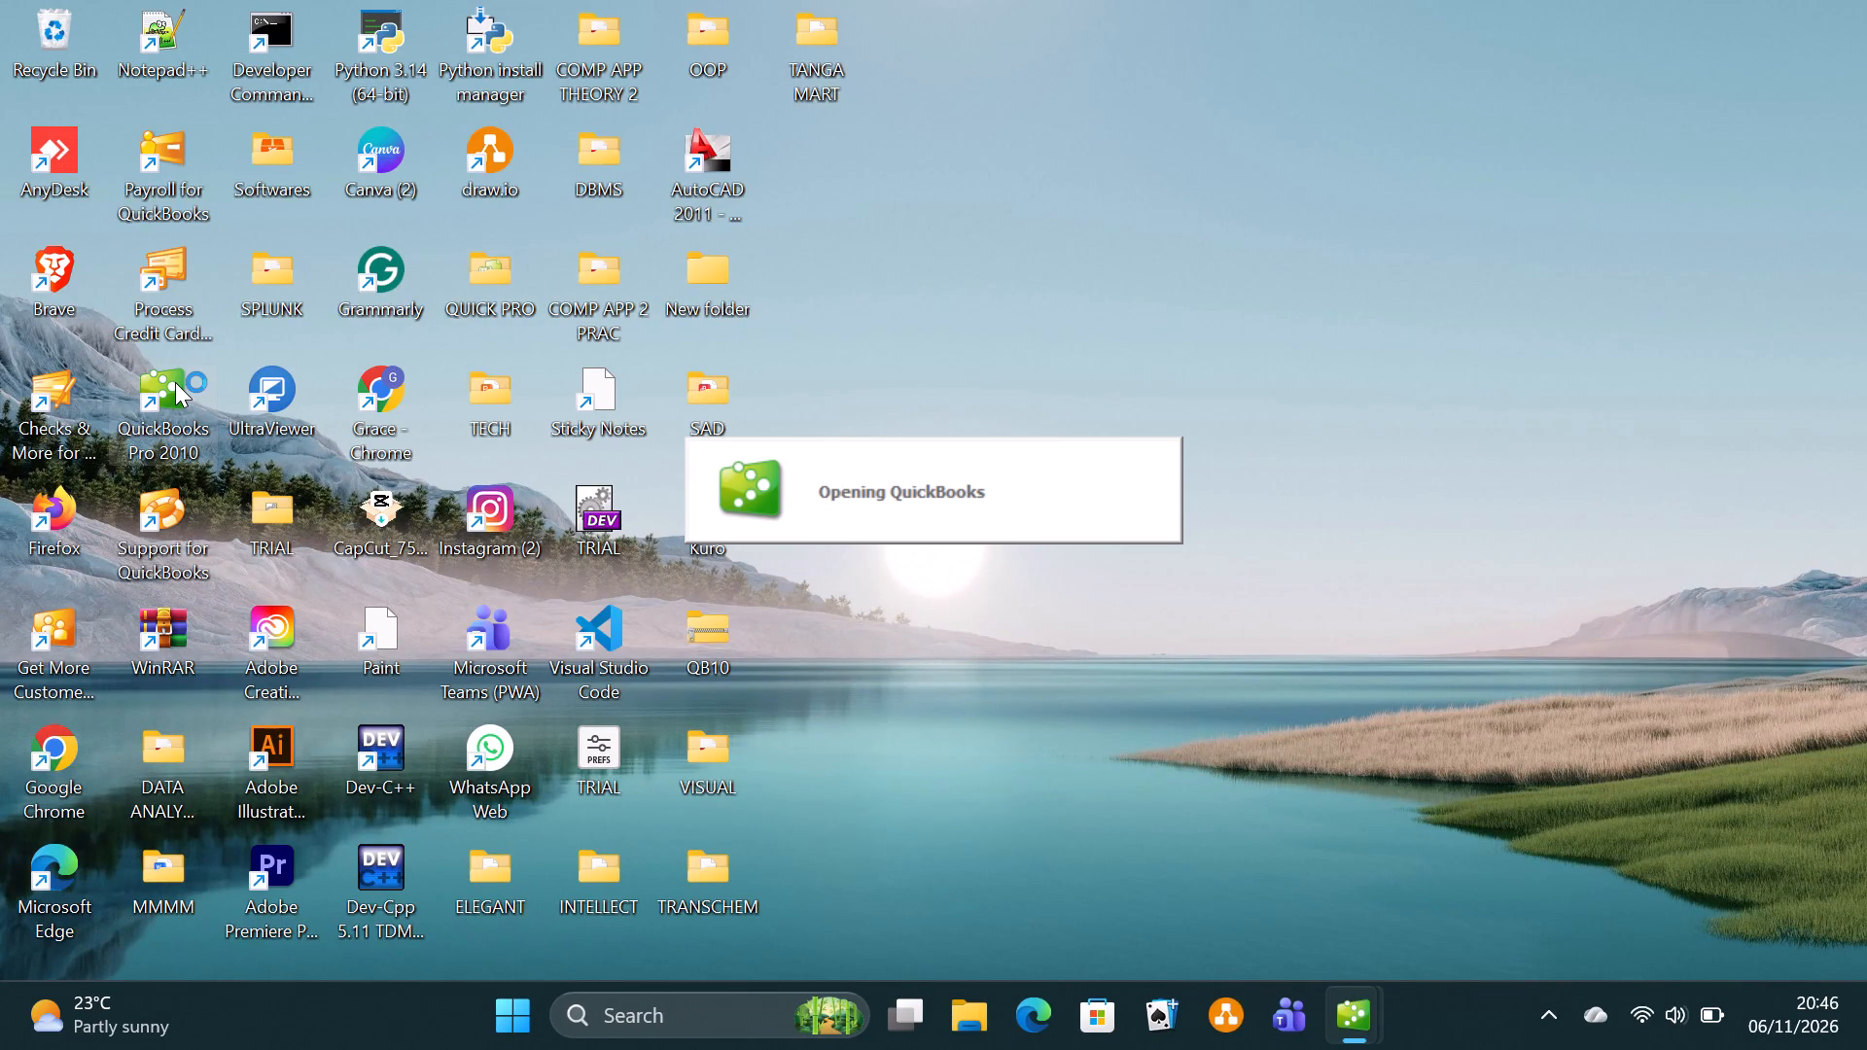
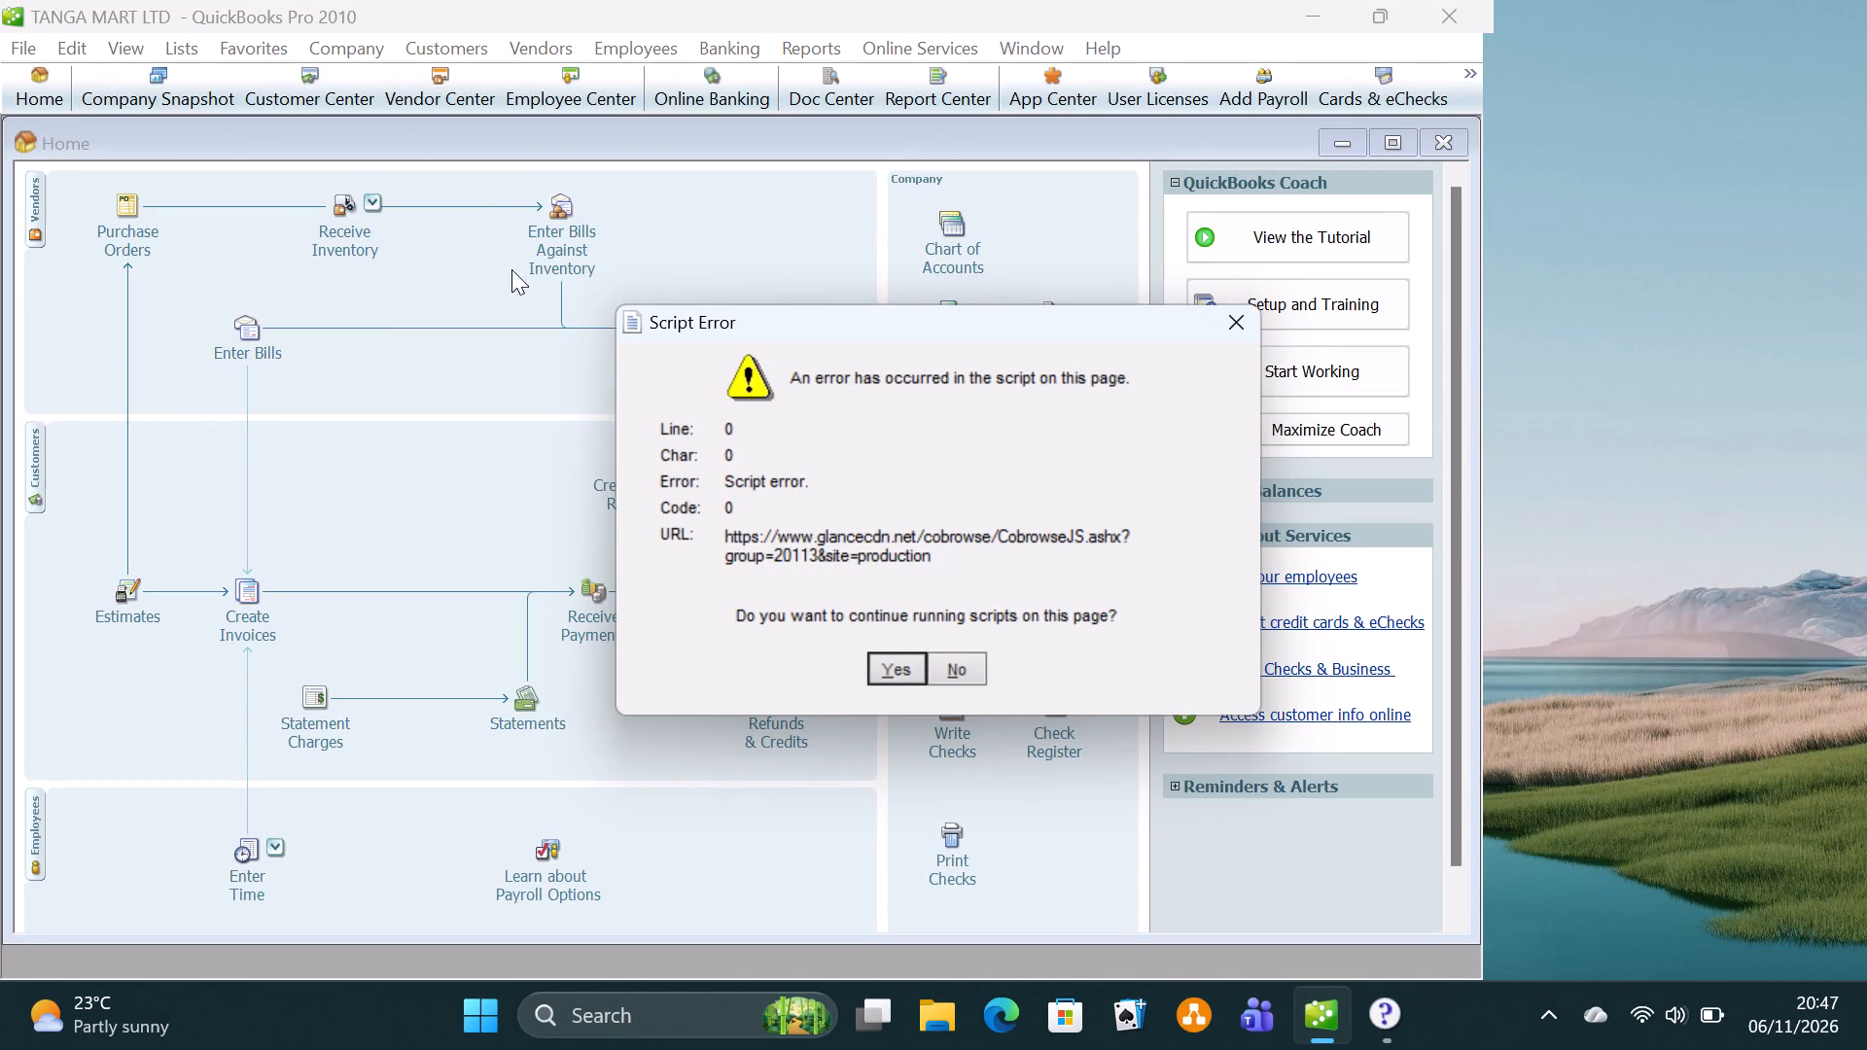
# Dismiss the first script error and move the one that follows clear of the QuickBooks window.
pyautogui.click(815, 320)
pyautogui.moveTo(815, 320); pyautogui.dragTo(984, 324)
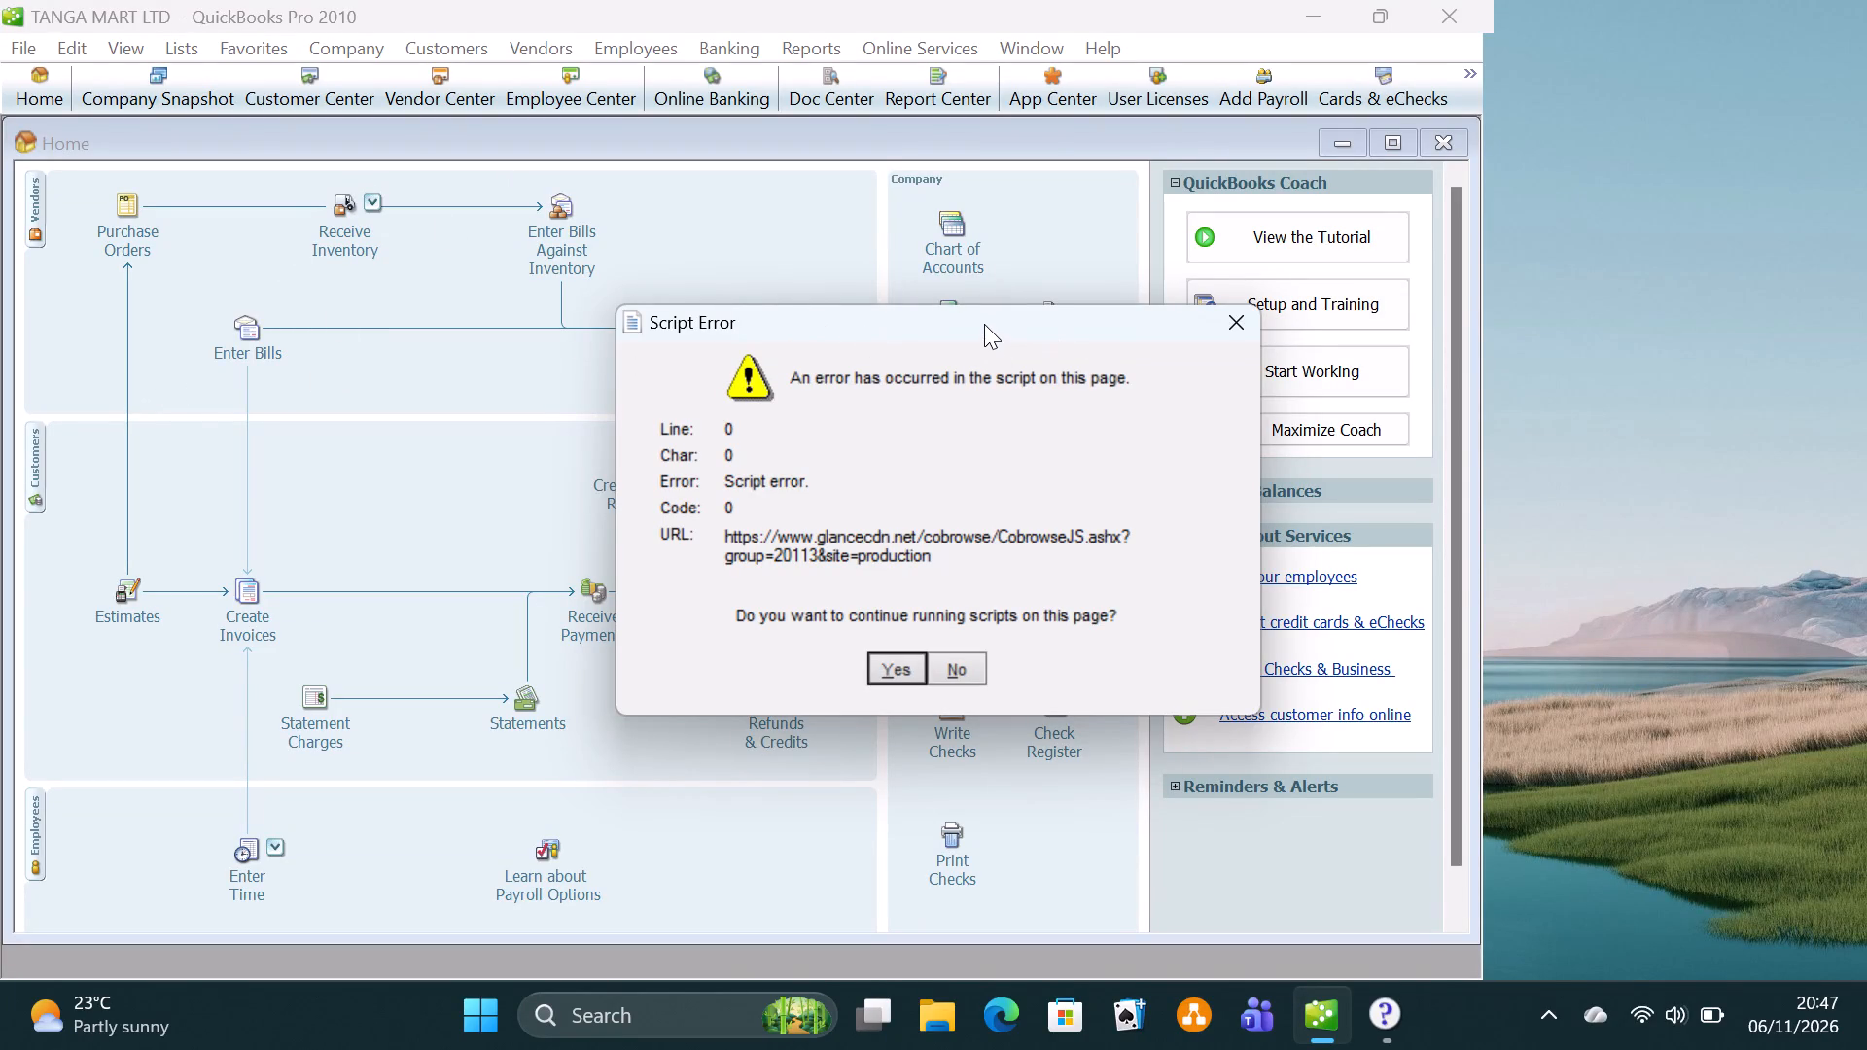
pyautogui.moveTo(984, 324); pyautogui.dragTo(984, 322)
pyautogui.click(984, 322)
pyautogui.moveTo(984, 322); pyautogui.dragTo(1108, 312)
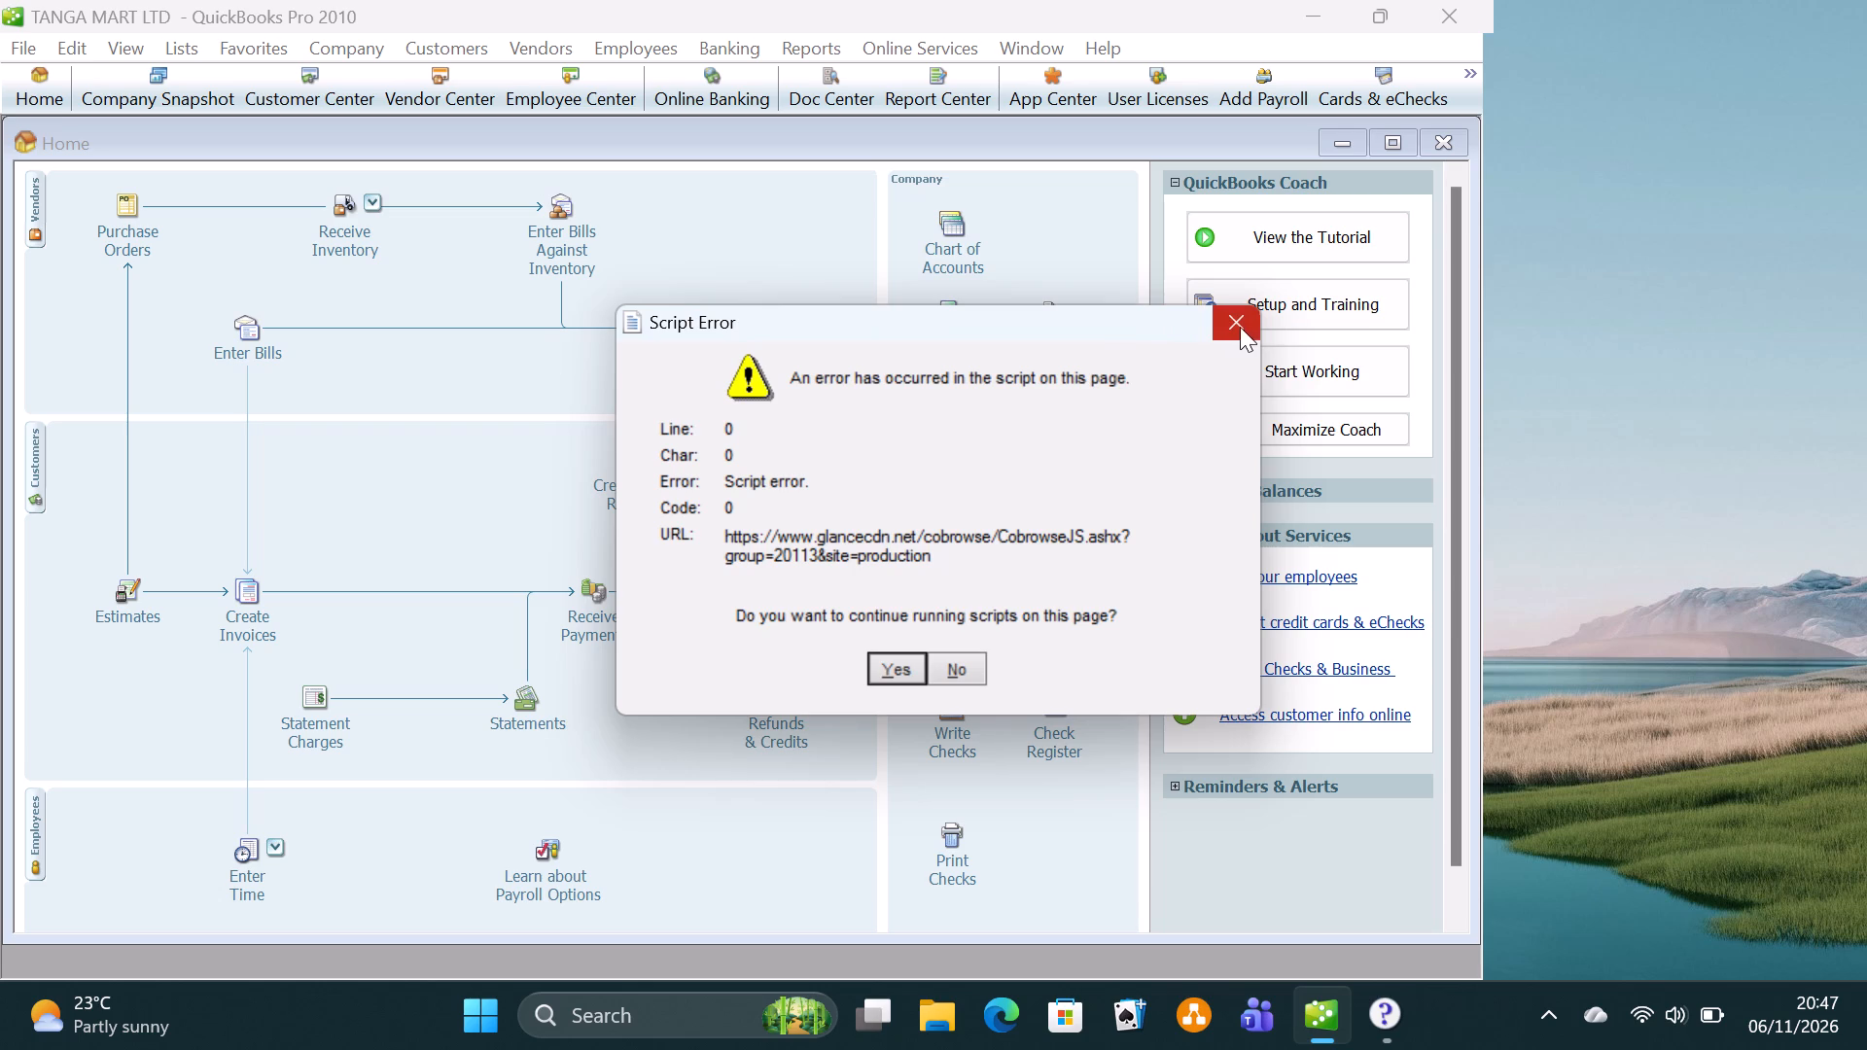
pyautogui.click(1246, 327)
pyautogui.moveTo(1046, 316); pyautogui.dragTo(1270, 319)
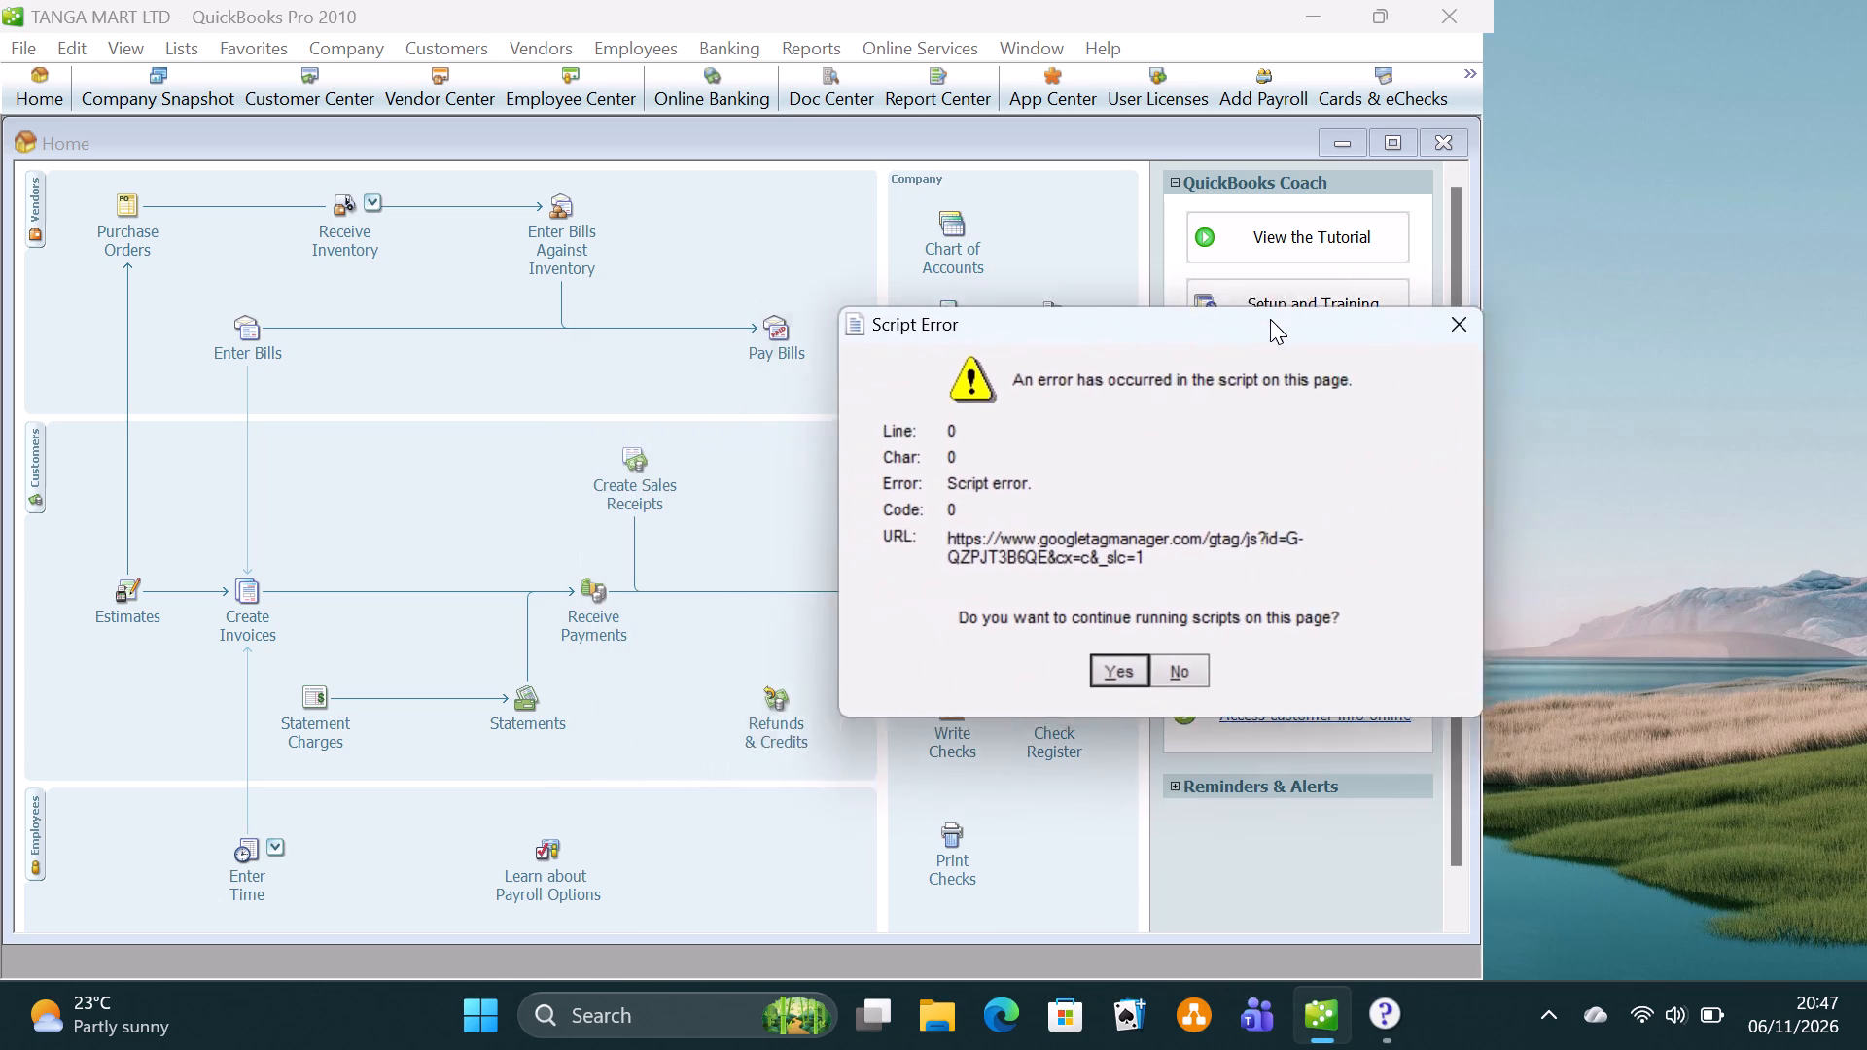
pyautogui.moveTo(1270, 319); pyautogui.dragTo(1693, 117)
pyautogui.moveTo(1675, 128); pyautogui.dragTo(1866, 82)
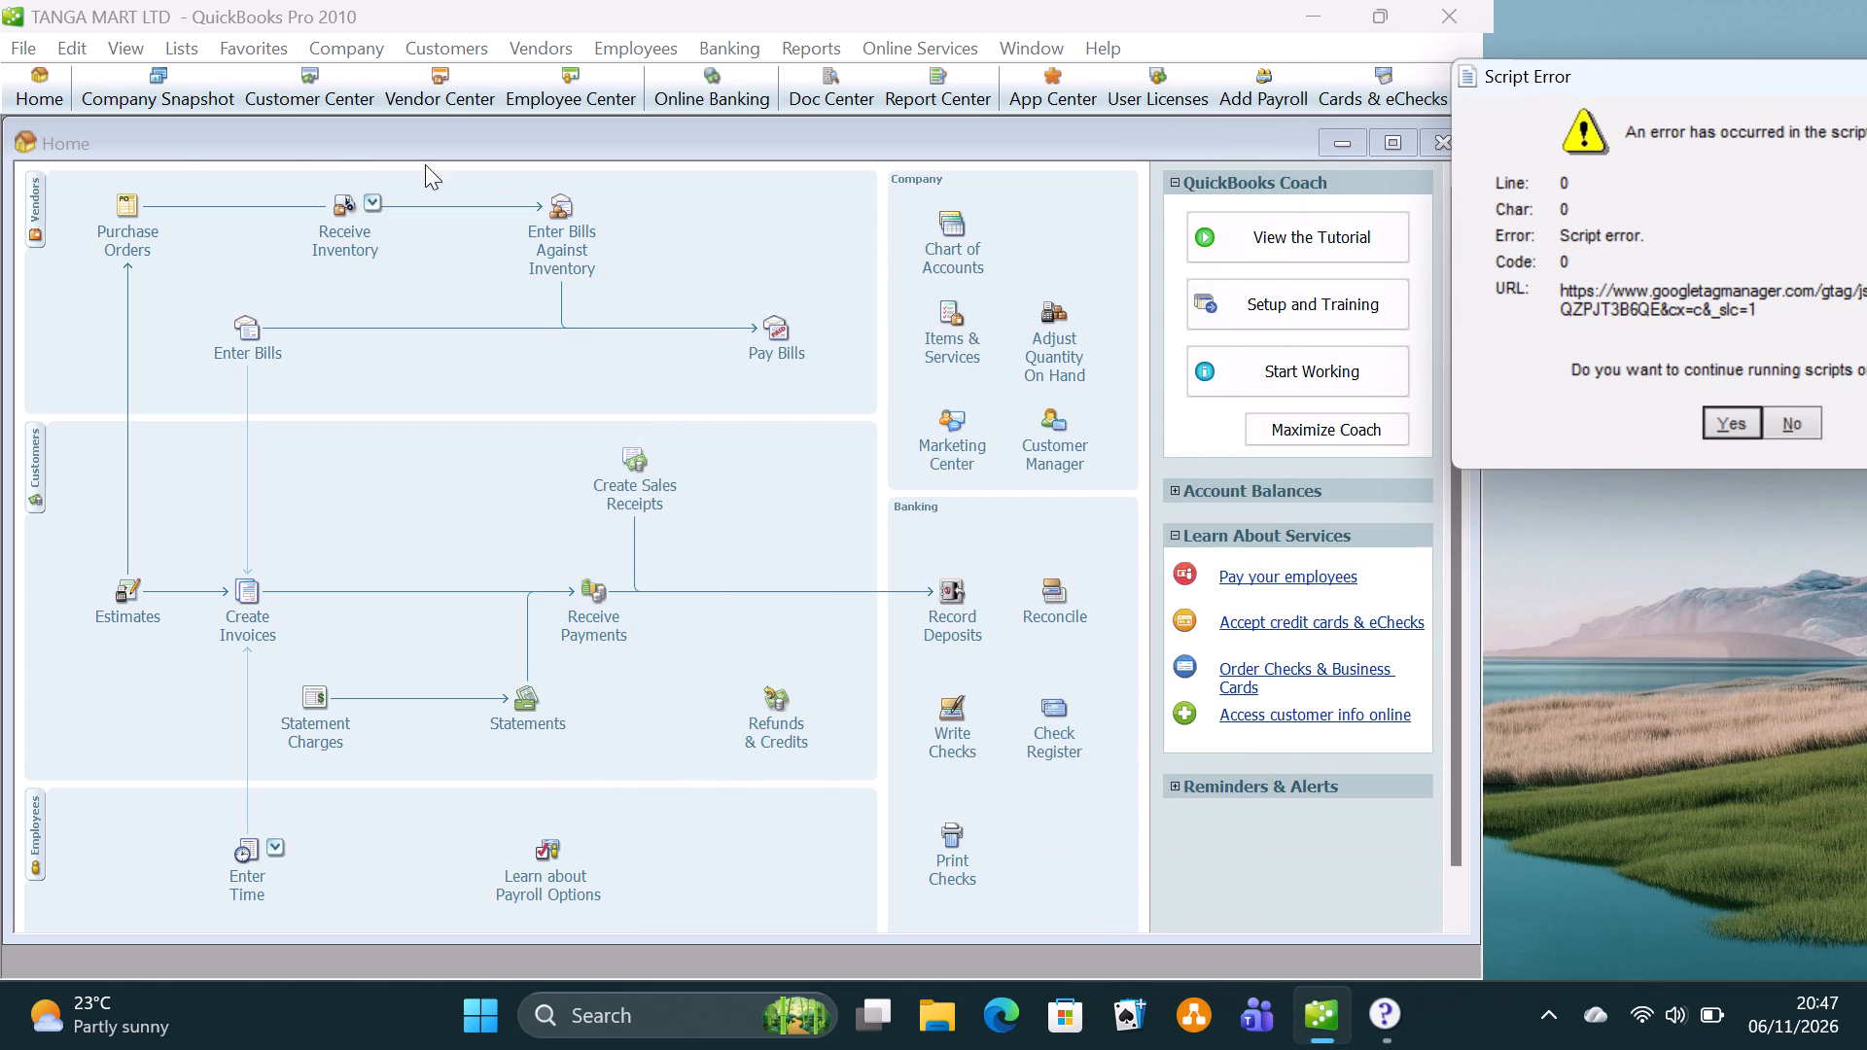
# Start a new company file and skip the EasyStep Interview to set up the company information manually.
pyautogui.click(27, 41)
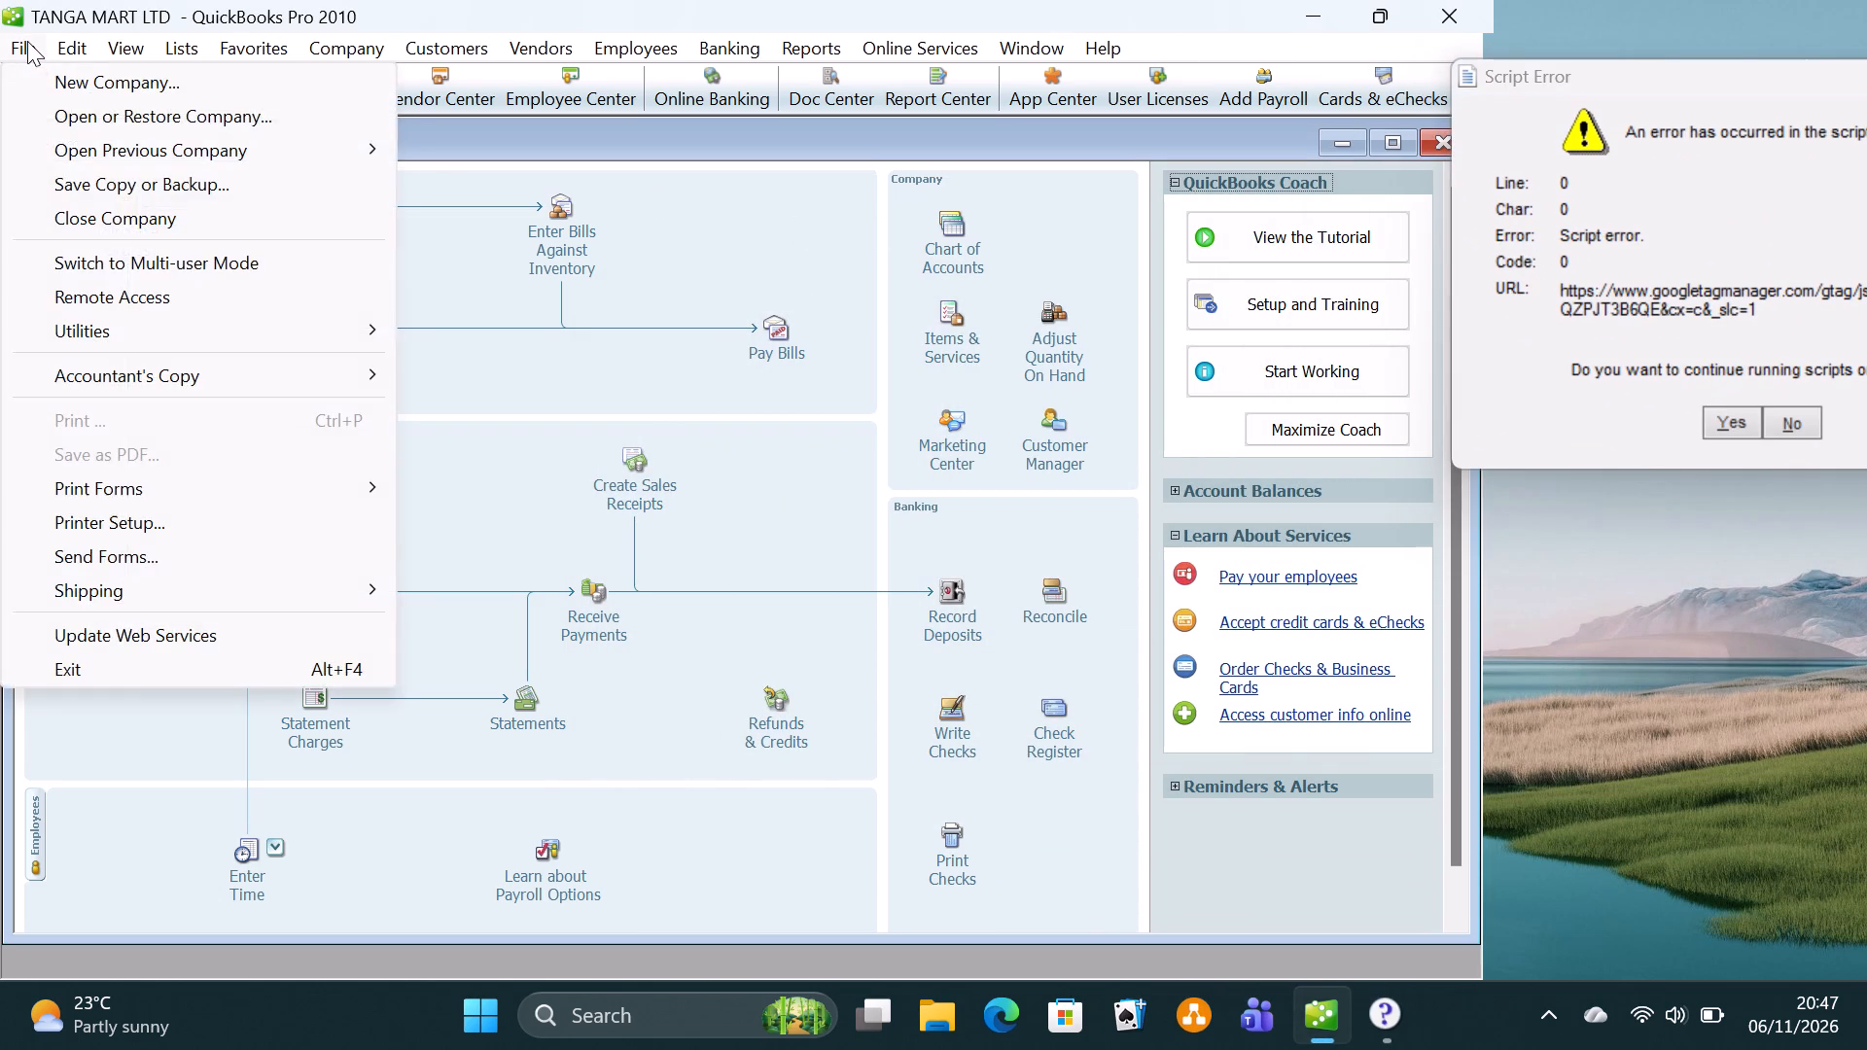
pyautogui.click(46, 81)
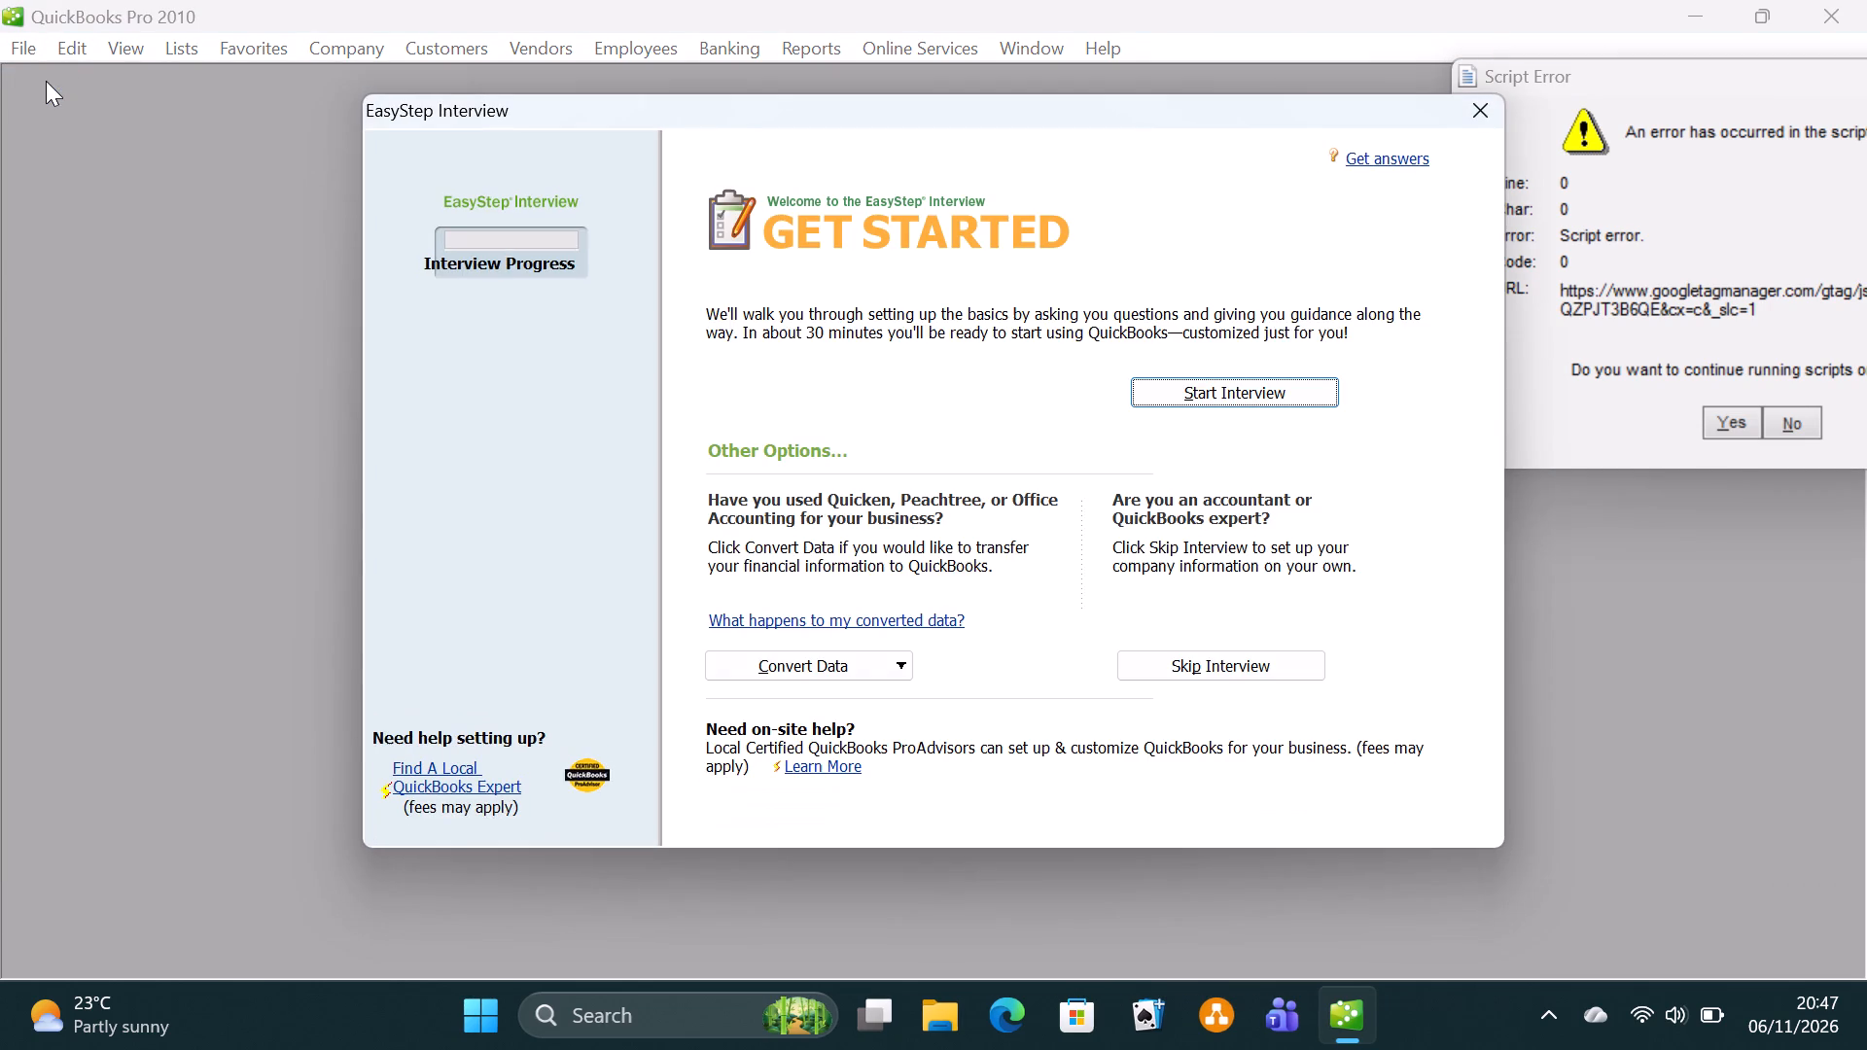
pyautogui.click(1230, 662)
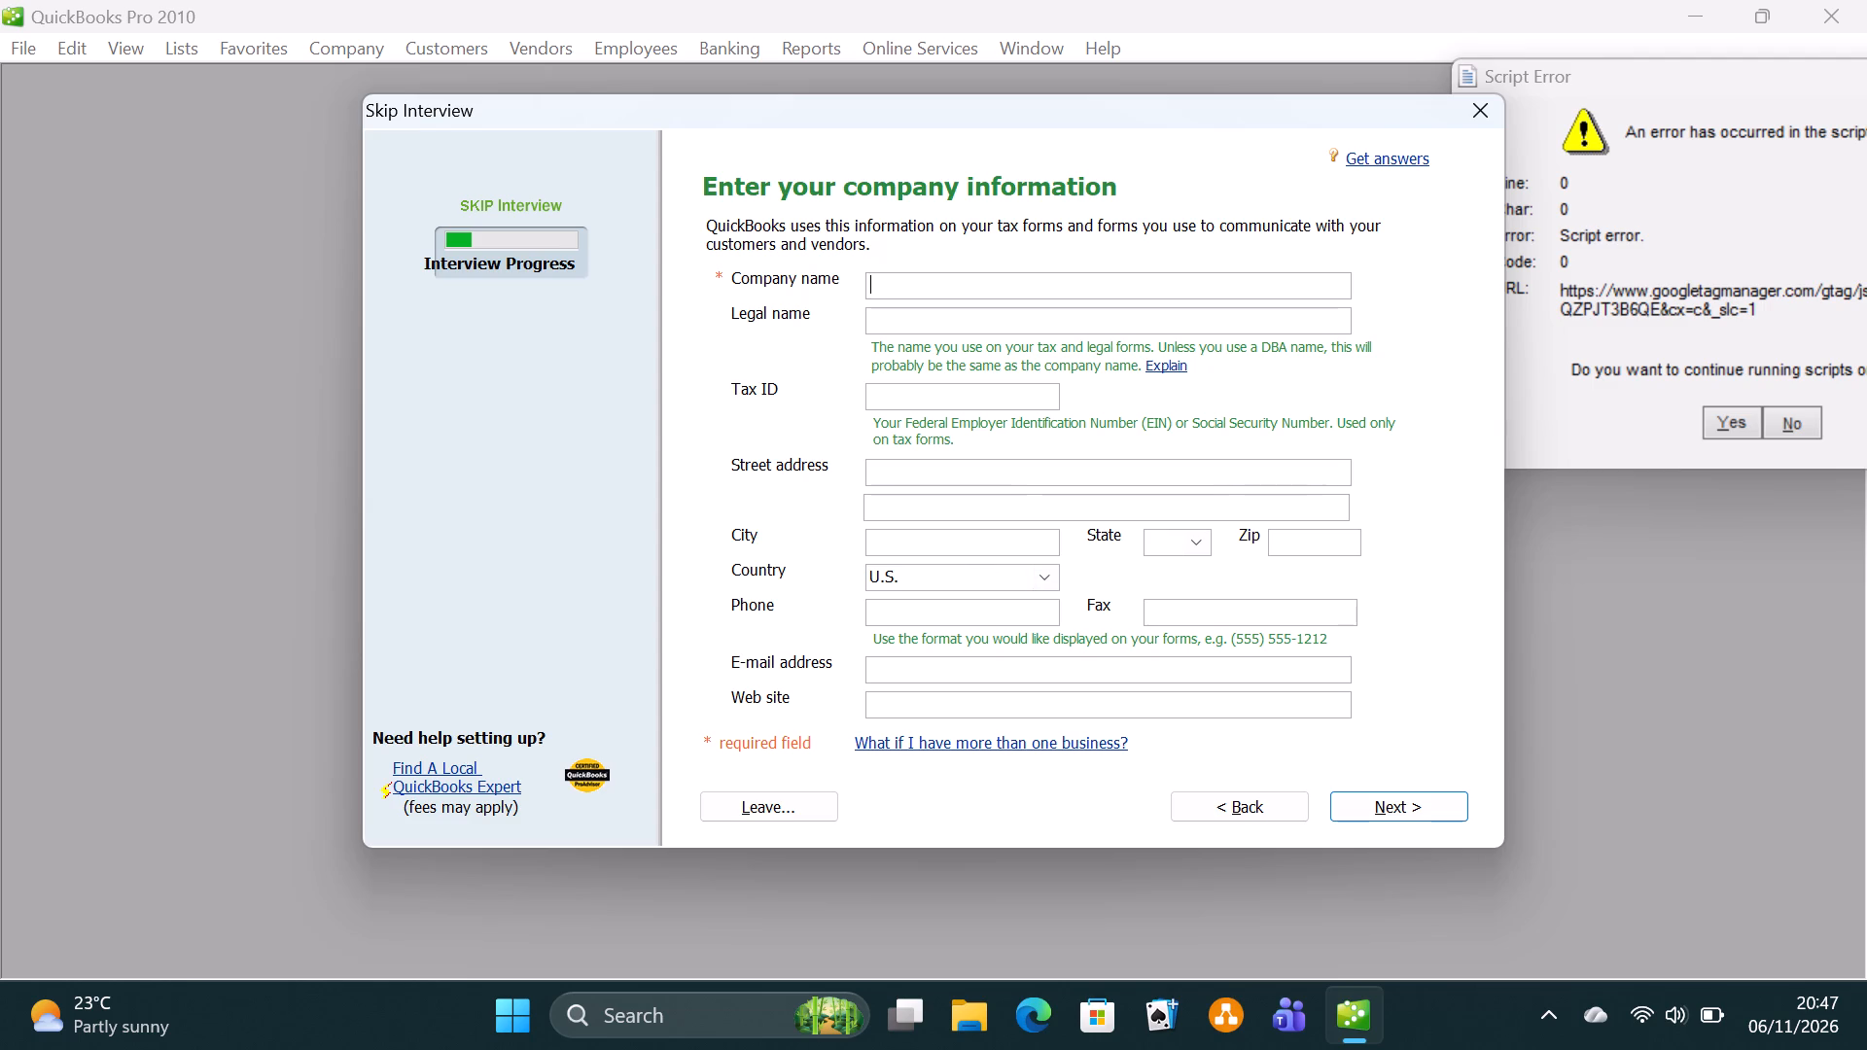
# Enter MALI MALL as the company name and fill in its P.O. box as the street address.
pyautogui.write('MALI')
pyautogui.press('space')
pyautogui.write('MALL')
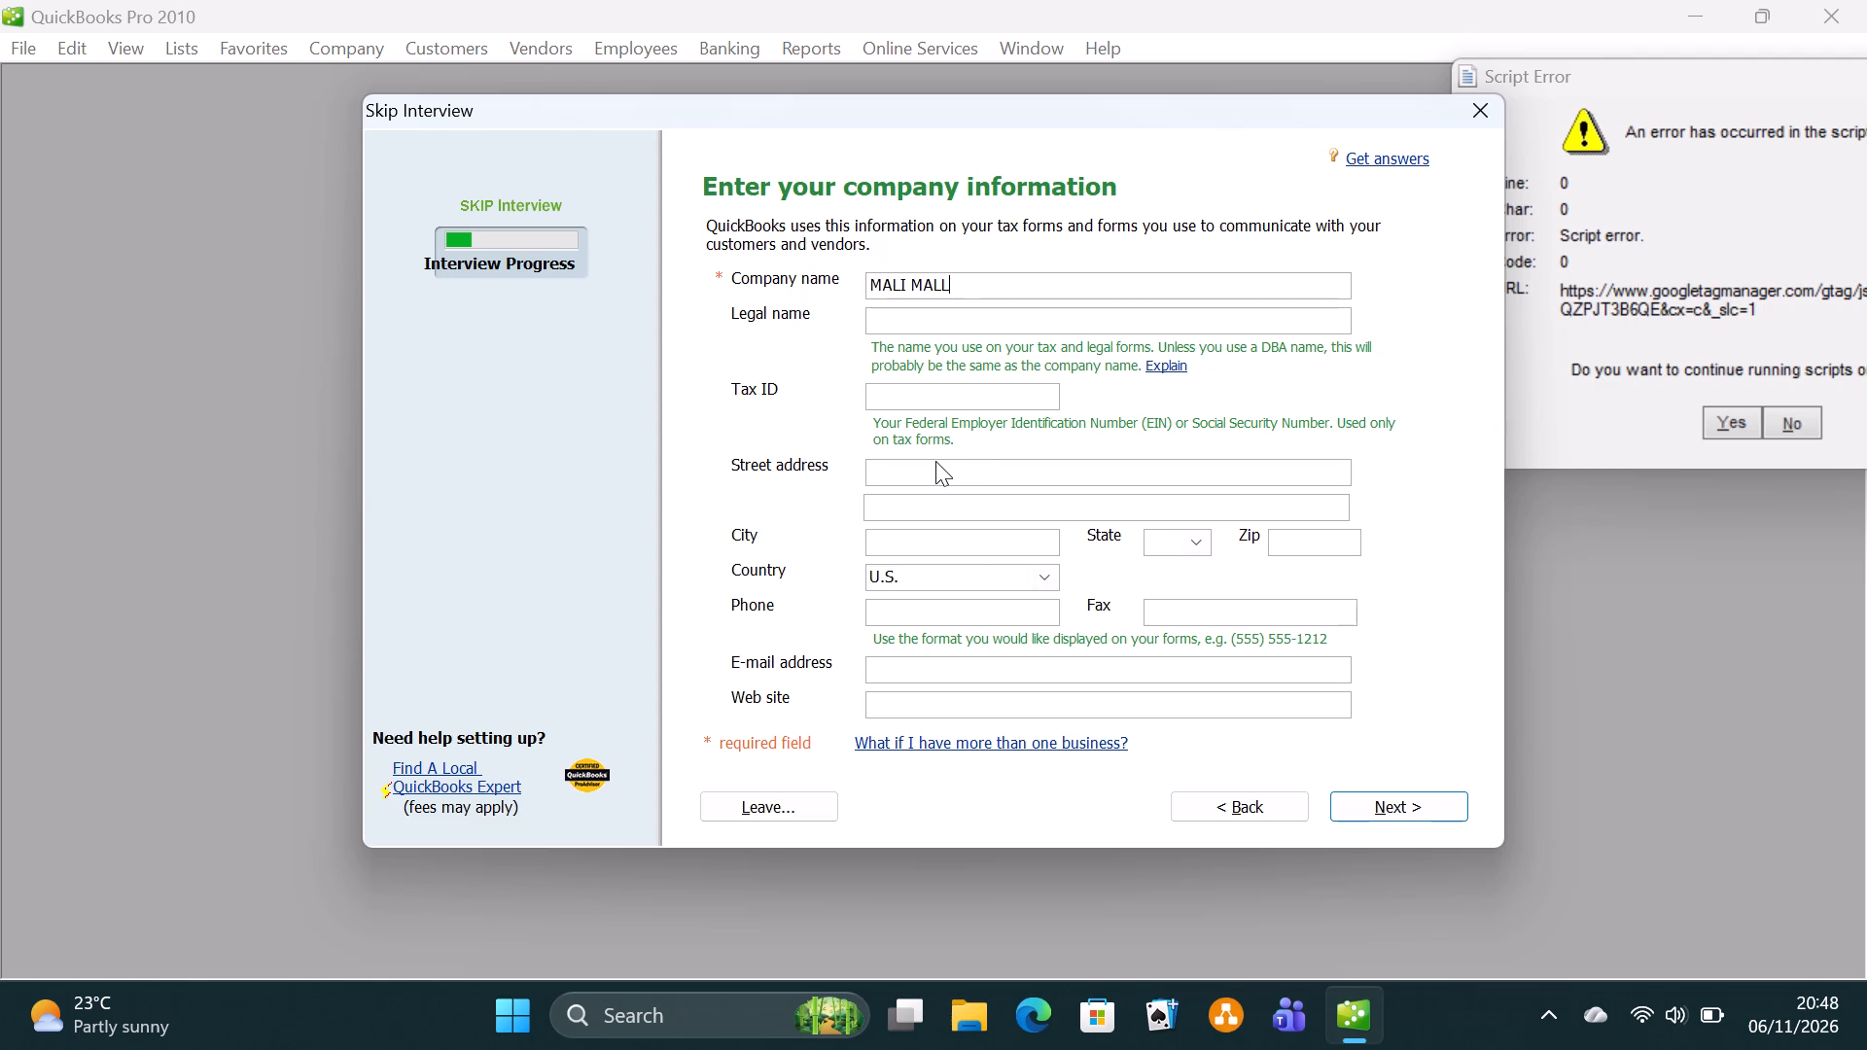
pyautogui.click(935, 461)
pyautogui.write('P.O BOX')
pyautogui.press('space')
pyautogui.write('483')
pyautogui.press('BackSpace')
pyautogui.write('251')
# Set the company's state to KY, country to Other and city to NAIROBI, and continue to the company organization page.
pyautogui.click(1198, 540)
pyautogui.click(1163, 899)
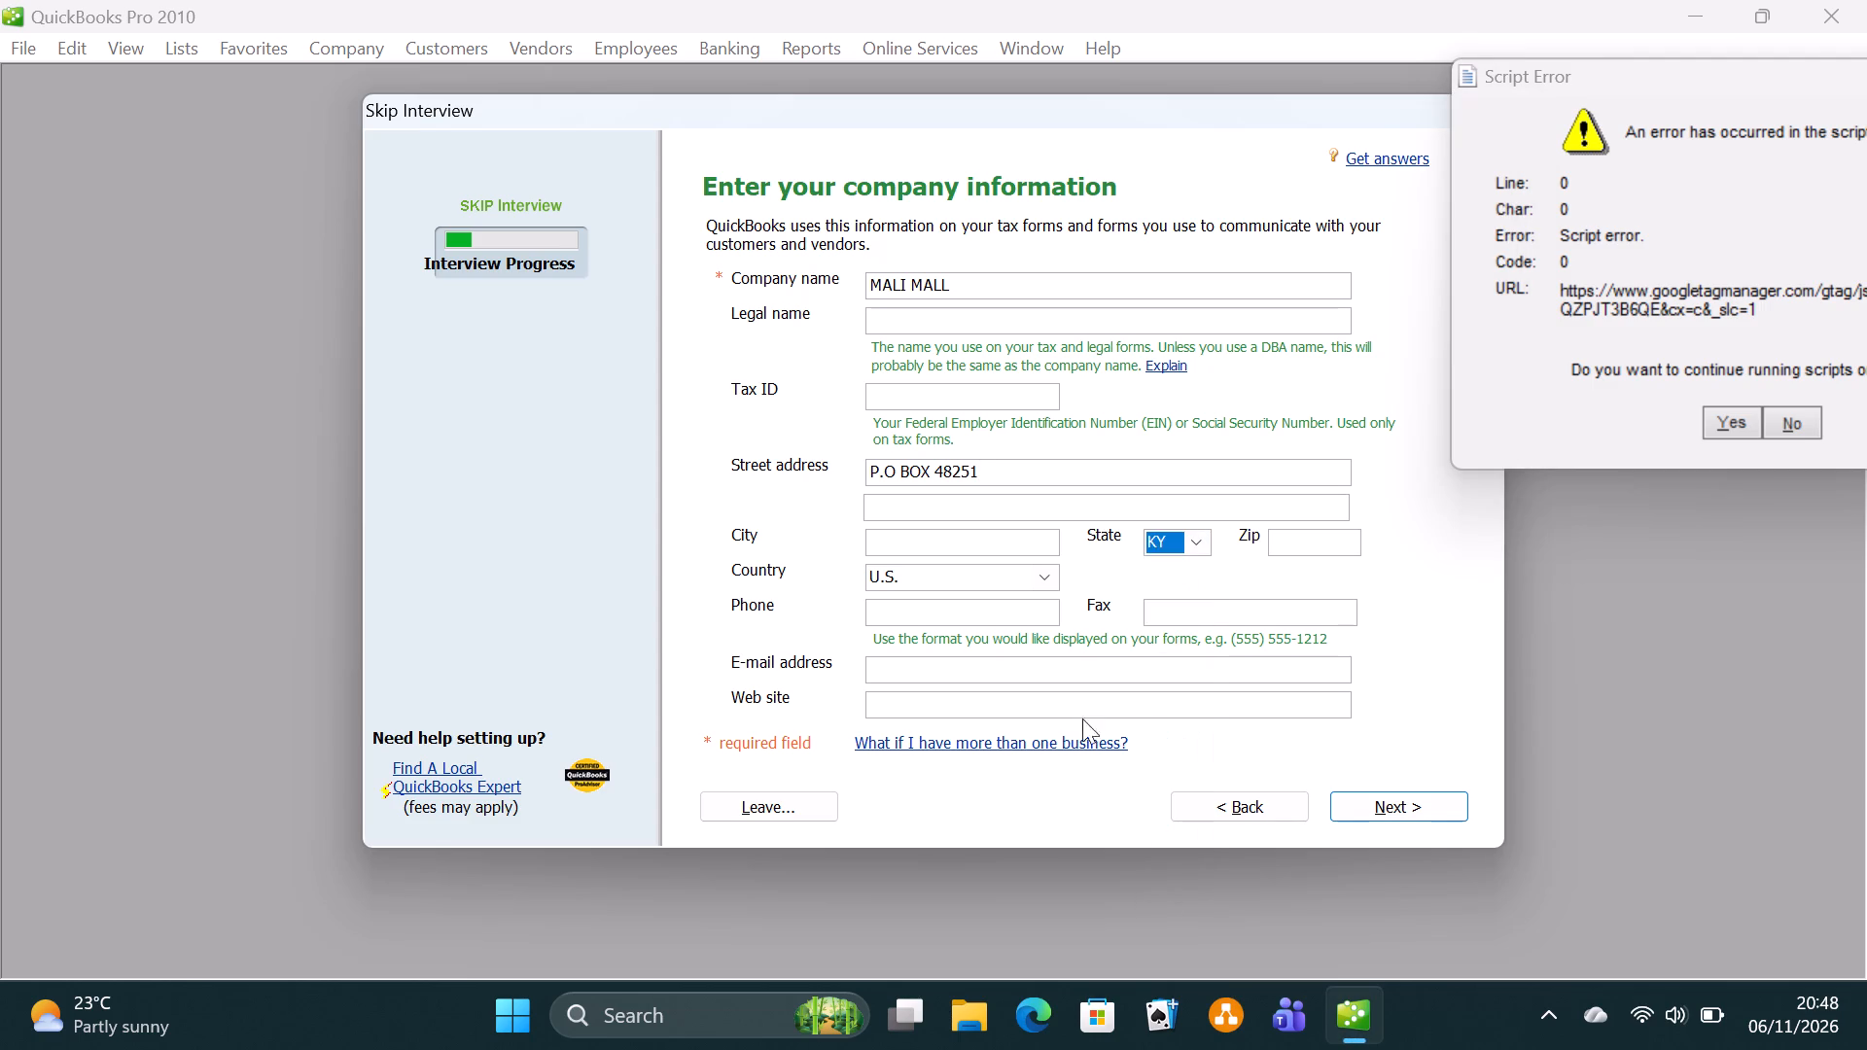
pyautogui.moveTo(1042, 573); pyautogui.dragTo(972, 850)
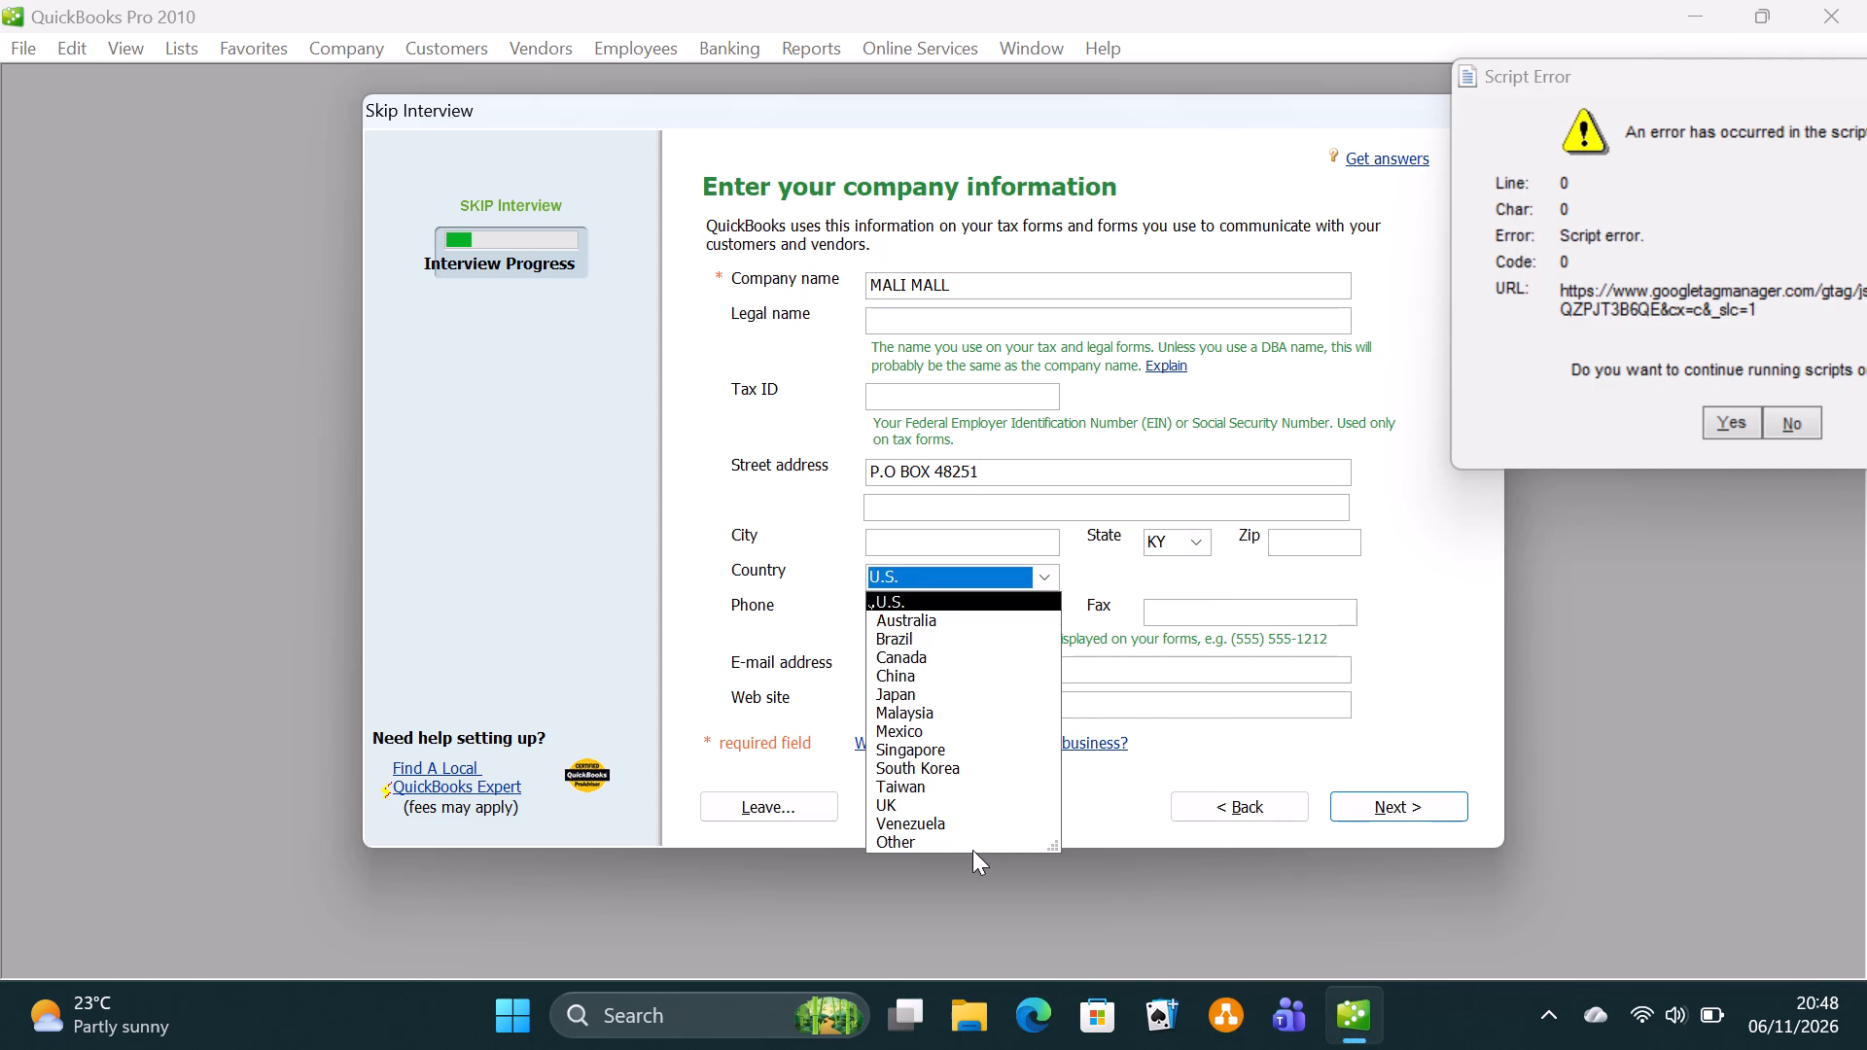
pyautogui.moveTo(972, 850); pyautogui.dragTo(964, 848)
pyautogui.click(964, 848)
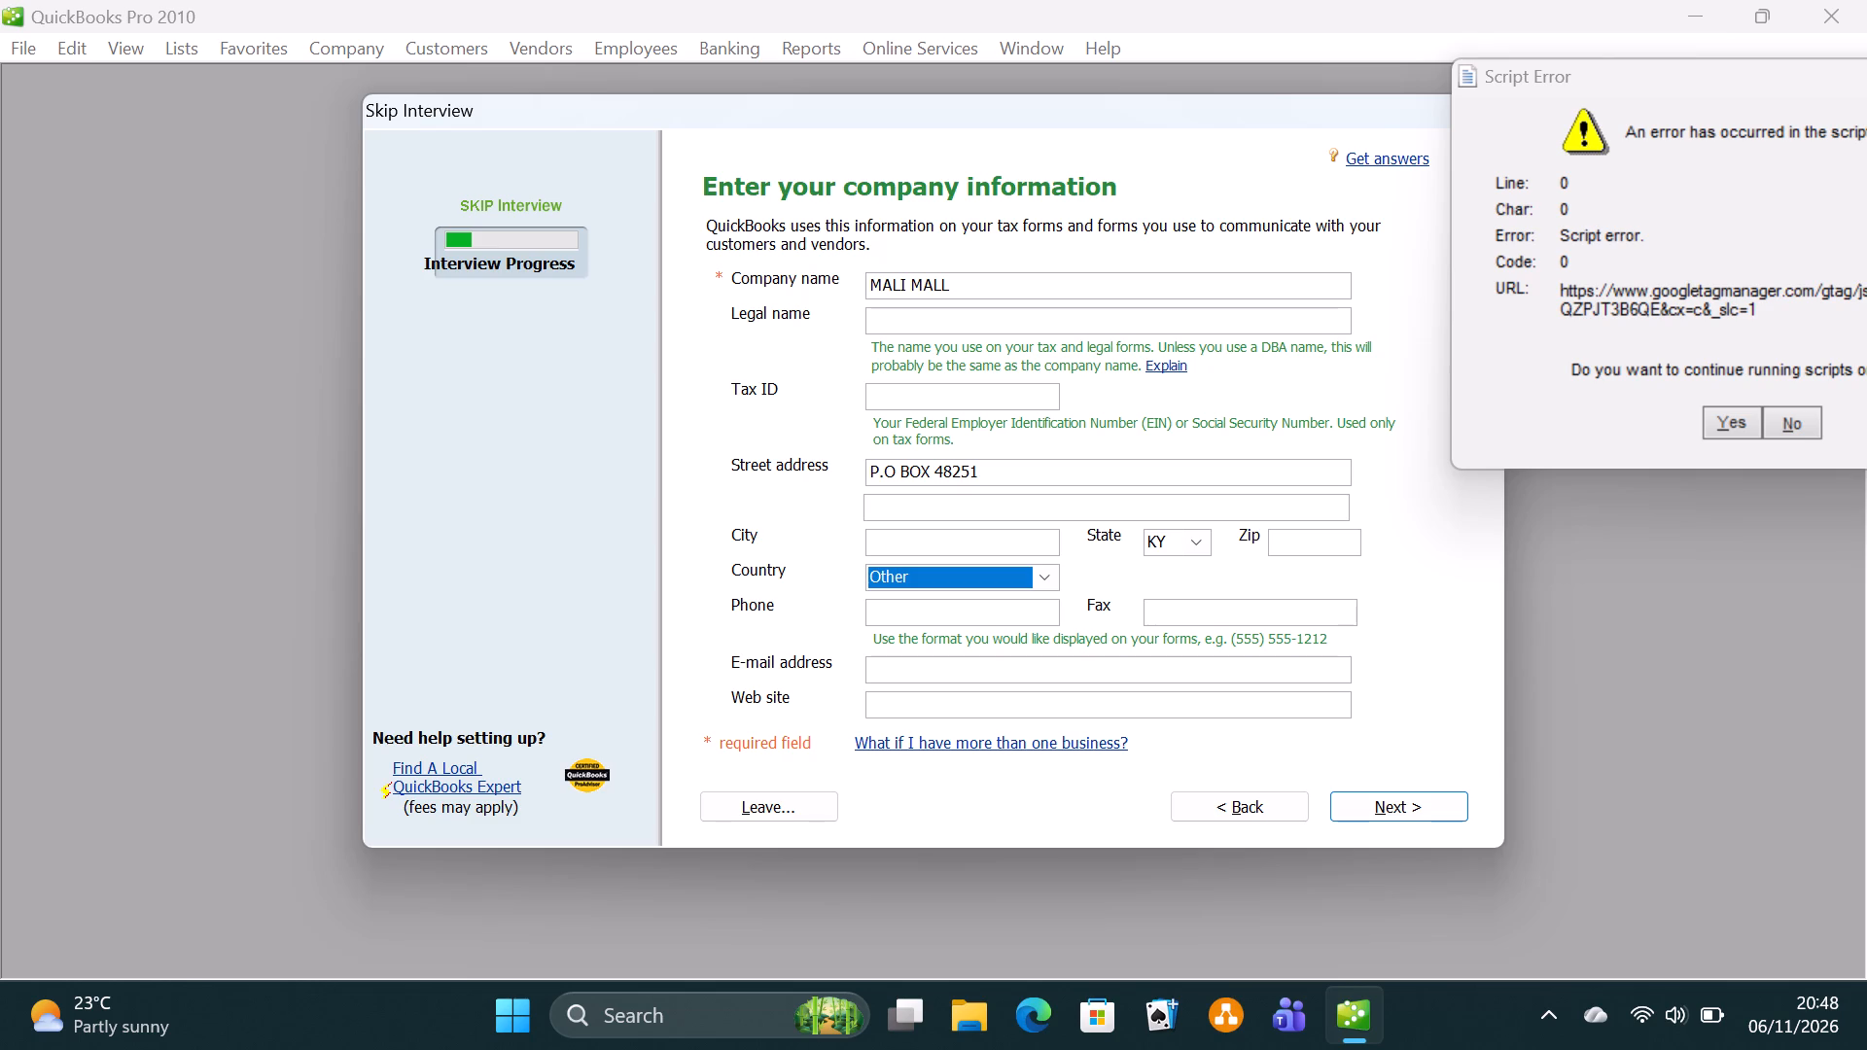
pyautogui.click(888, 535)
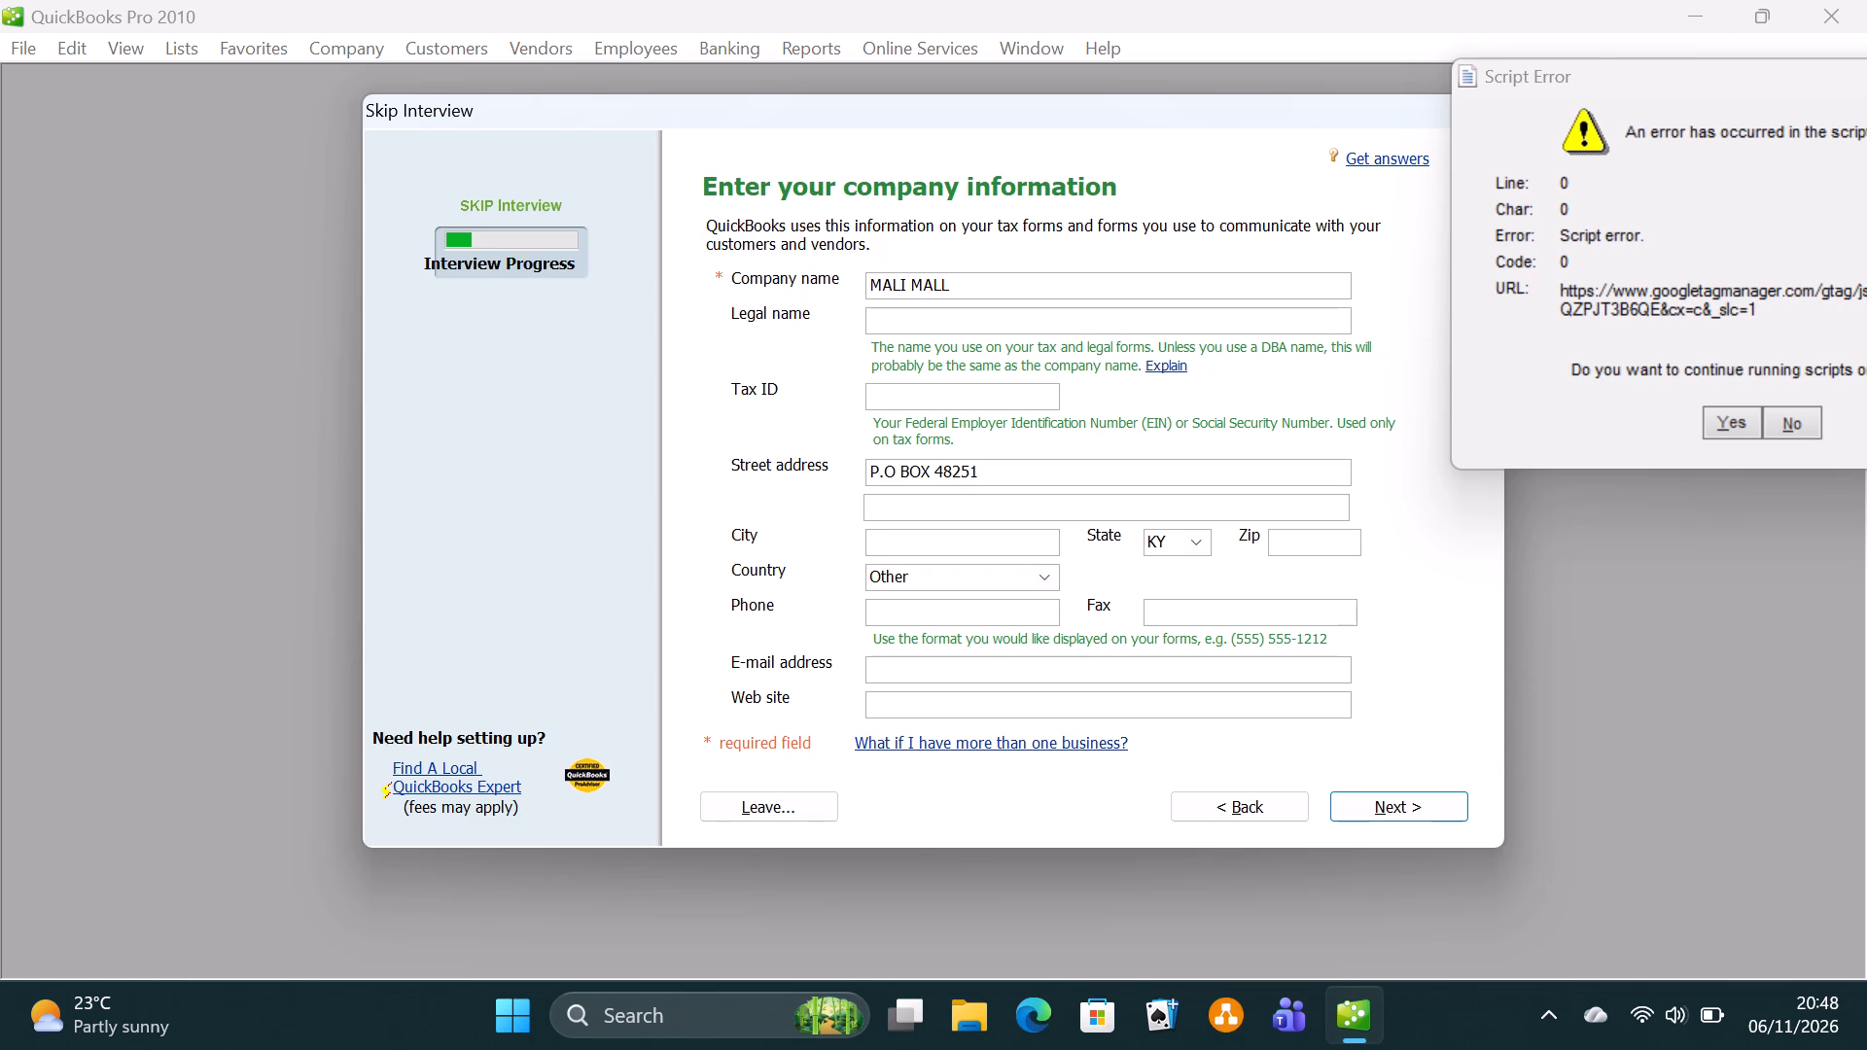
pyautogui.click(888, 535)
pyautogui.press('n')
pyautogui.write('AIROBI')
pyautogui.click(875, 542)
pyautogui.press('n')
pyautogui.click(1387, 806)
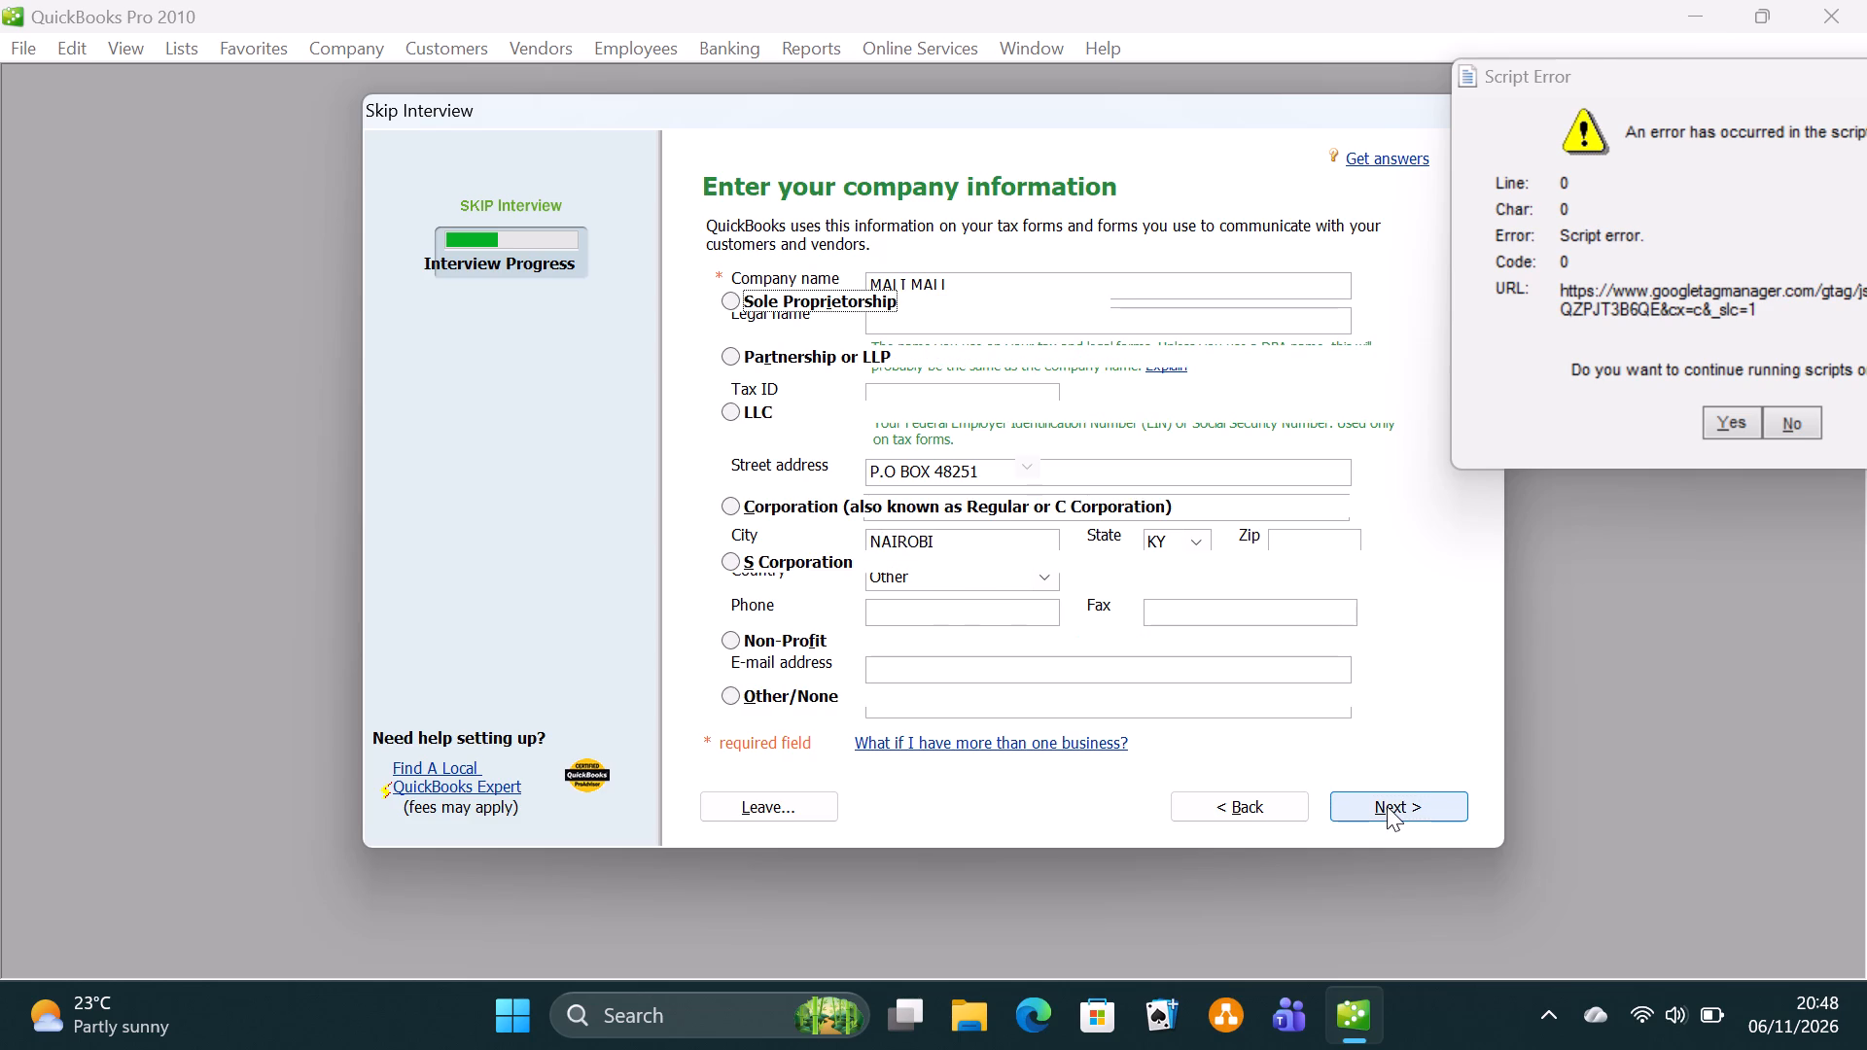
# Set the company organization to Sole Proprietorship and the first month of the fiscal year to February.
pyautogui.click(734, 297)
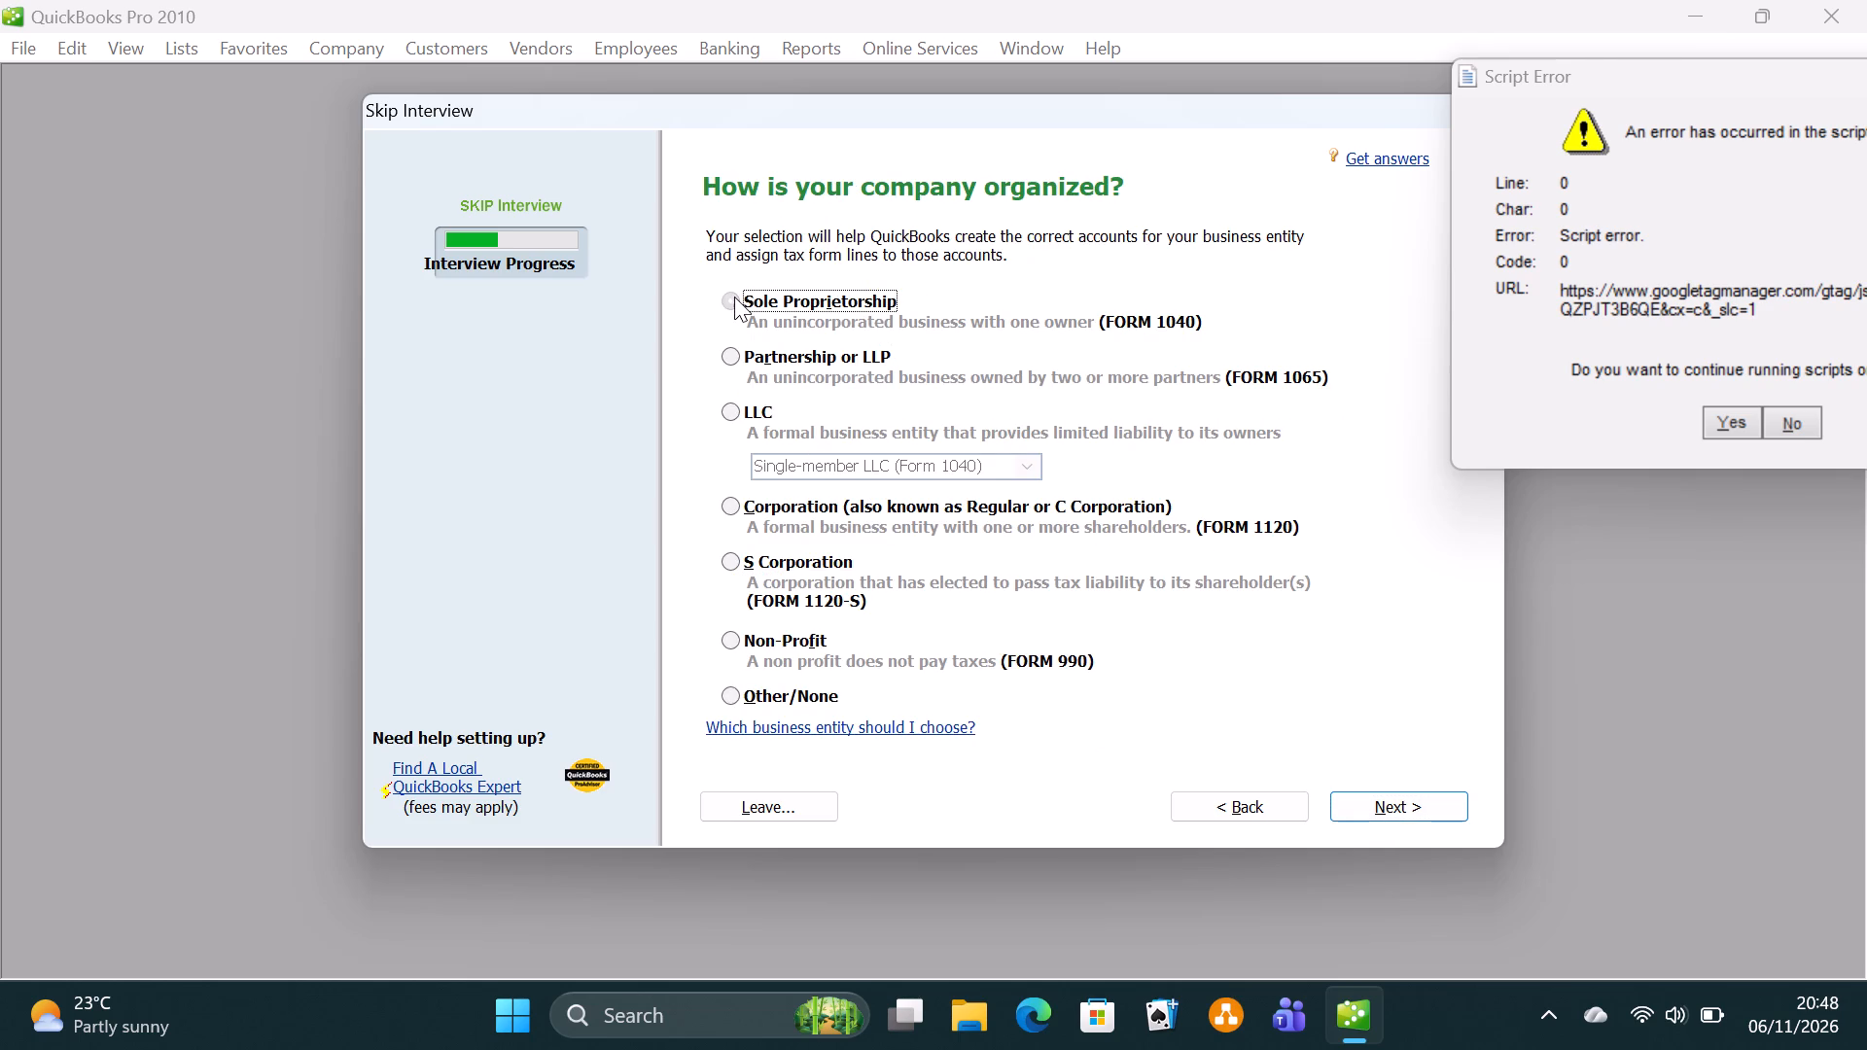
pyautogui.click(1395, 806)
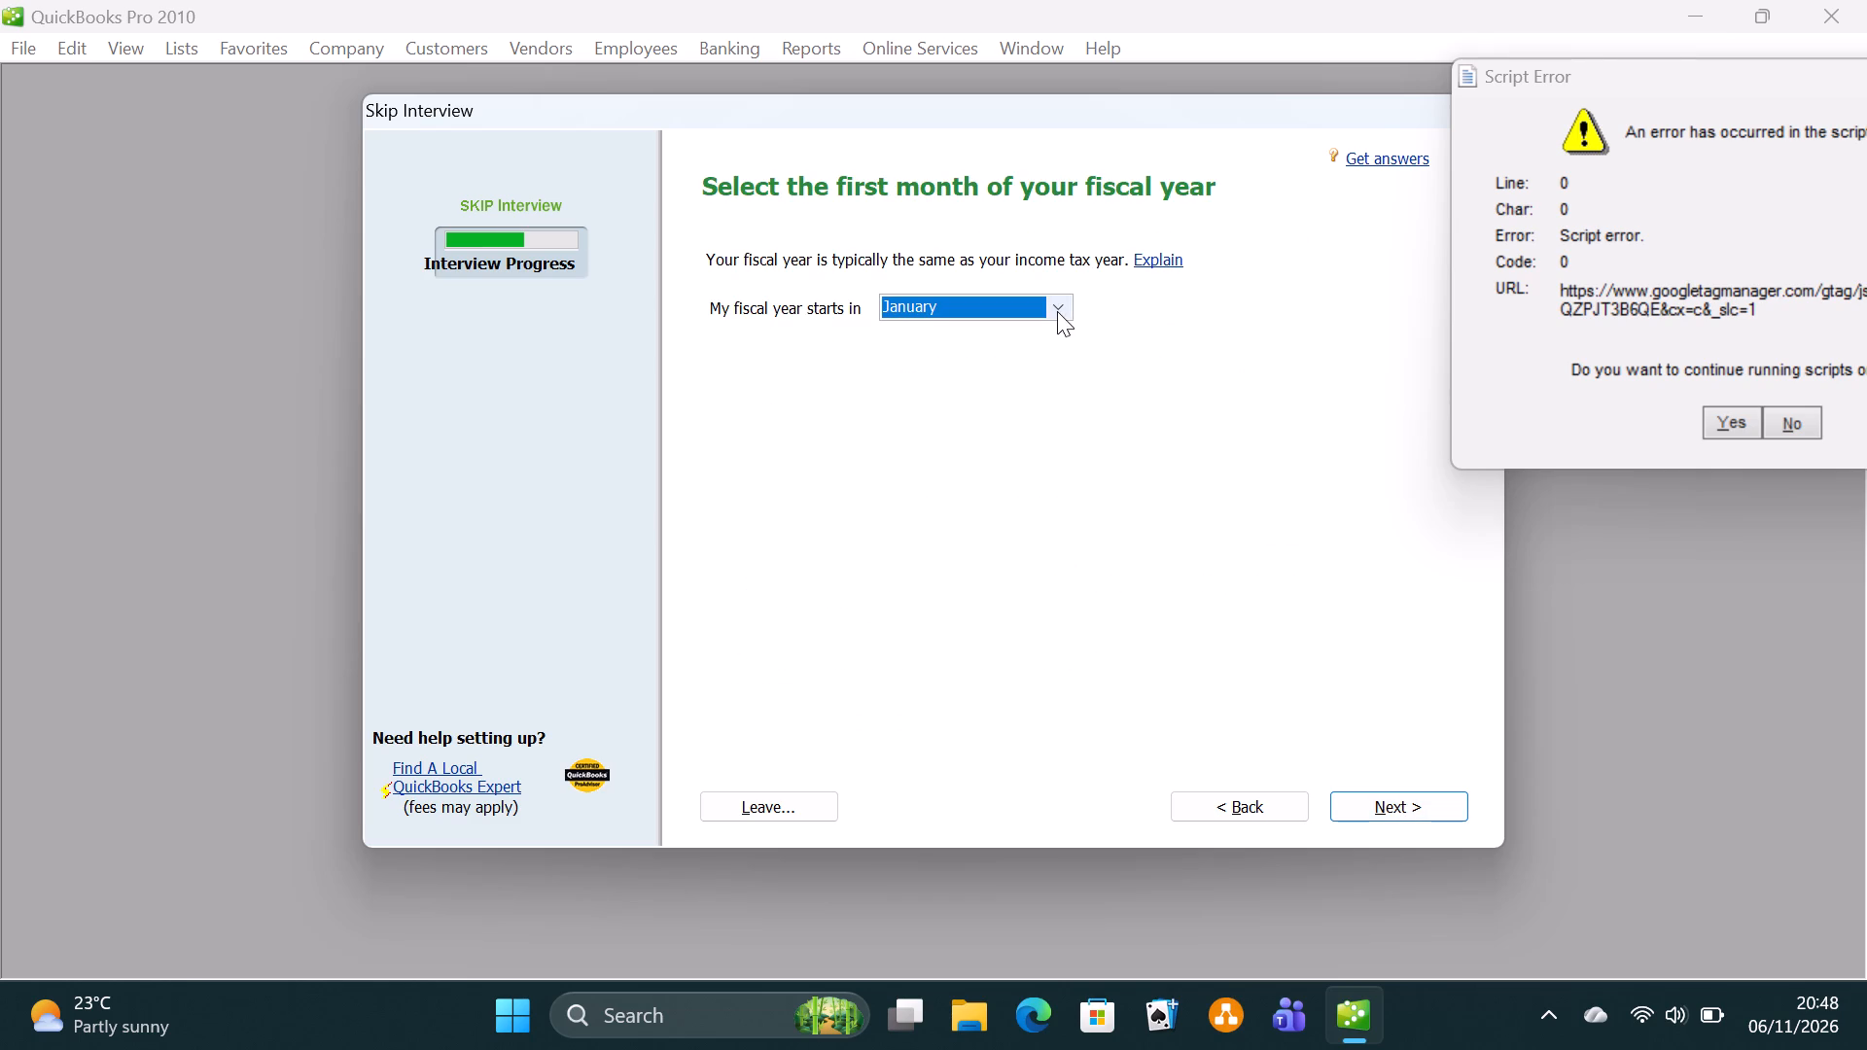
pyautogui.click(1057, 311)
pyautogui.click(962, 350)
pyautogui.click(1350, 811)
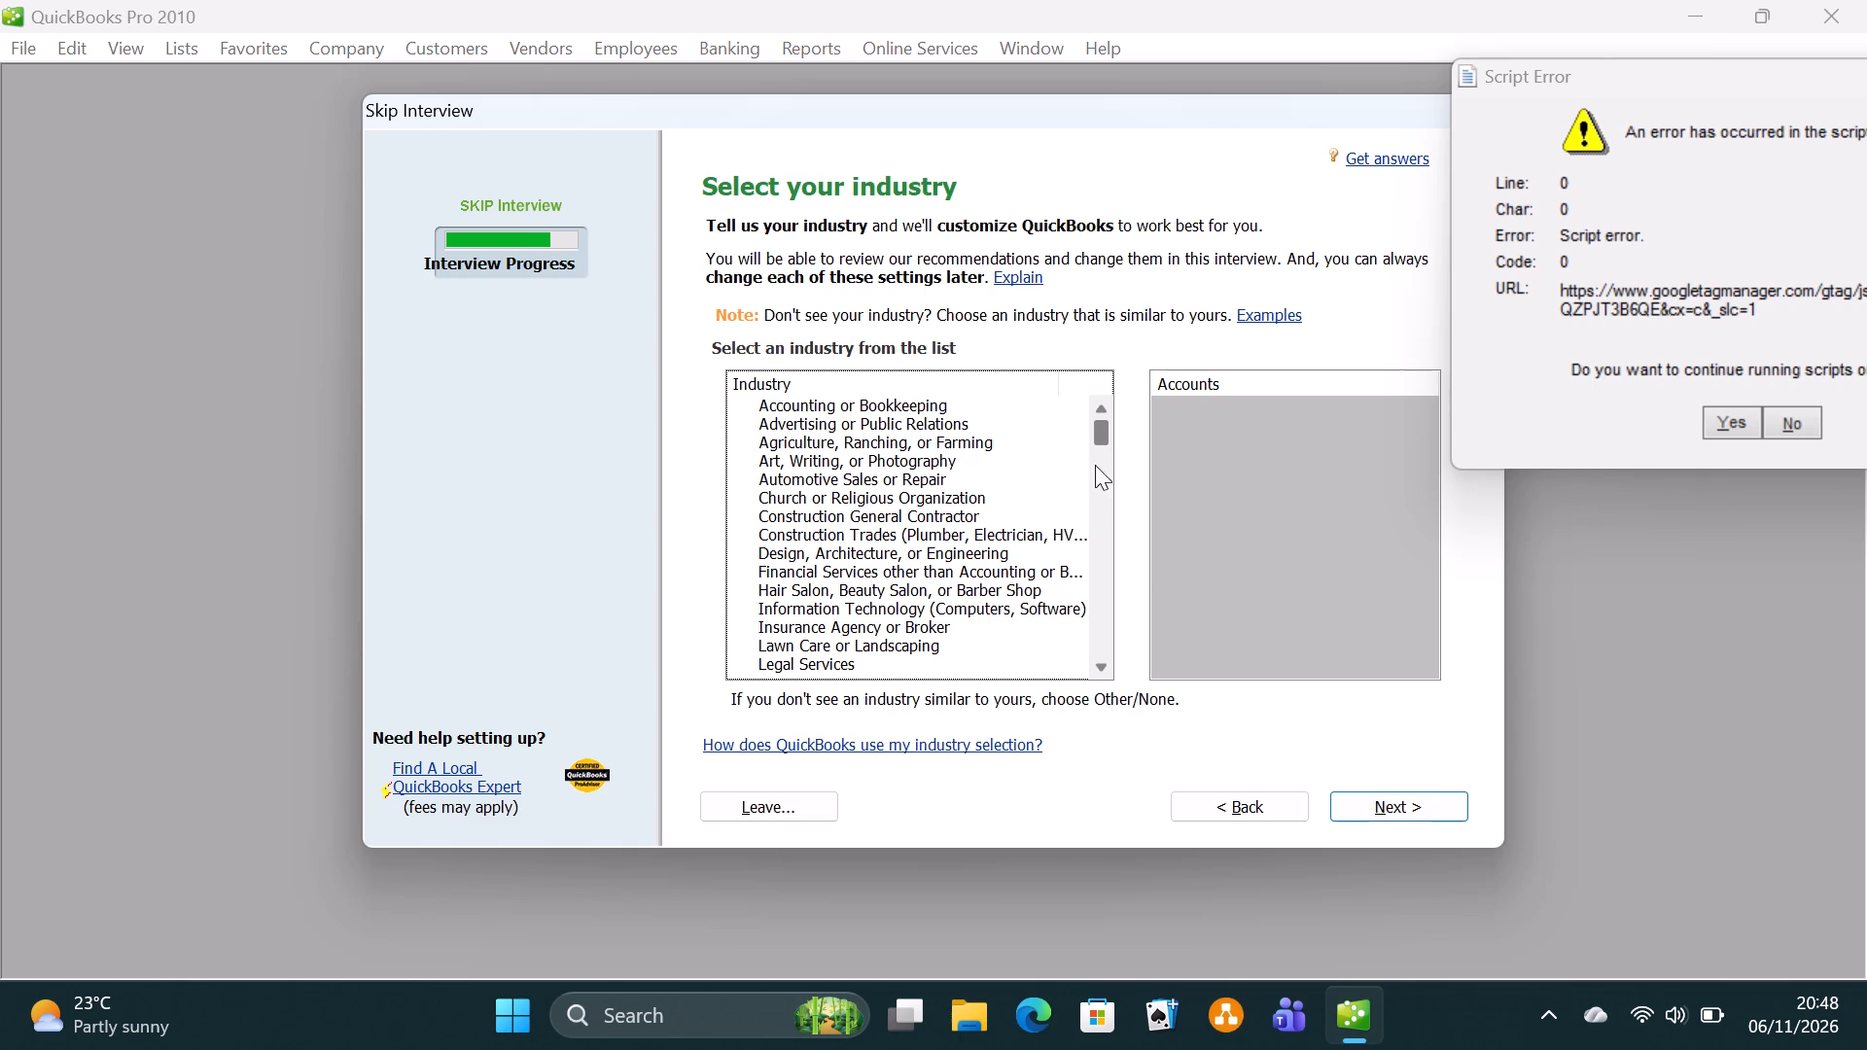
# Choose Wholesale Distribution and Sales as the company's industry and continue to creating the company file.
pyautogui.moveTo(1105, 426); pyautogui.dragTo(1094, 692)
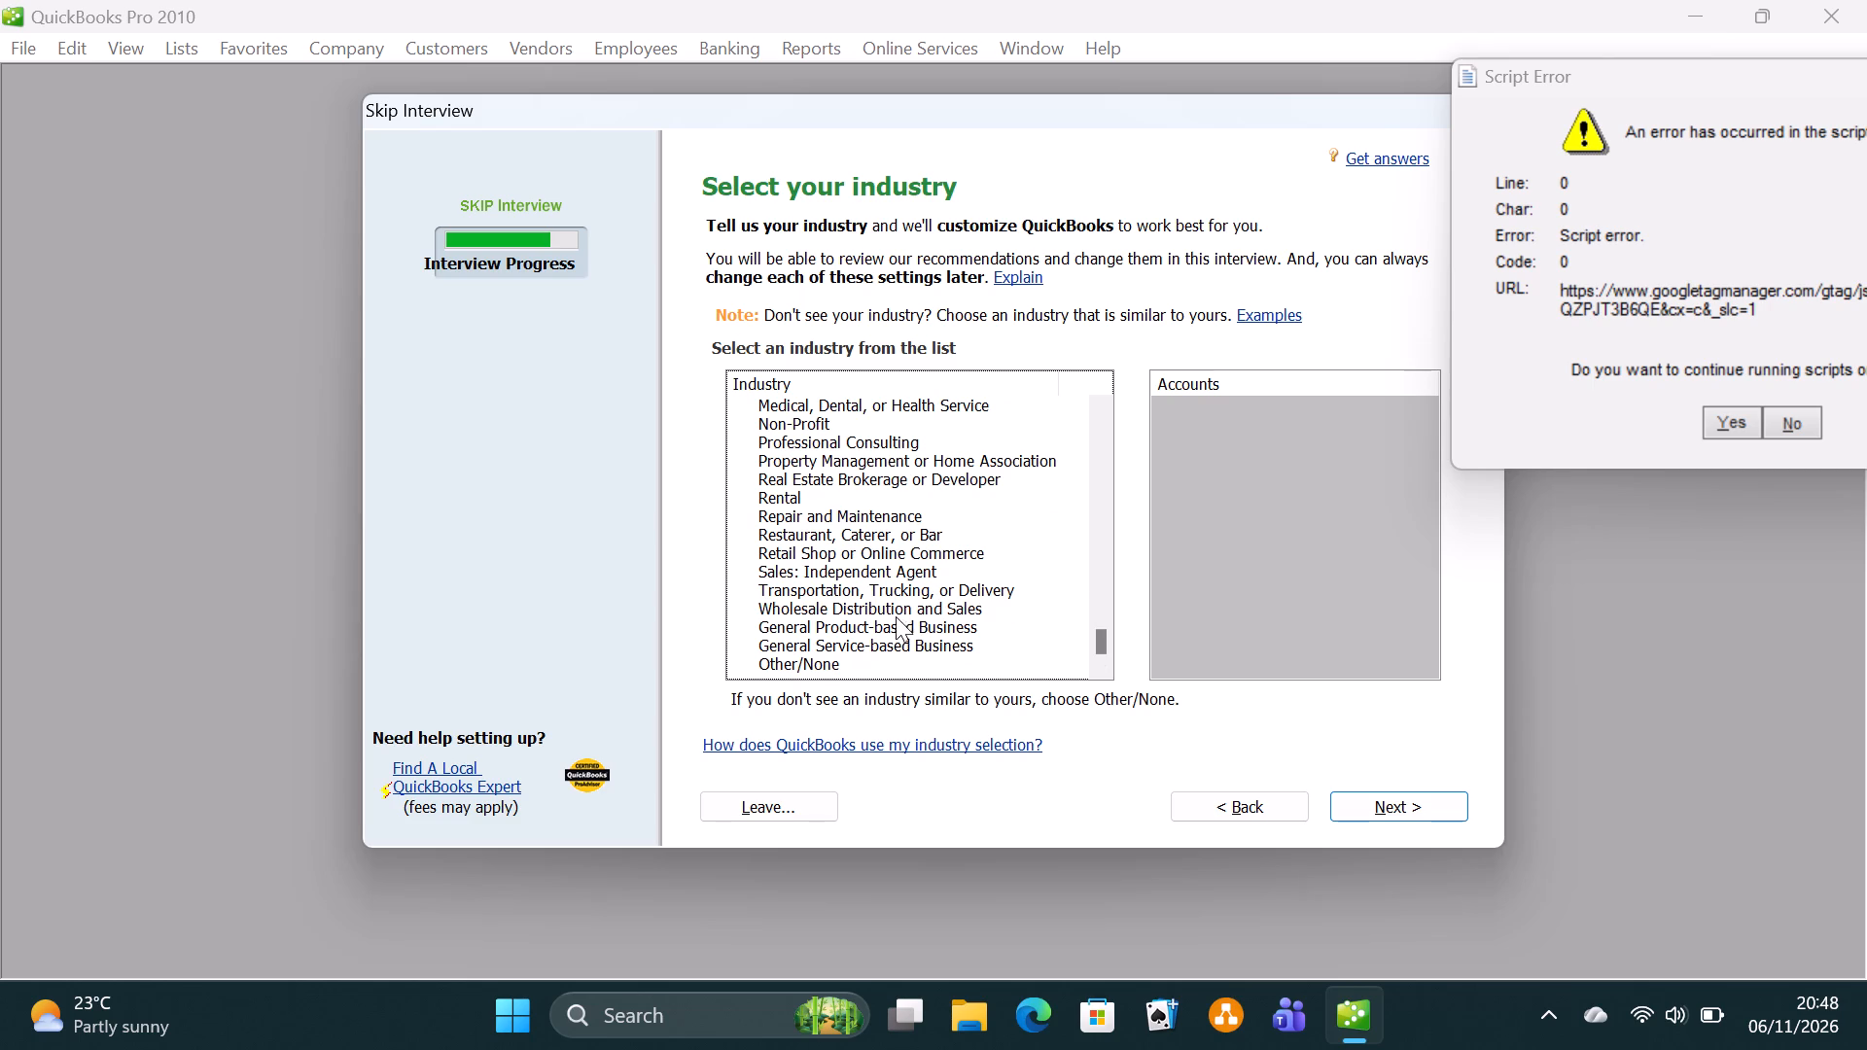
pyautogui.click(888, 605)
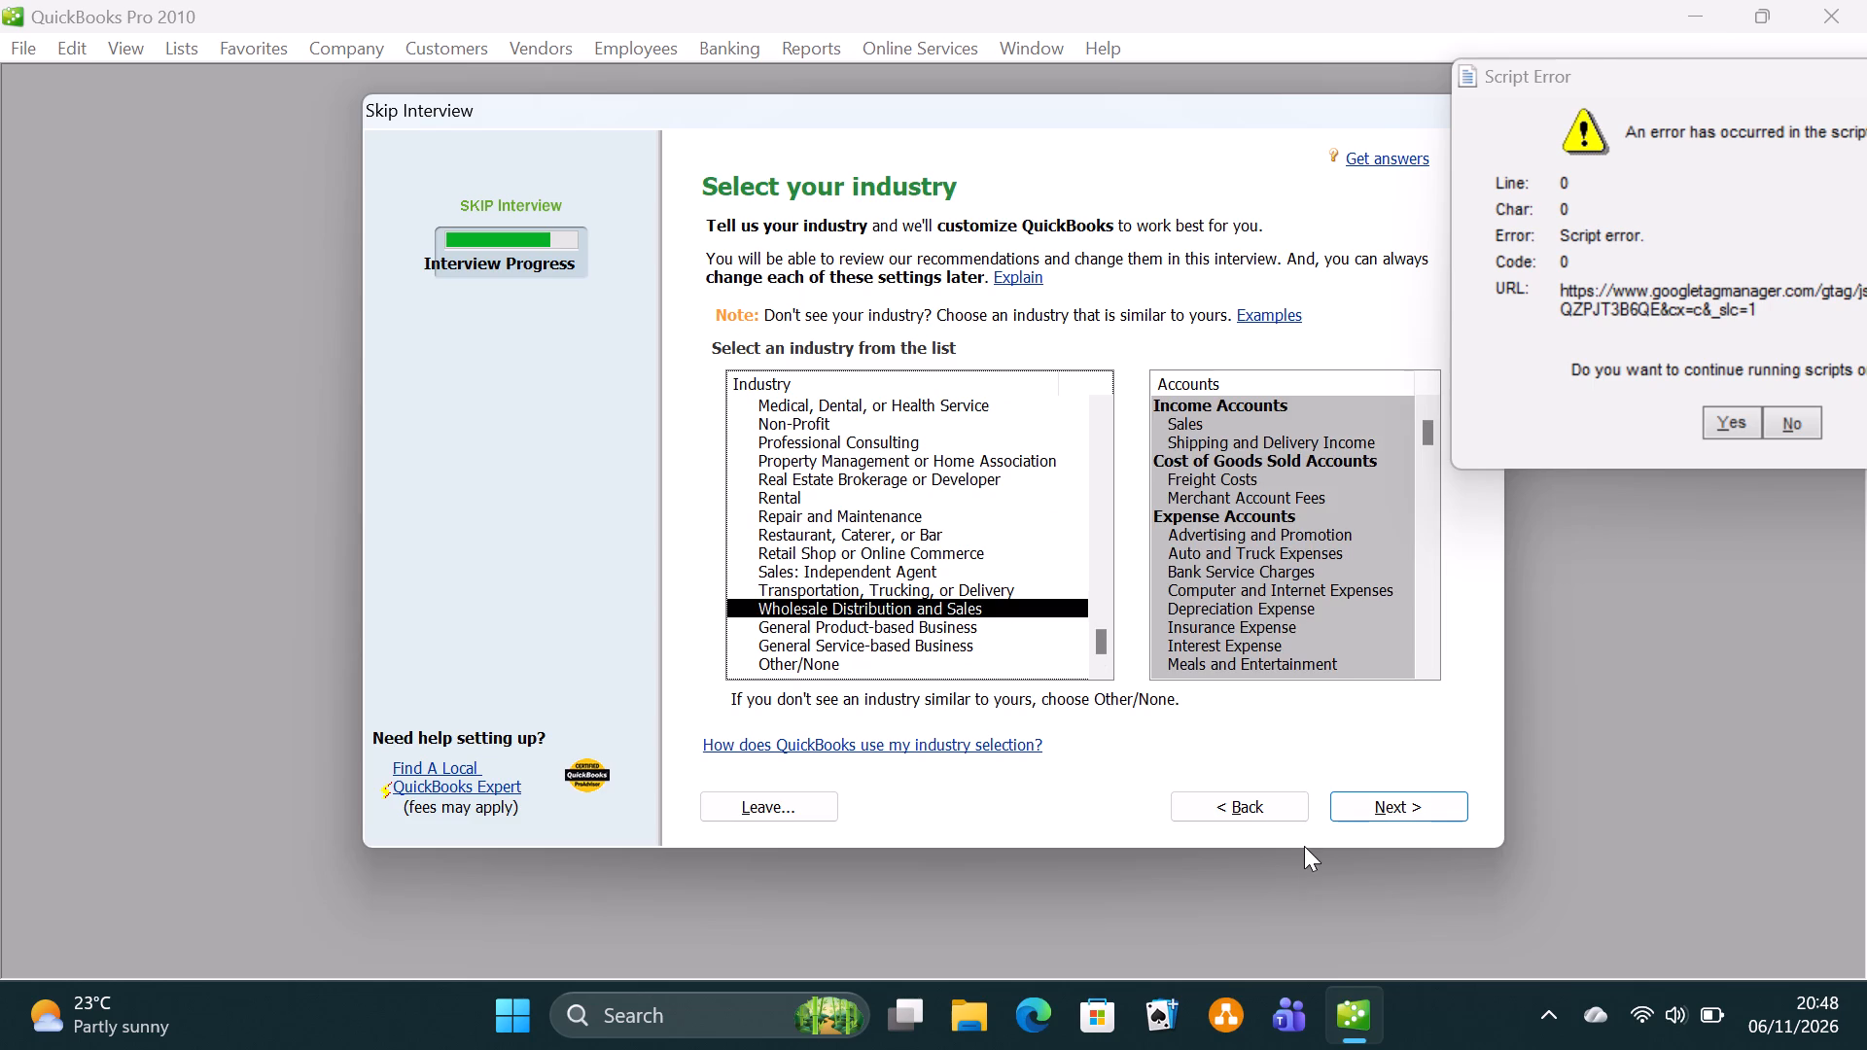
pyautogui.click(1370, 812)
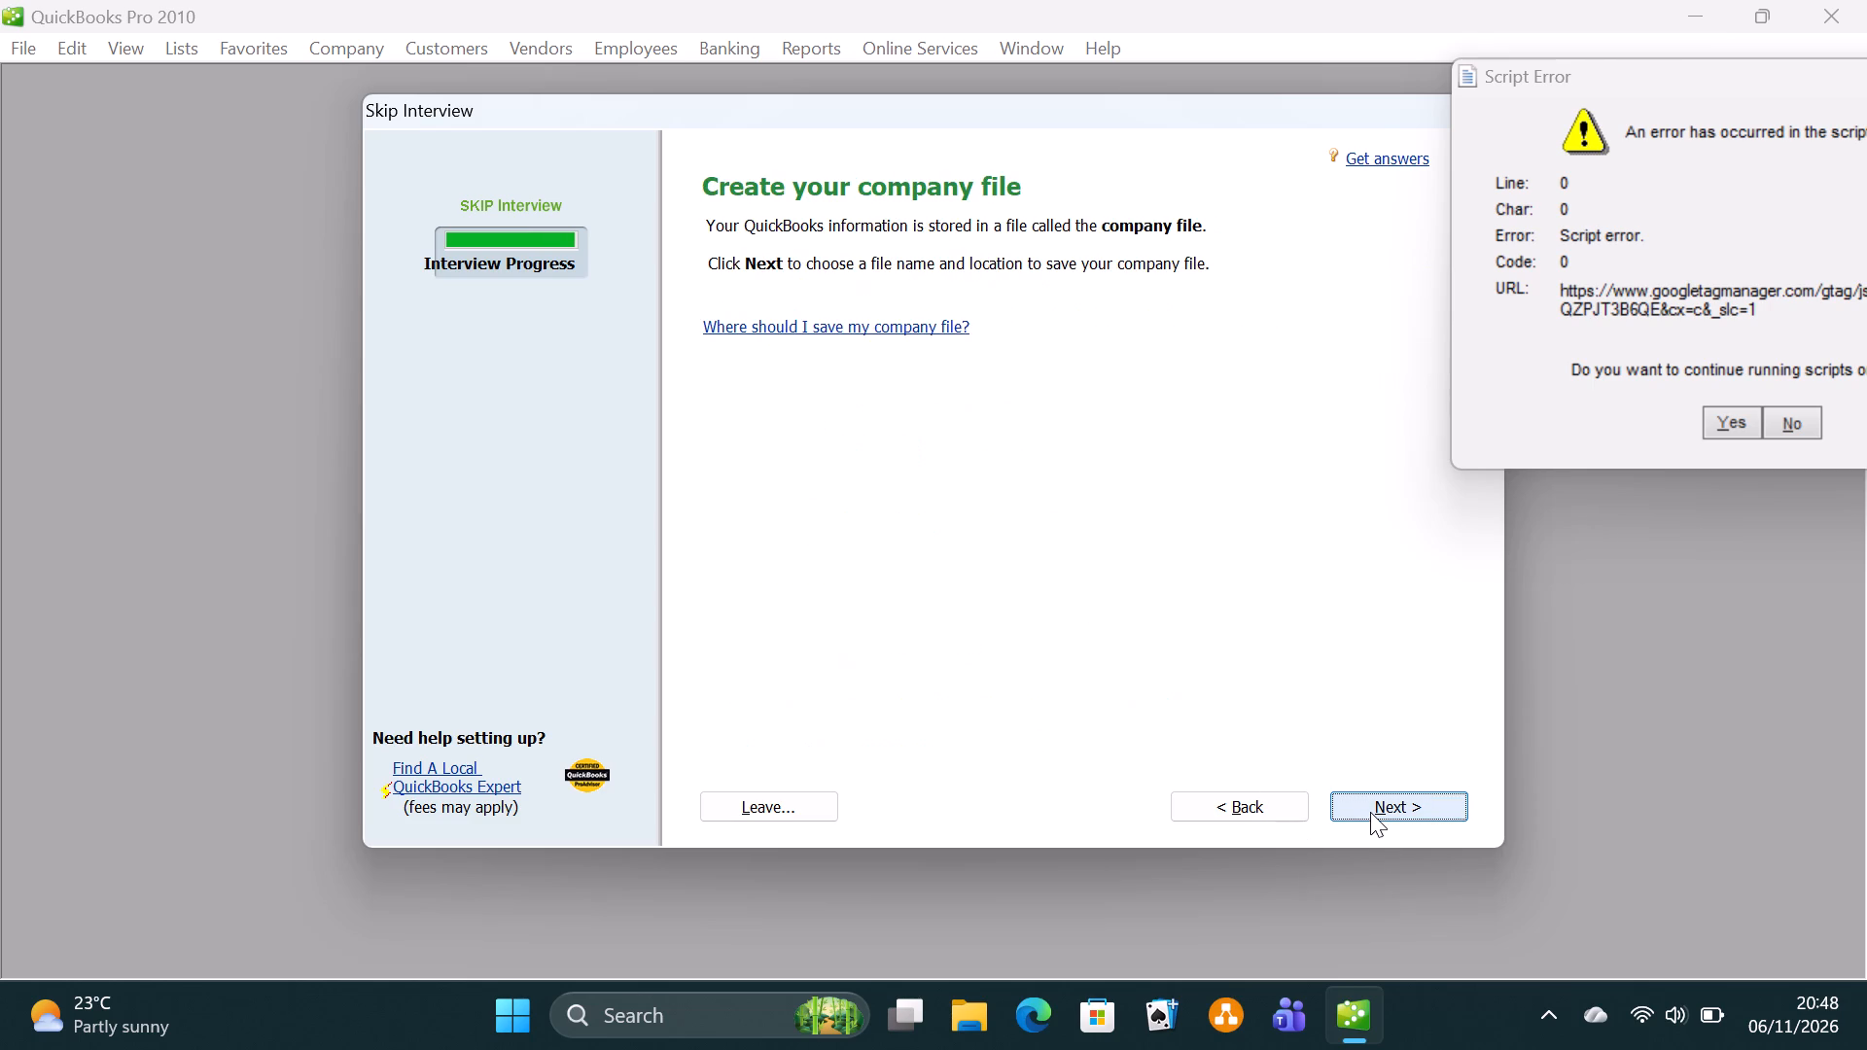
# Save the company file as MALI MALL in a new desktop folder named MALIII.
pyautogui.click(1370, 812)
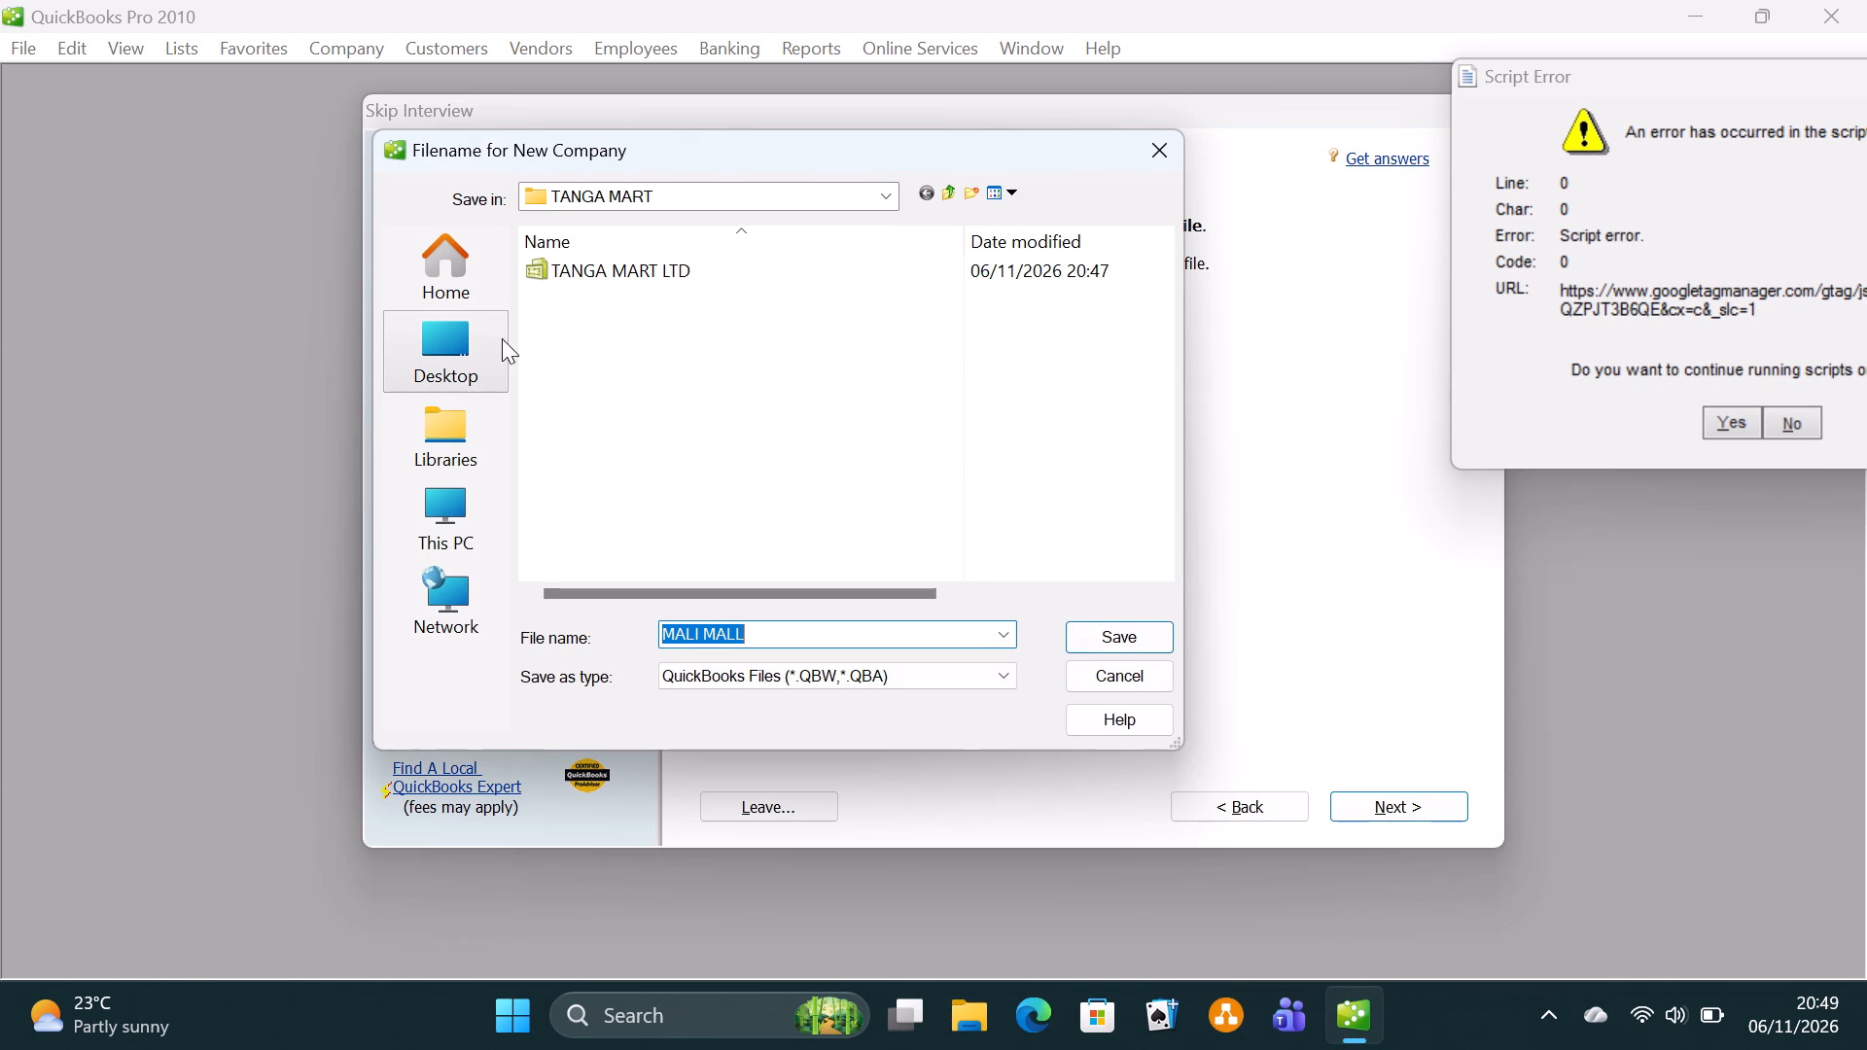
pyautogui.click(449, 341)
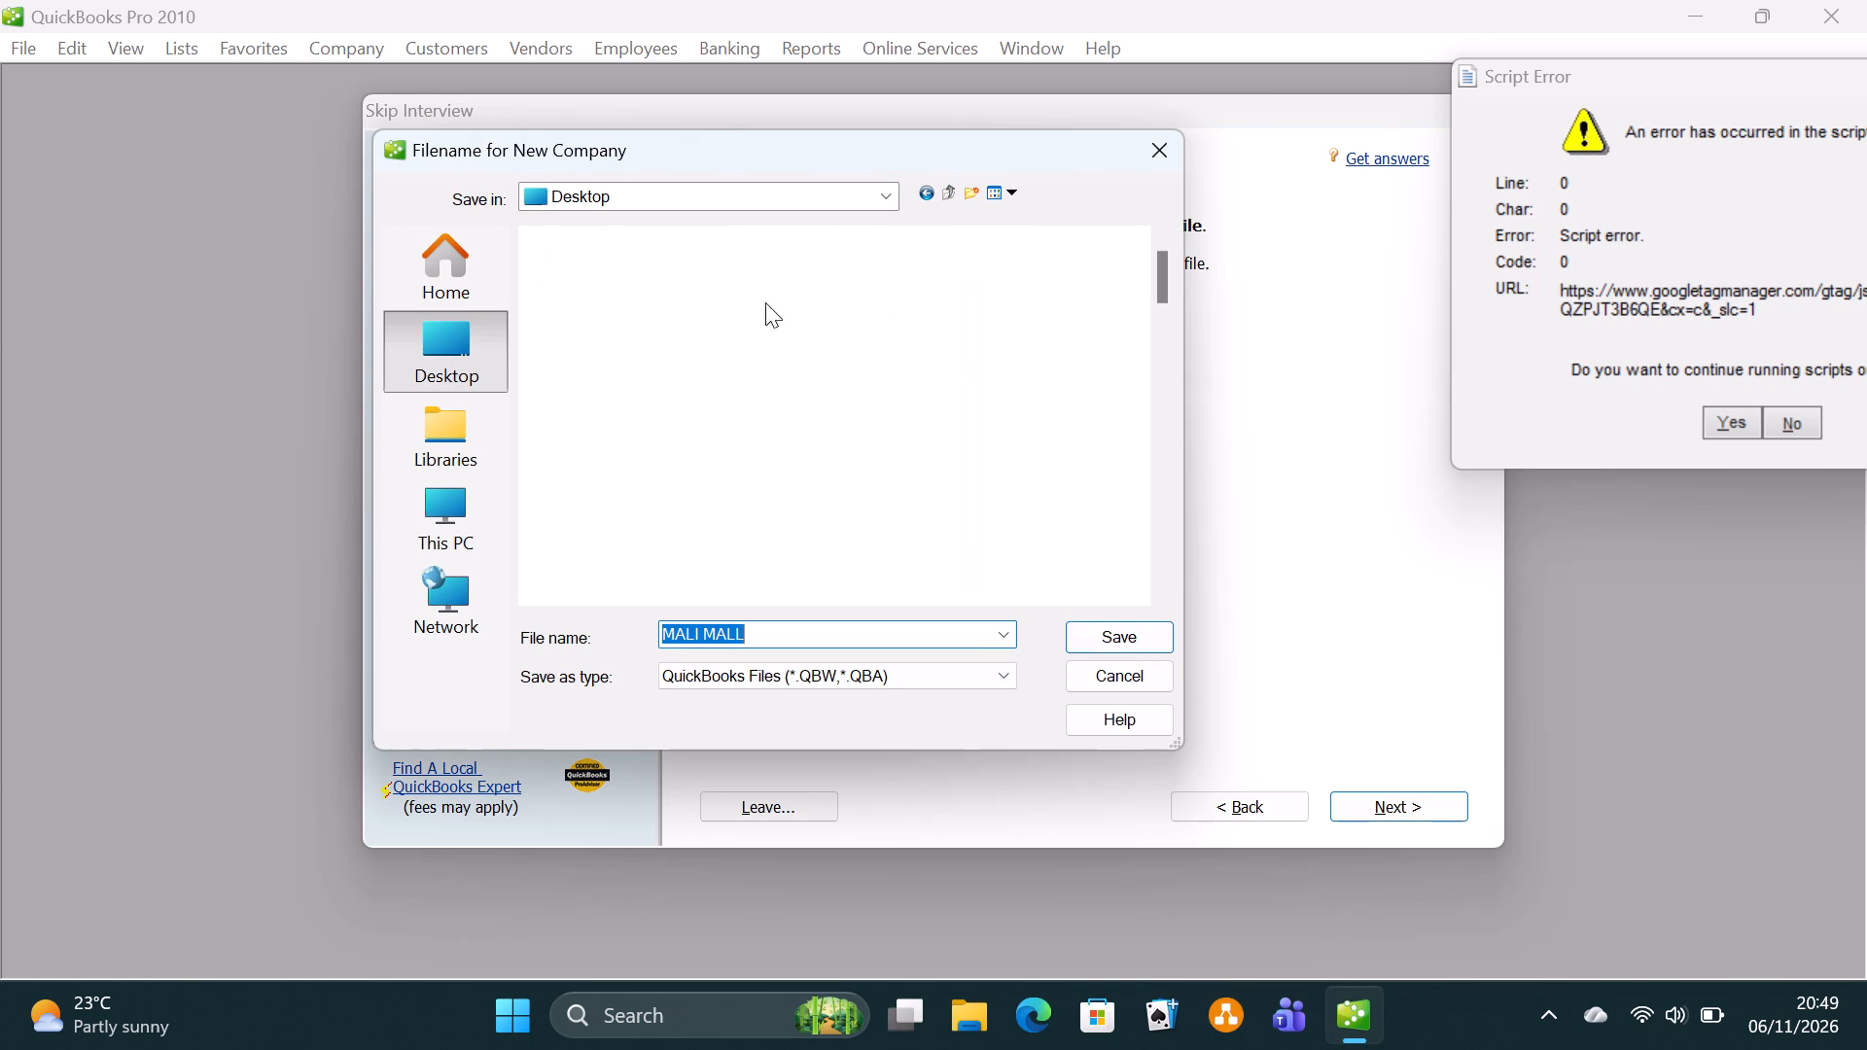
pyautogui.click(965, 195)
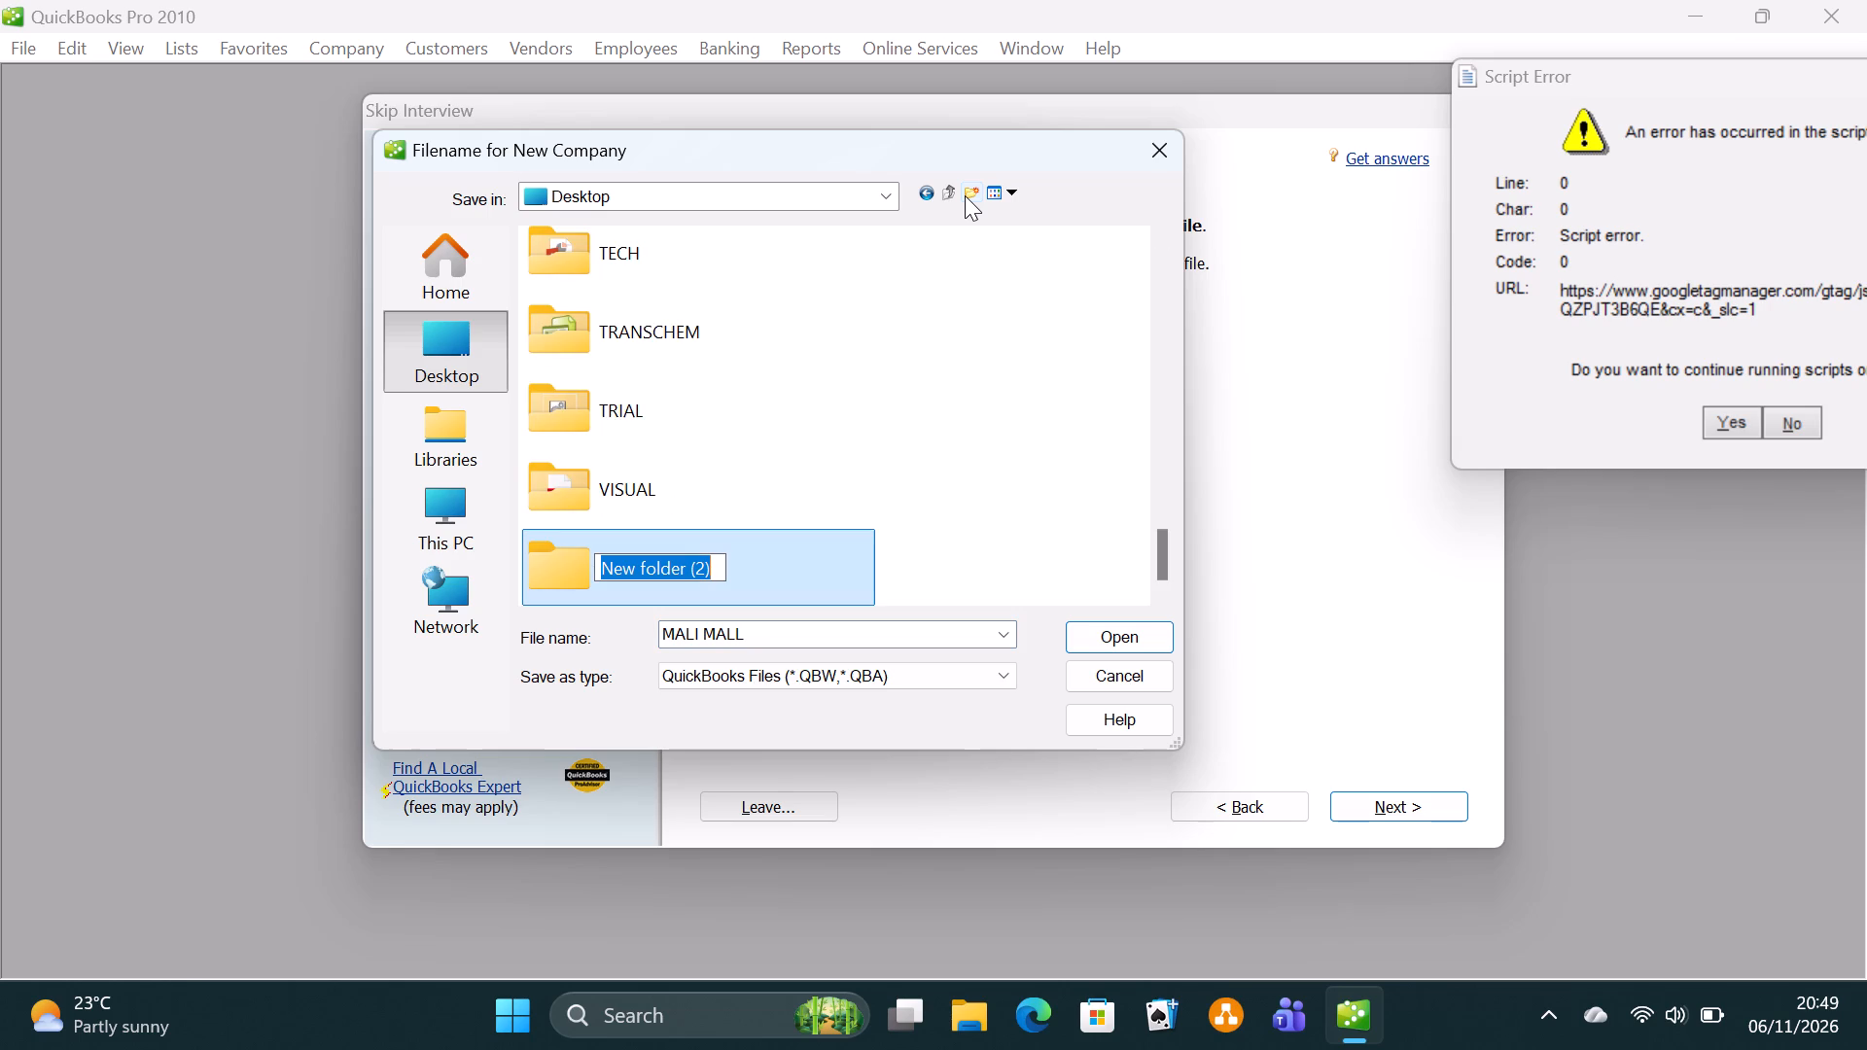
pyautogui.write('MALIII')
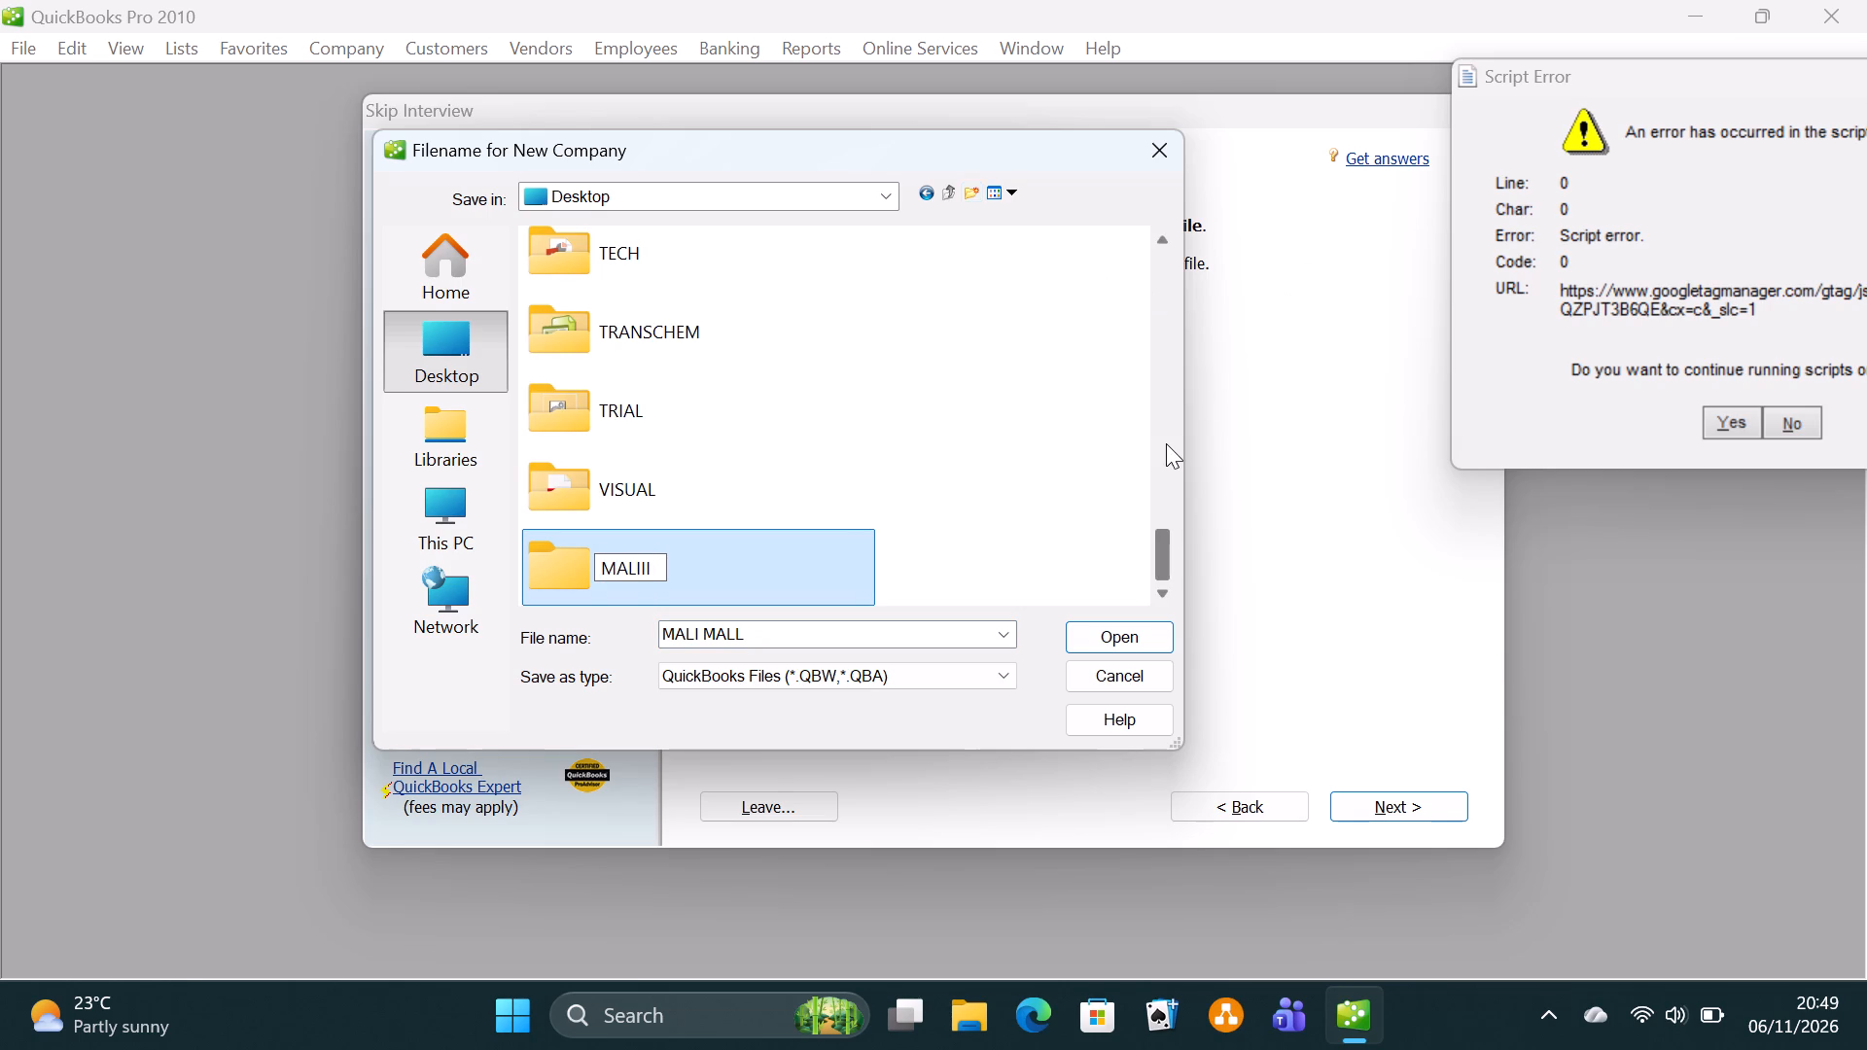
pyautogui.click(1102, 638)
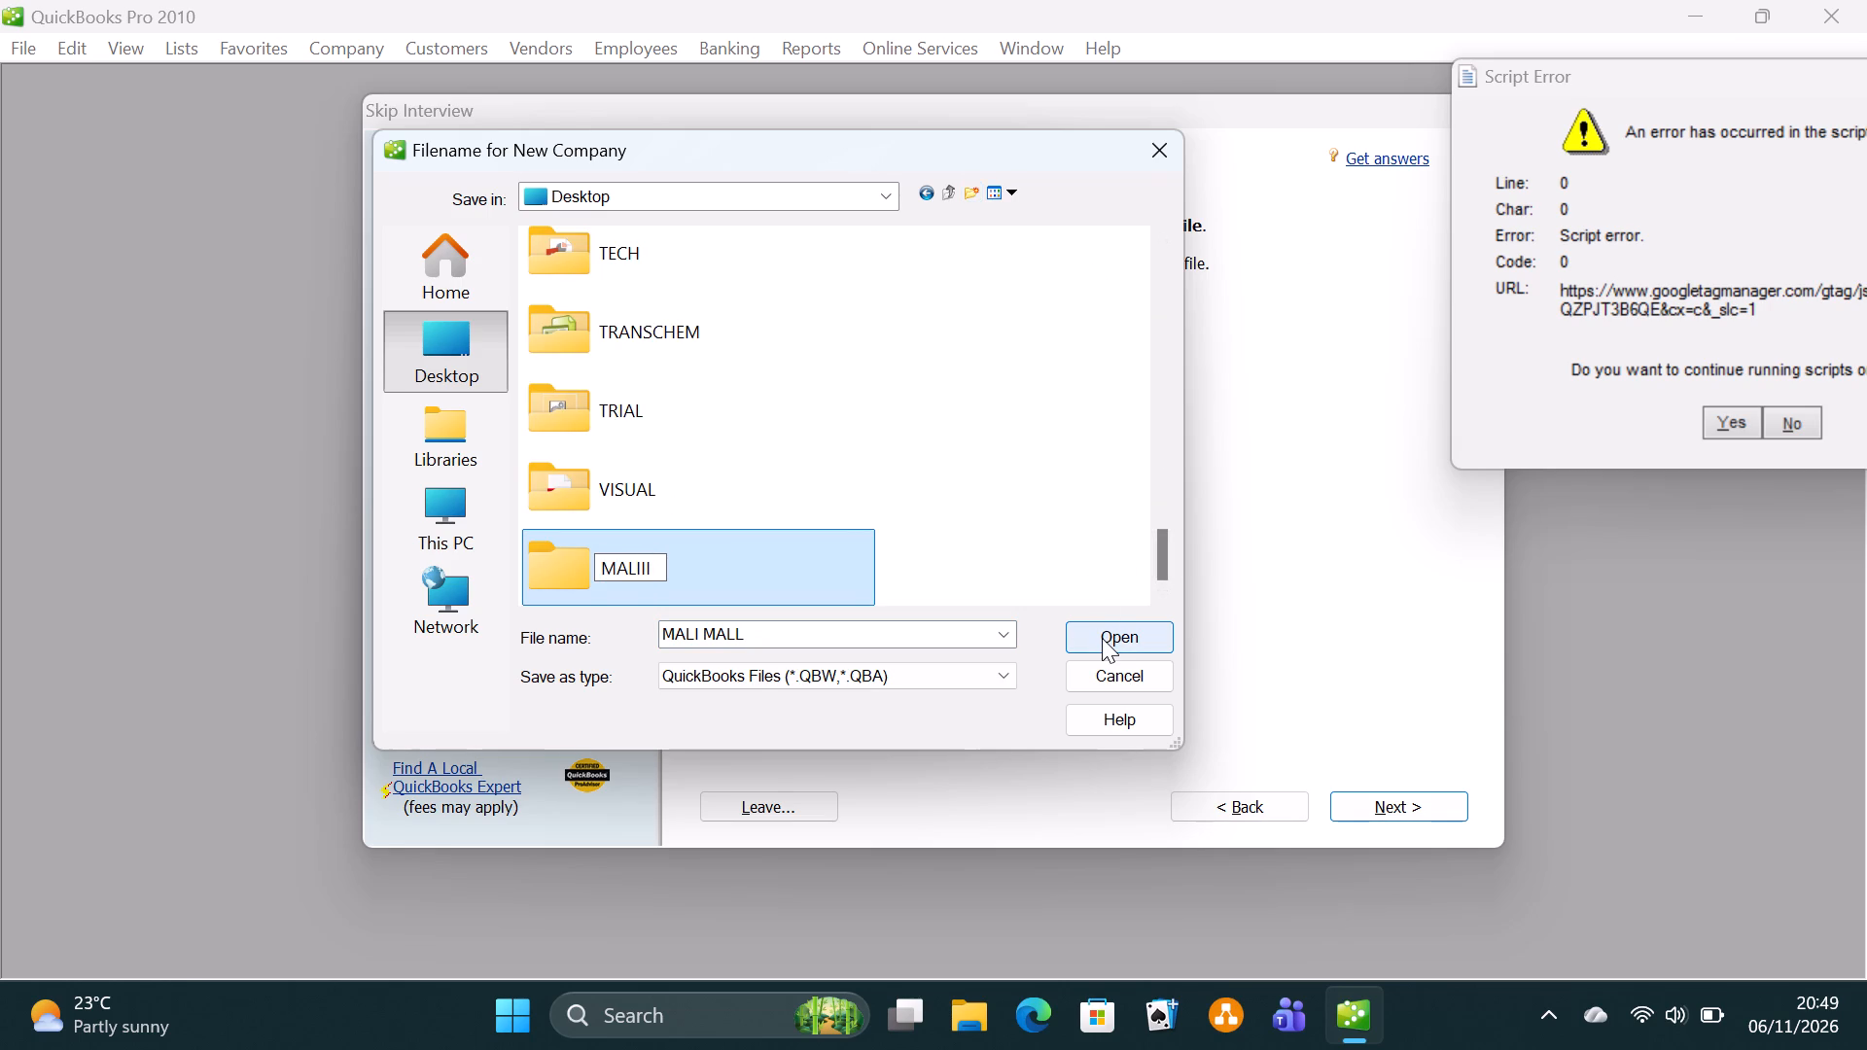
pyautogui.click(1102, 638)
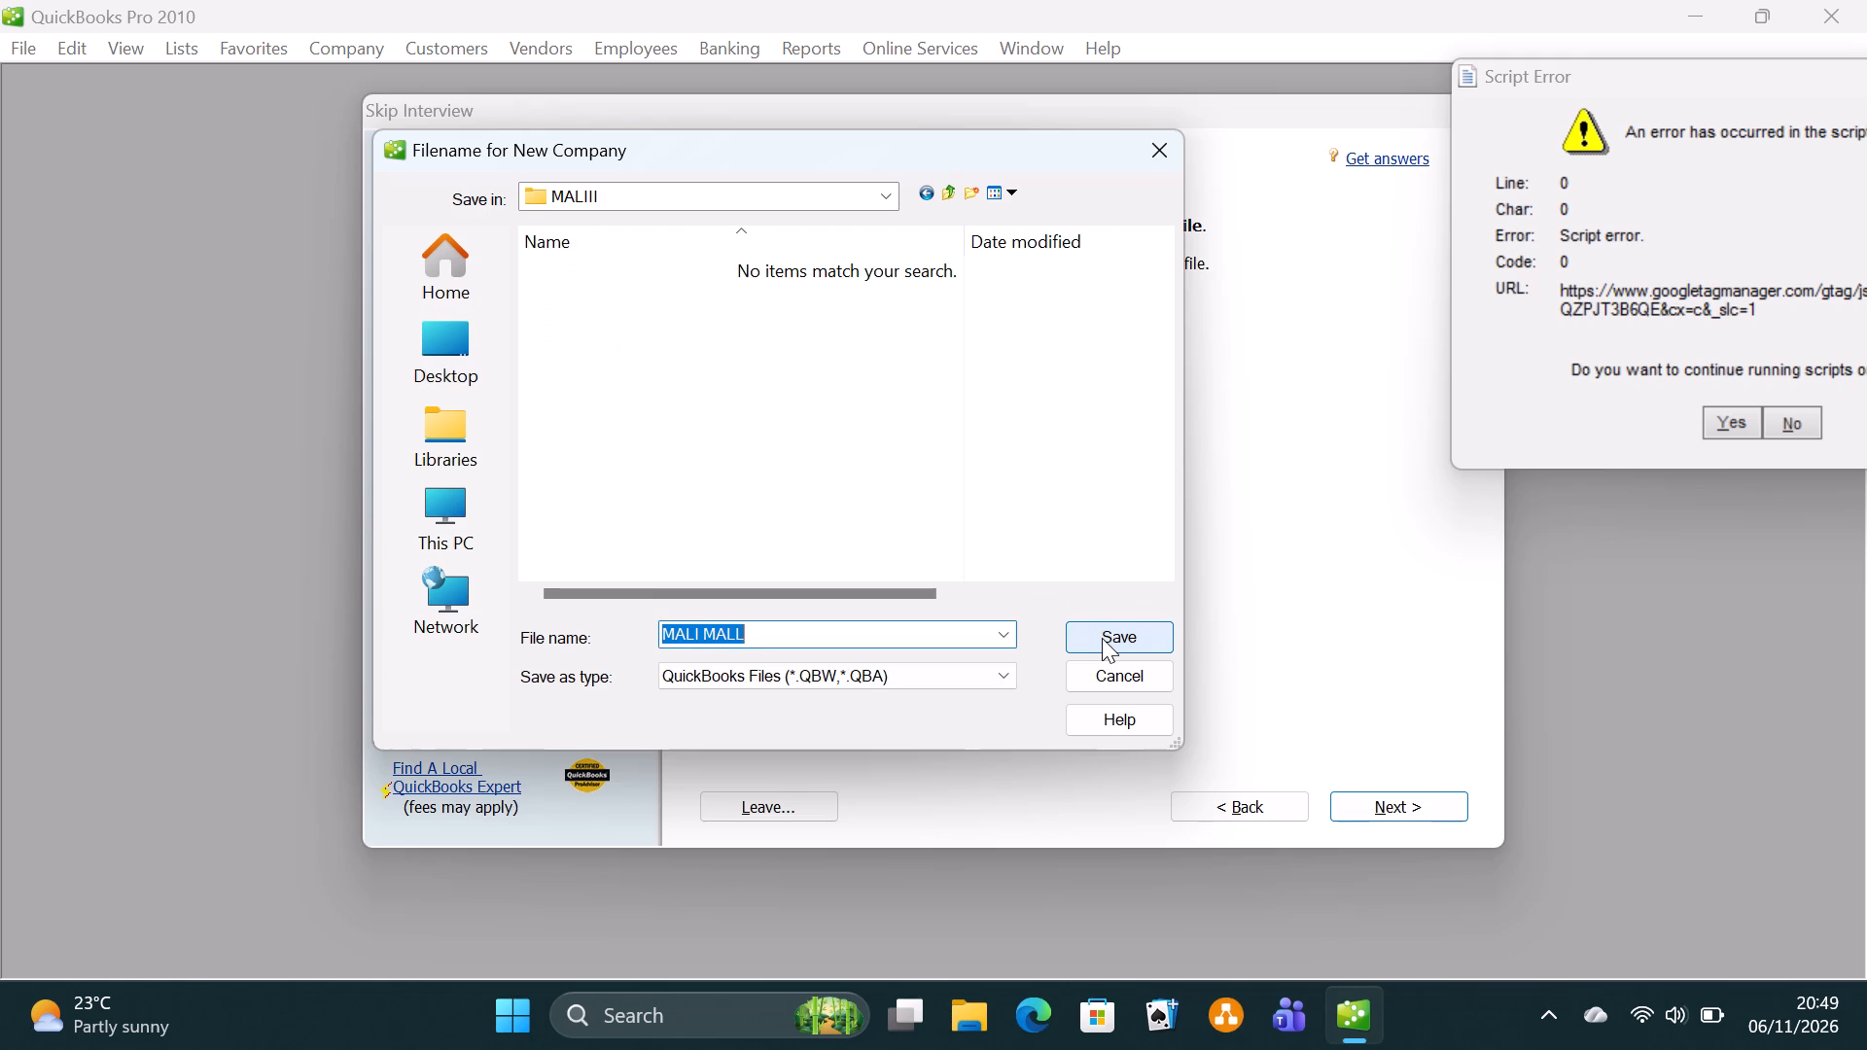
pyautogui.click(1102, 638)
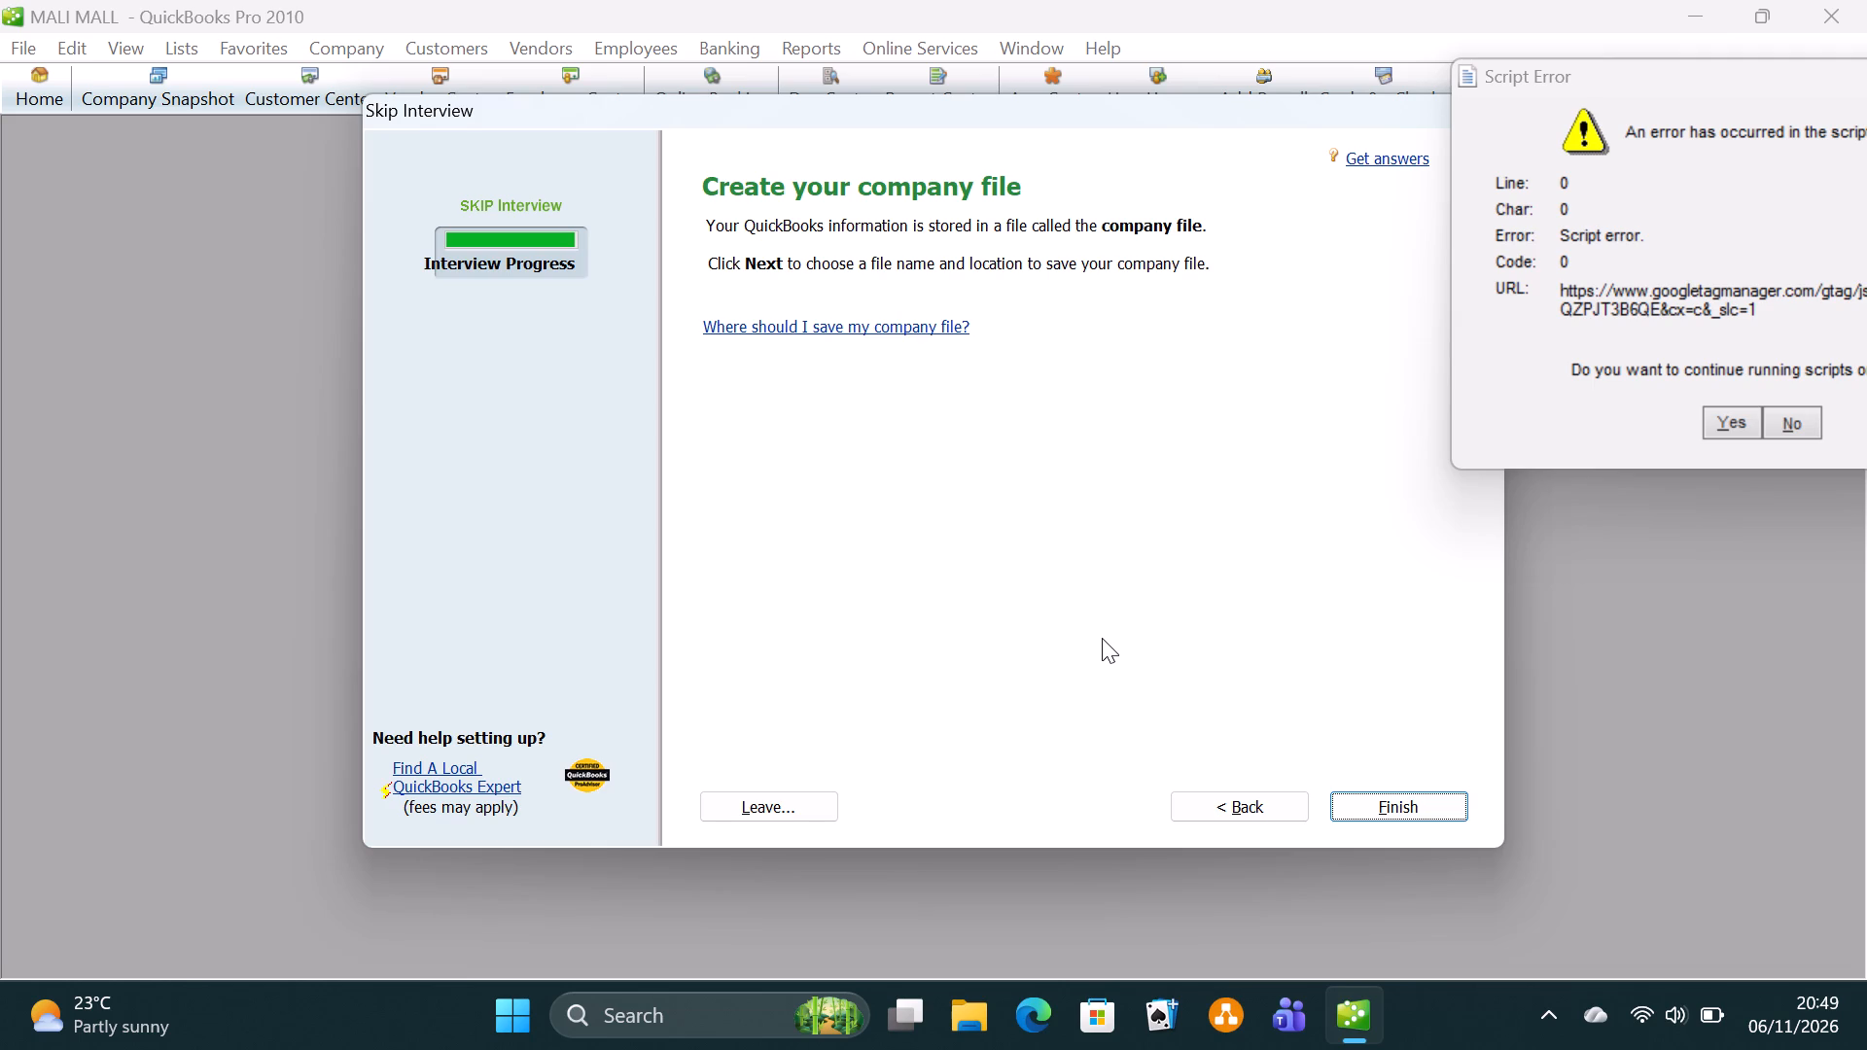
# Finish the company setup and dismiss the QBHelp error report without sending it.
pyautogui.click(1402, 813)
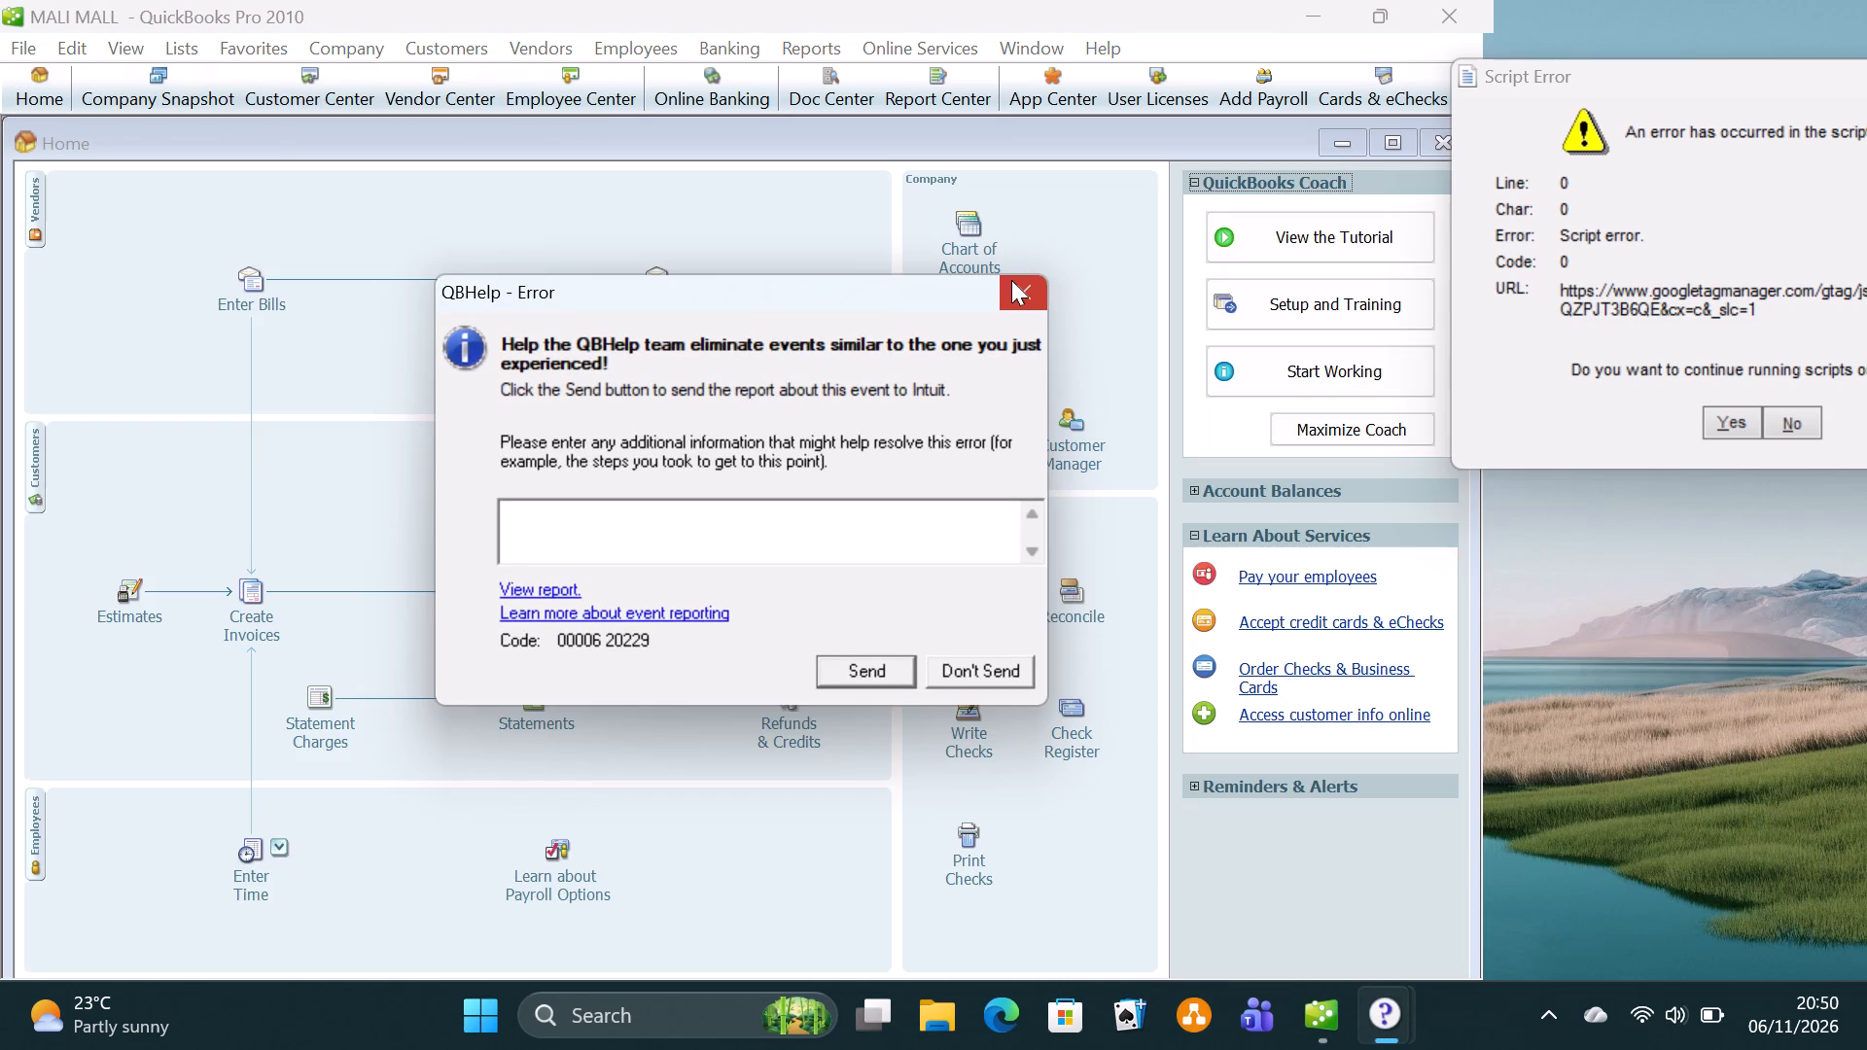
pyautogui.click(1019, 284)
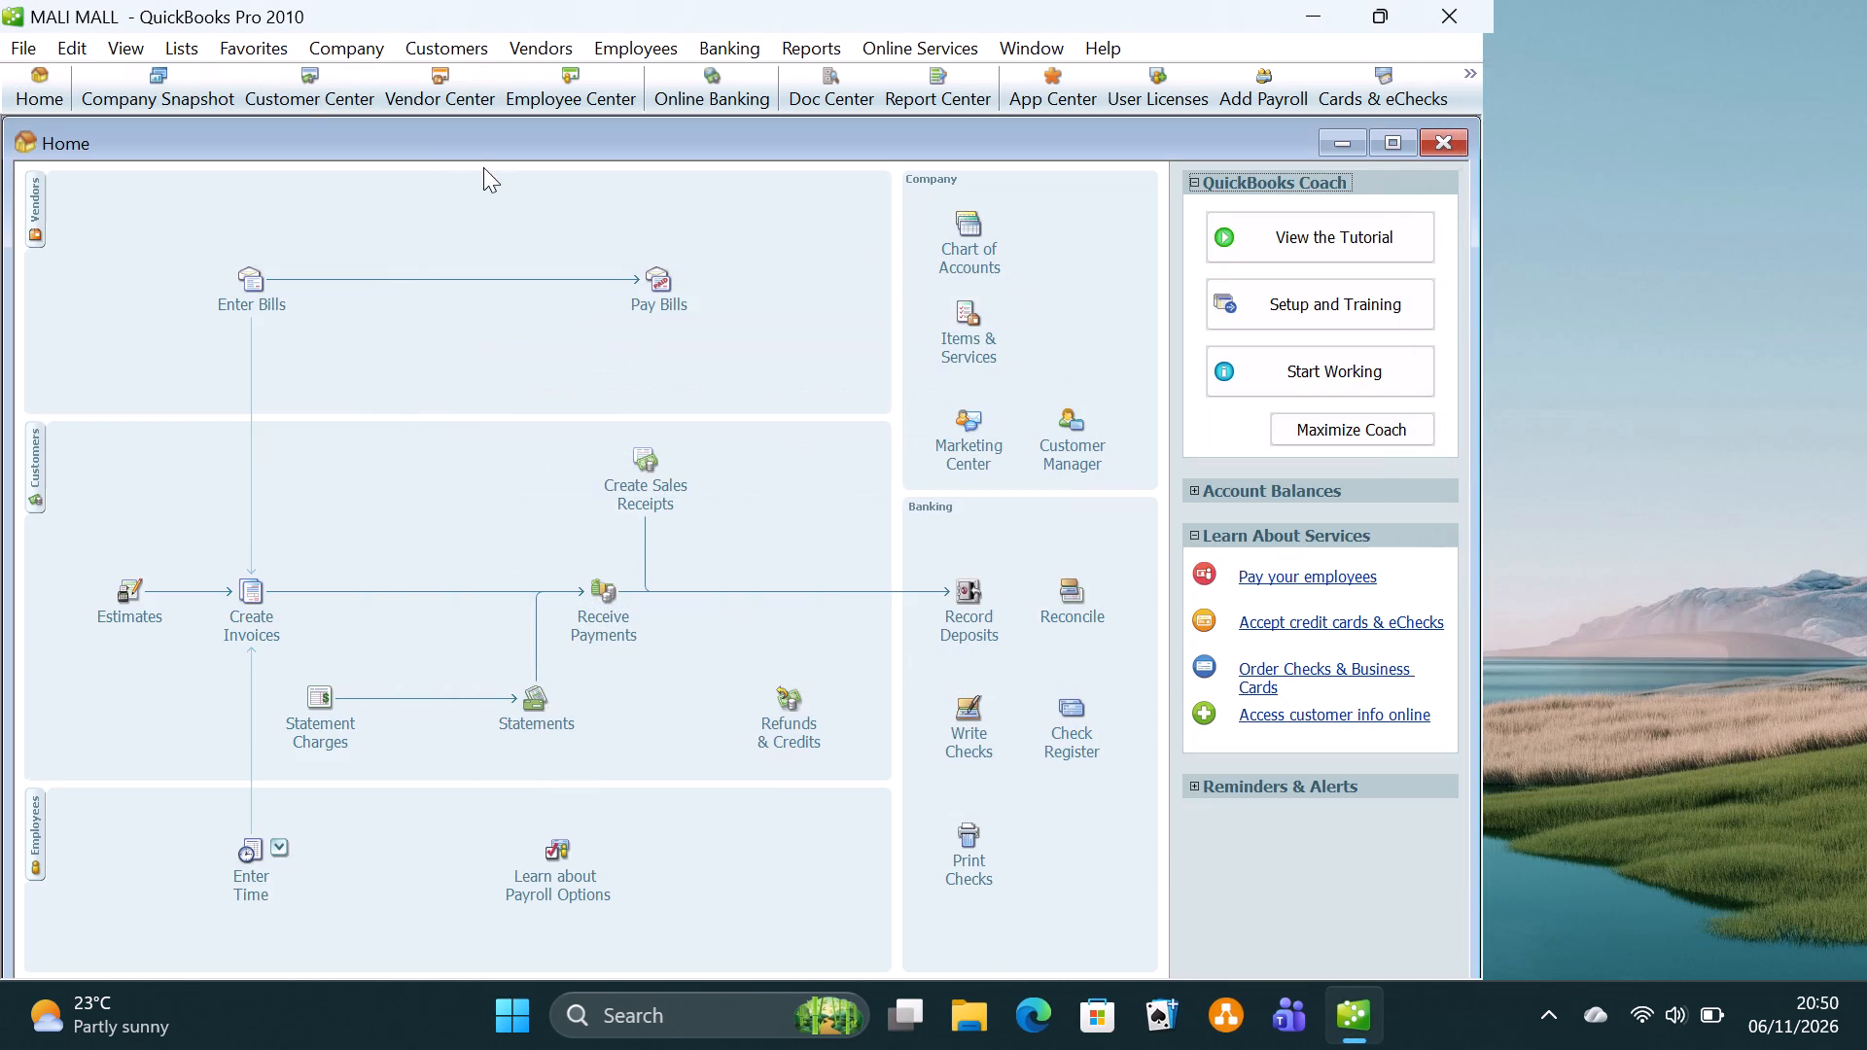
# Activate inventory and purchase orders in the company preferences for Items & Inventory, accepting the closing of all open windows.
pyautogui.click(69, 40)
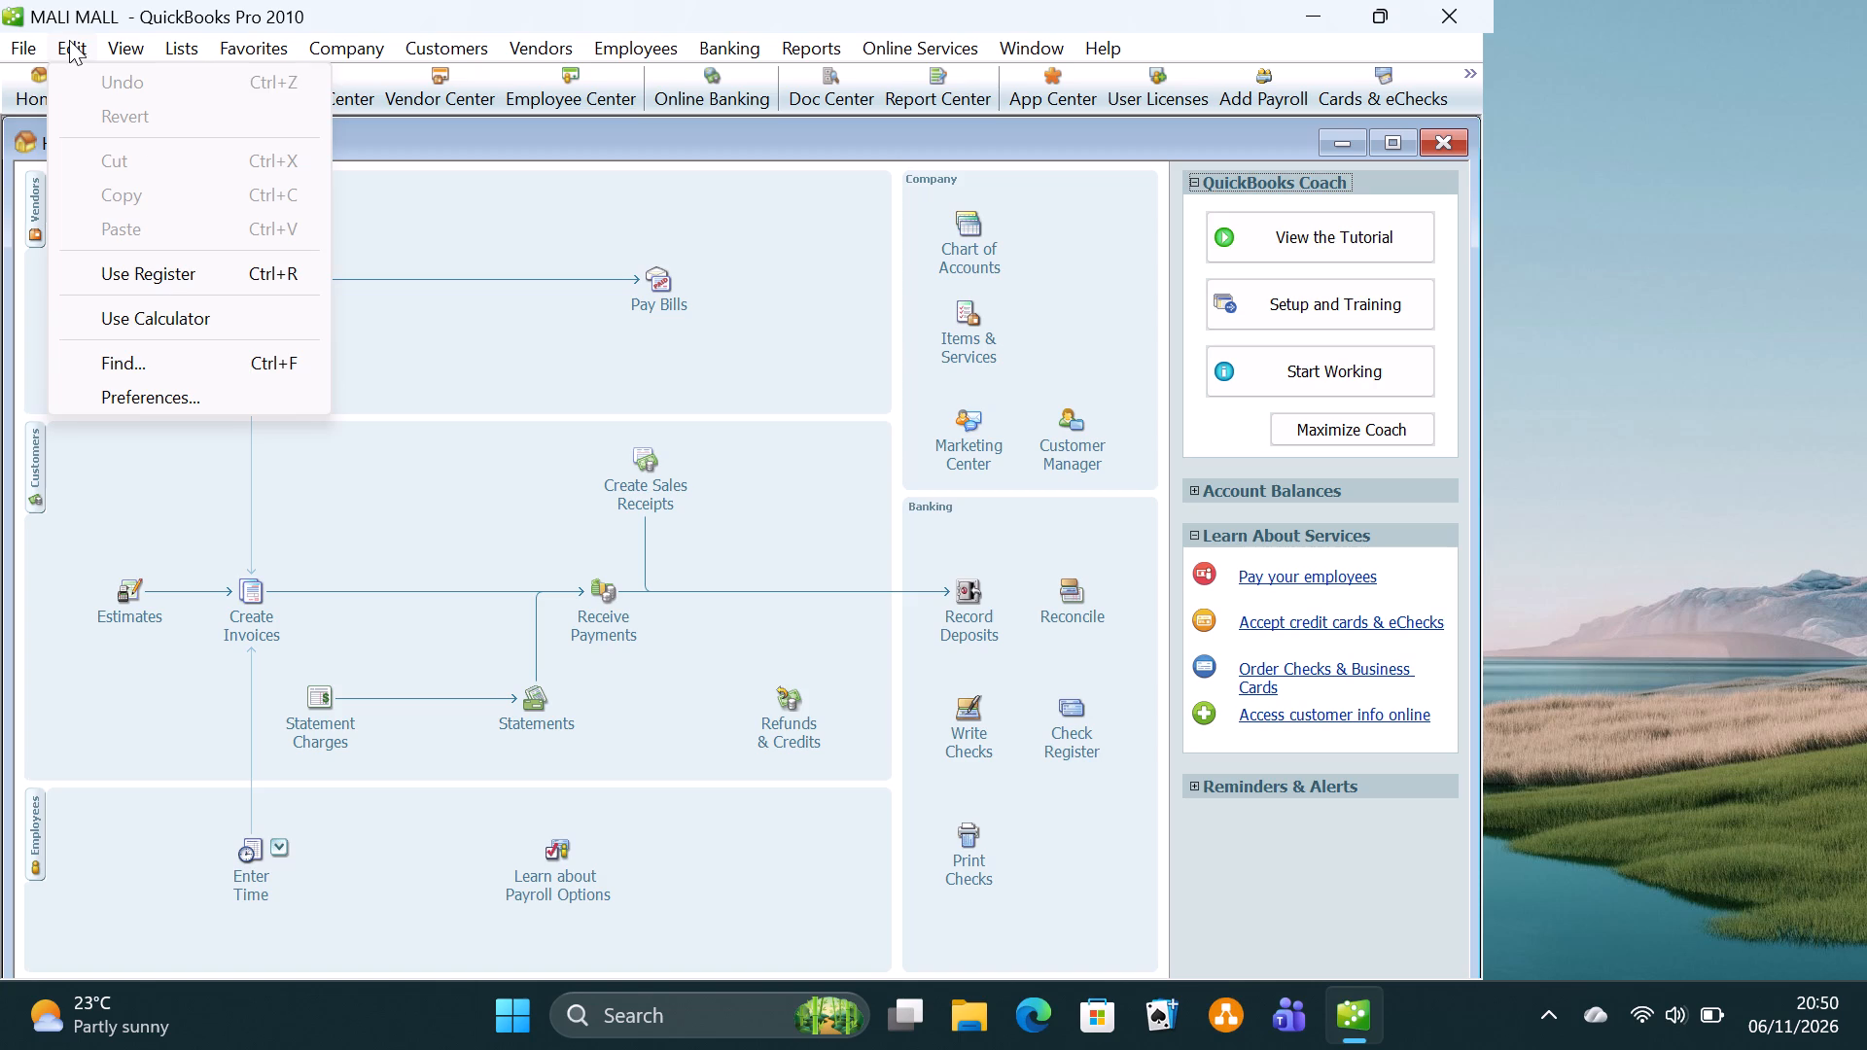
pyautogui.click(164, 395)
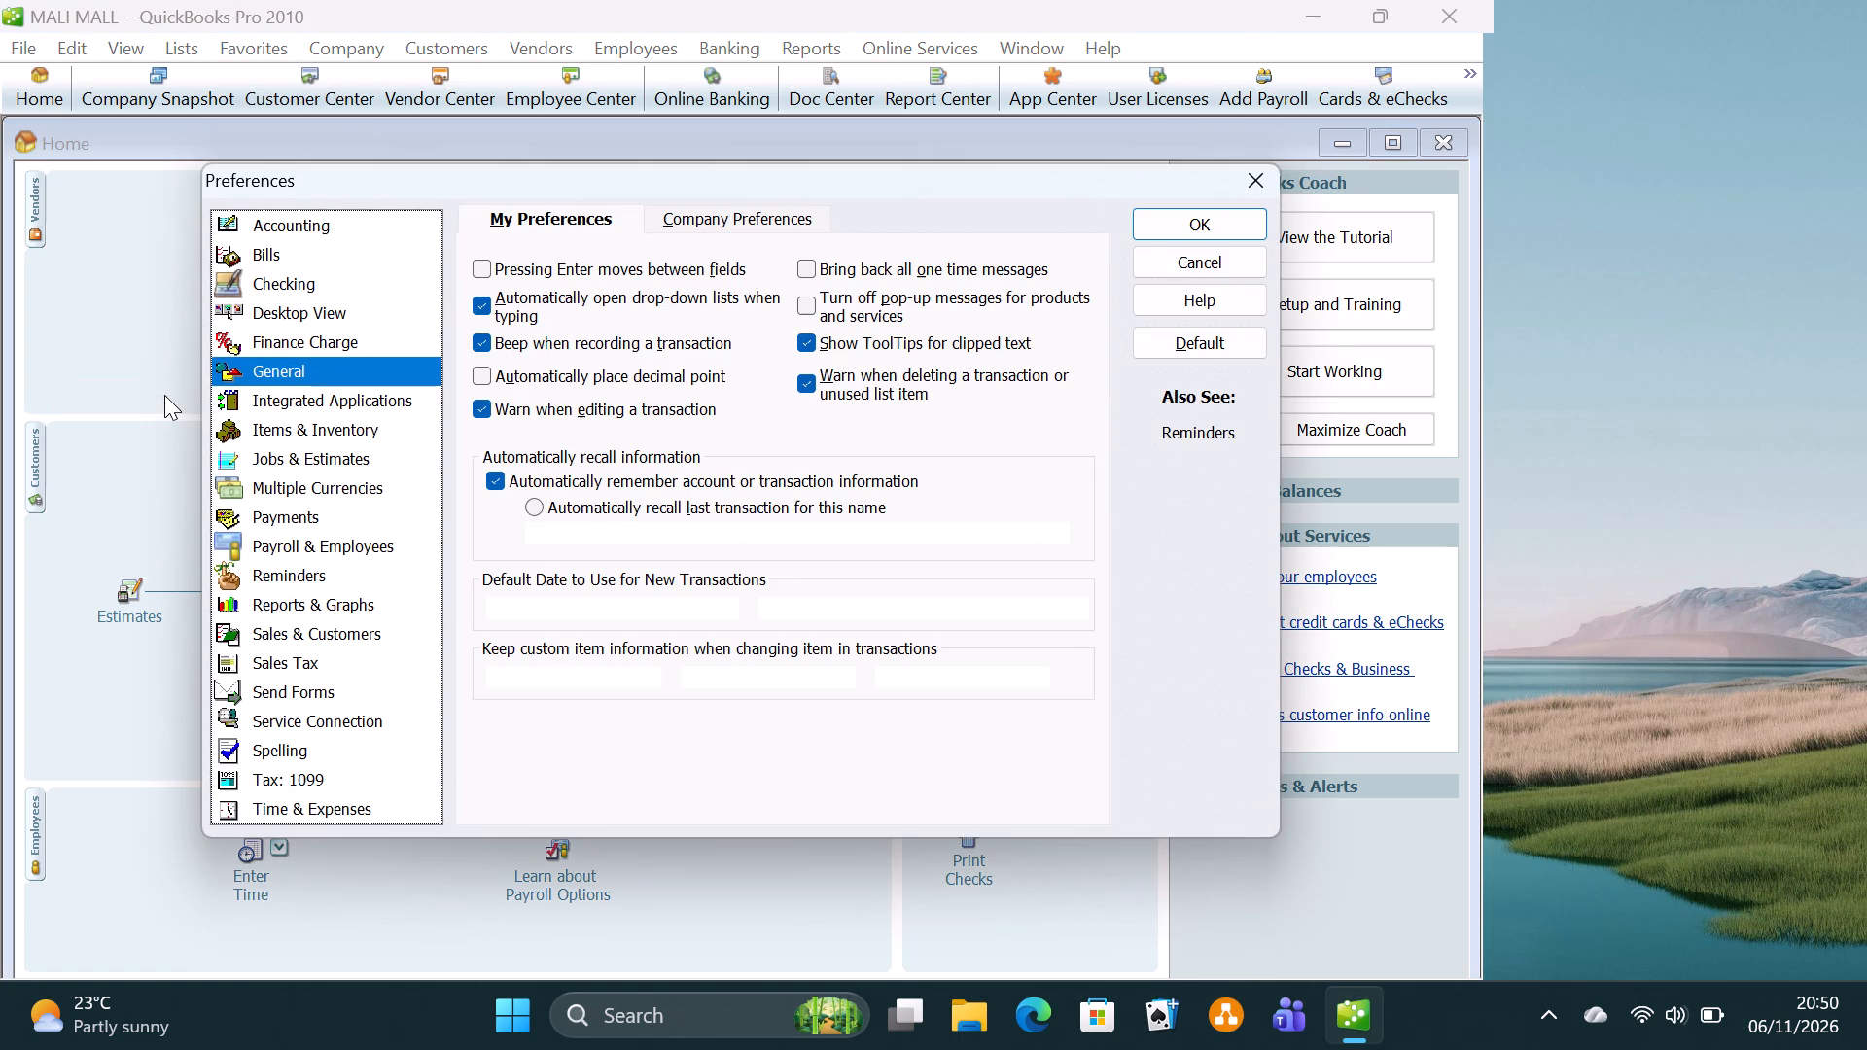
pyautogui.click(324, 430)
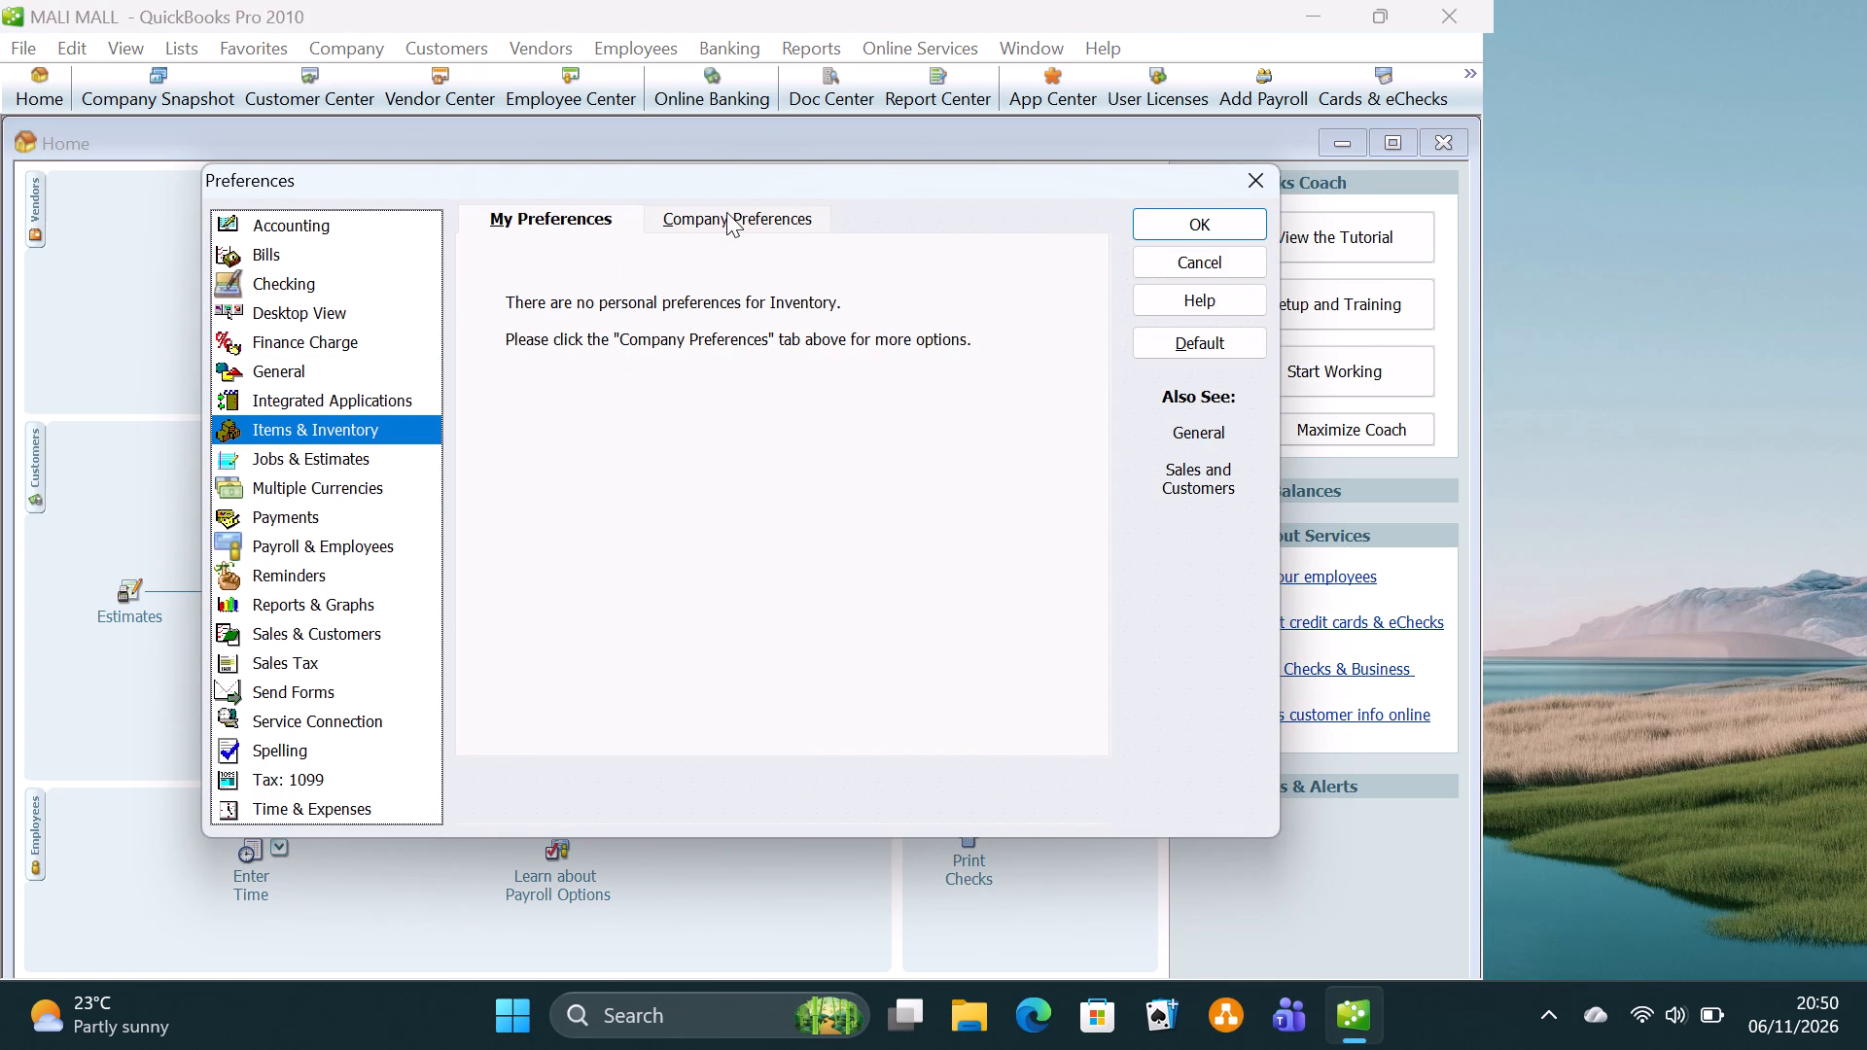
pyautogui.click(726, 212)
pyautogui.click(503, 281)
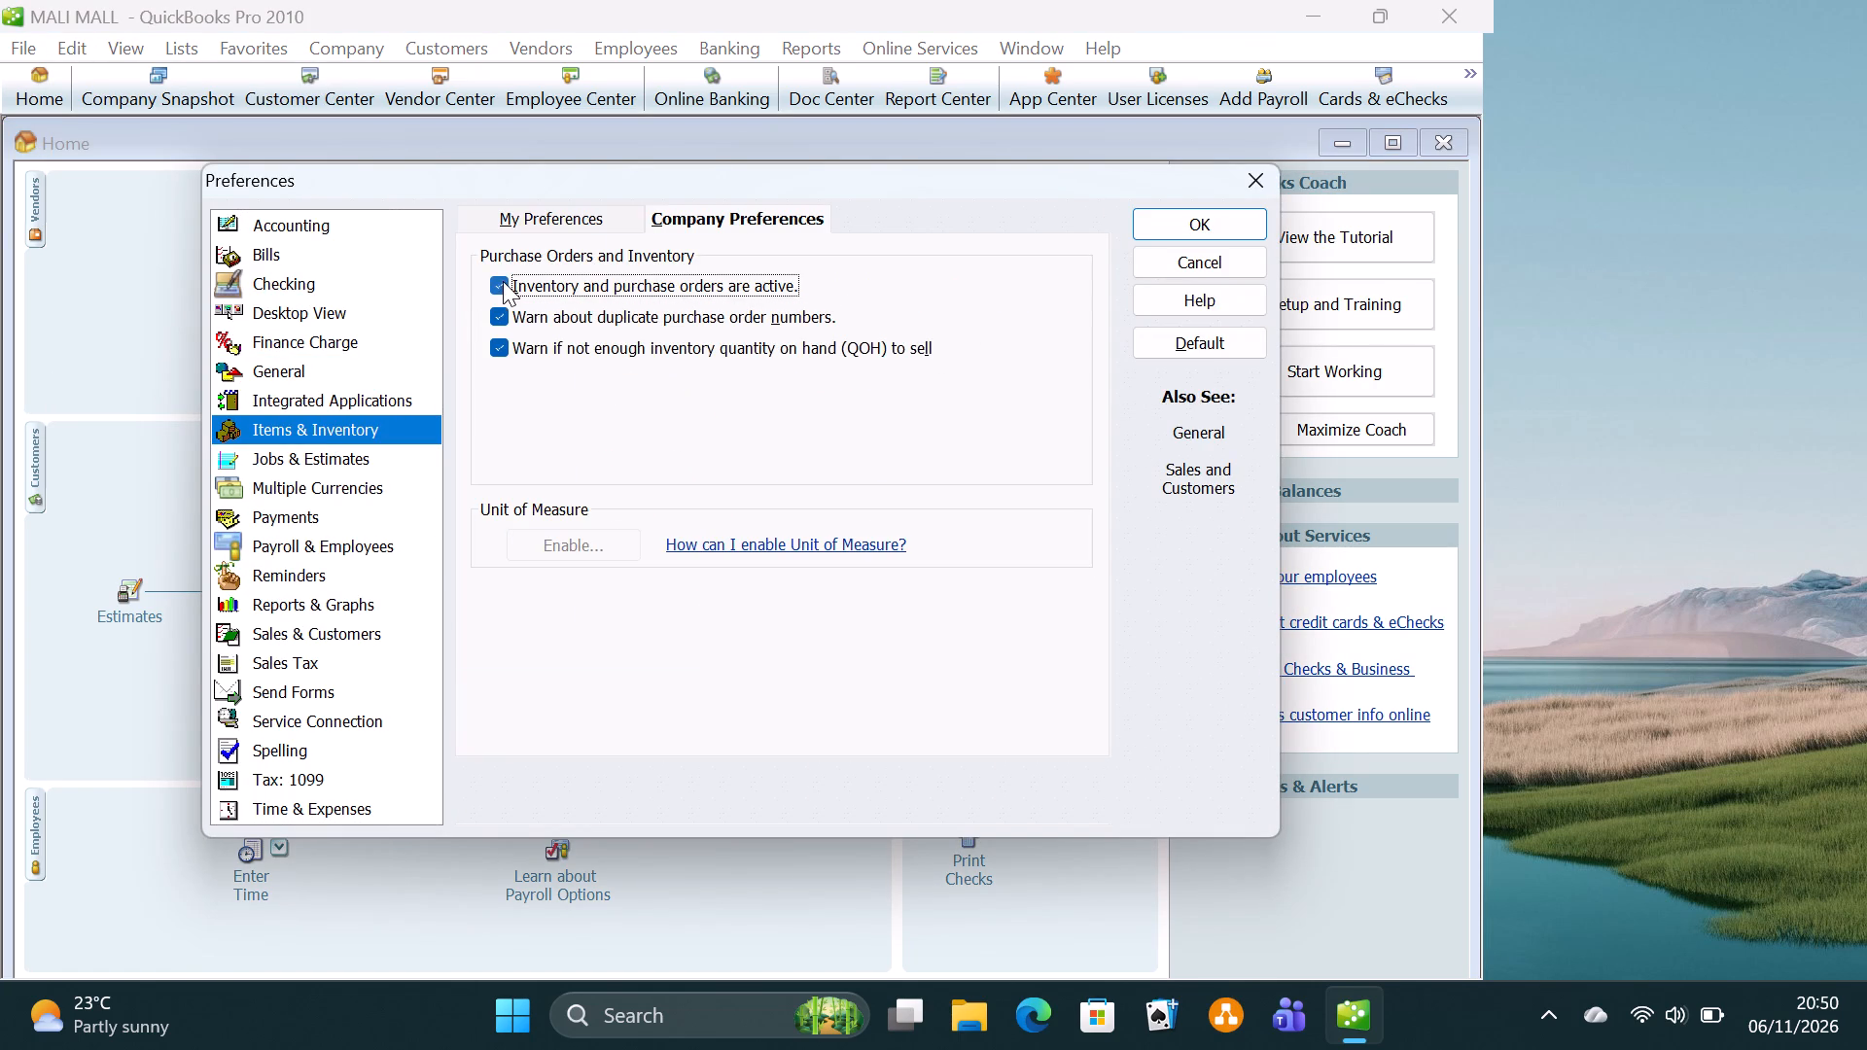
pyautogui.click(1199, 222)
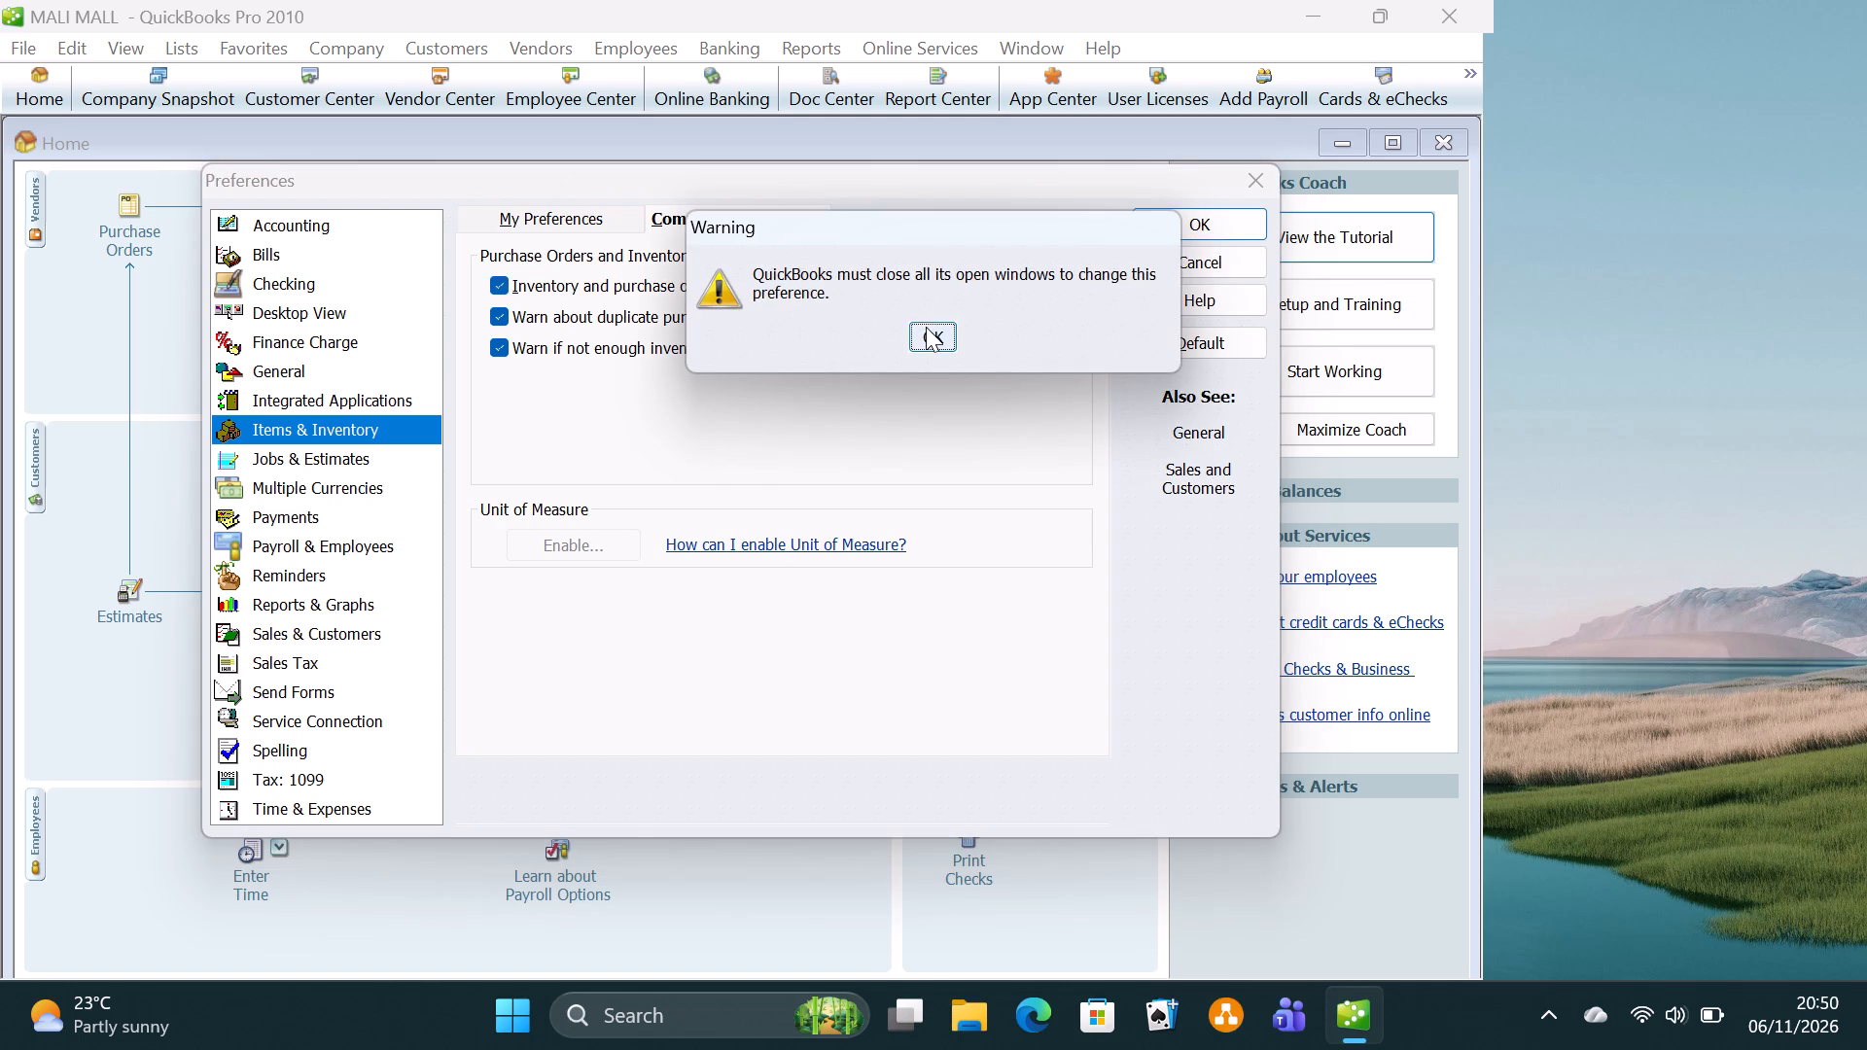
pyautogui.click(926, 327)
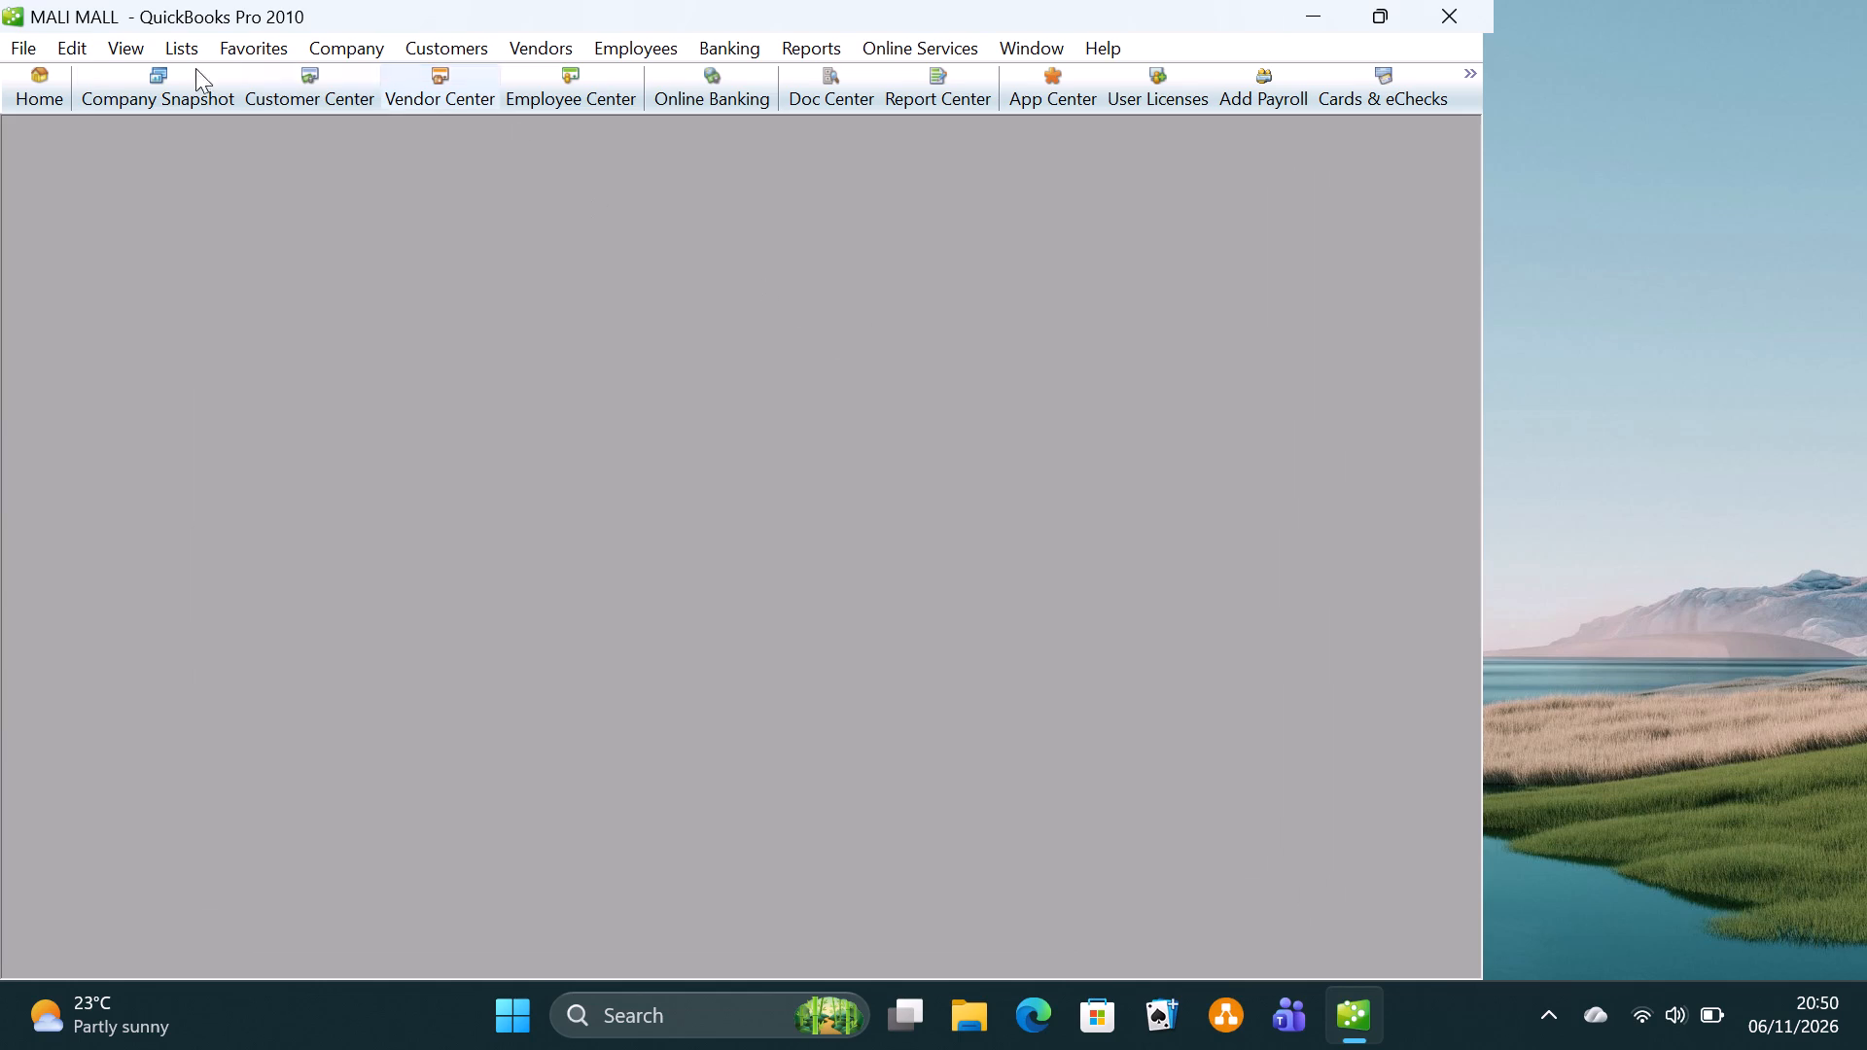
# Reopen the Home page, open the Item List and start a new item, dismissing the new-feature notices.
pyautogui.click(50, 85)
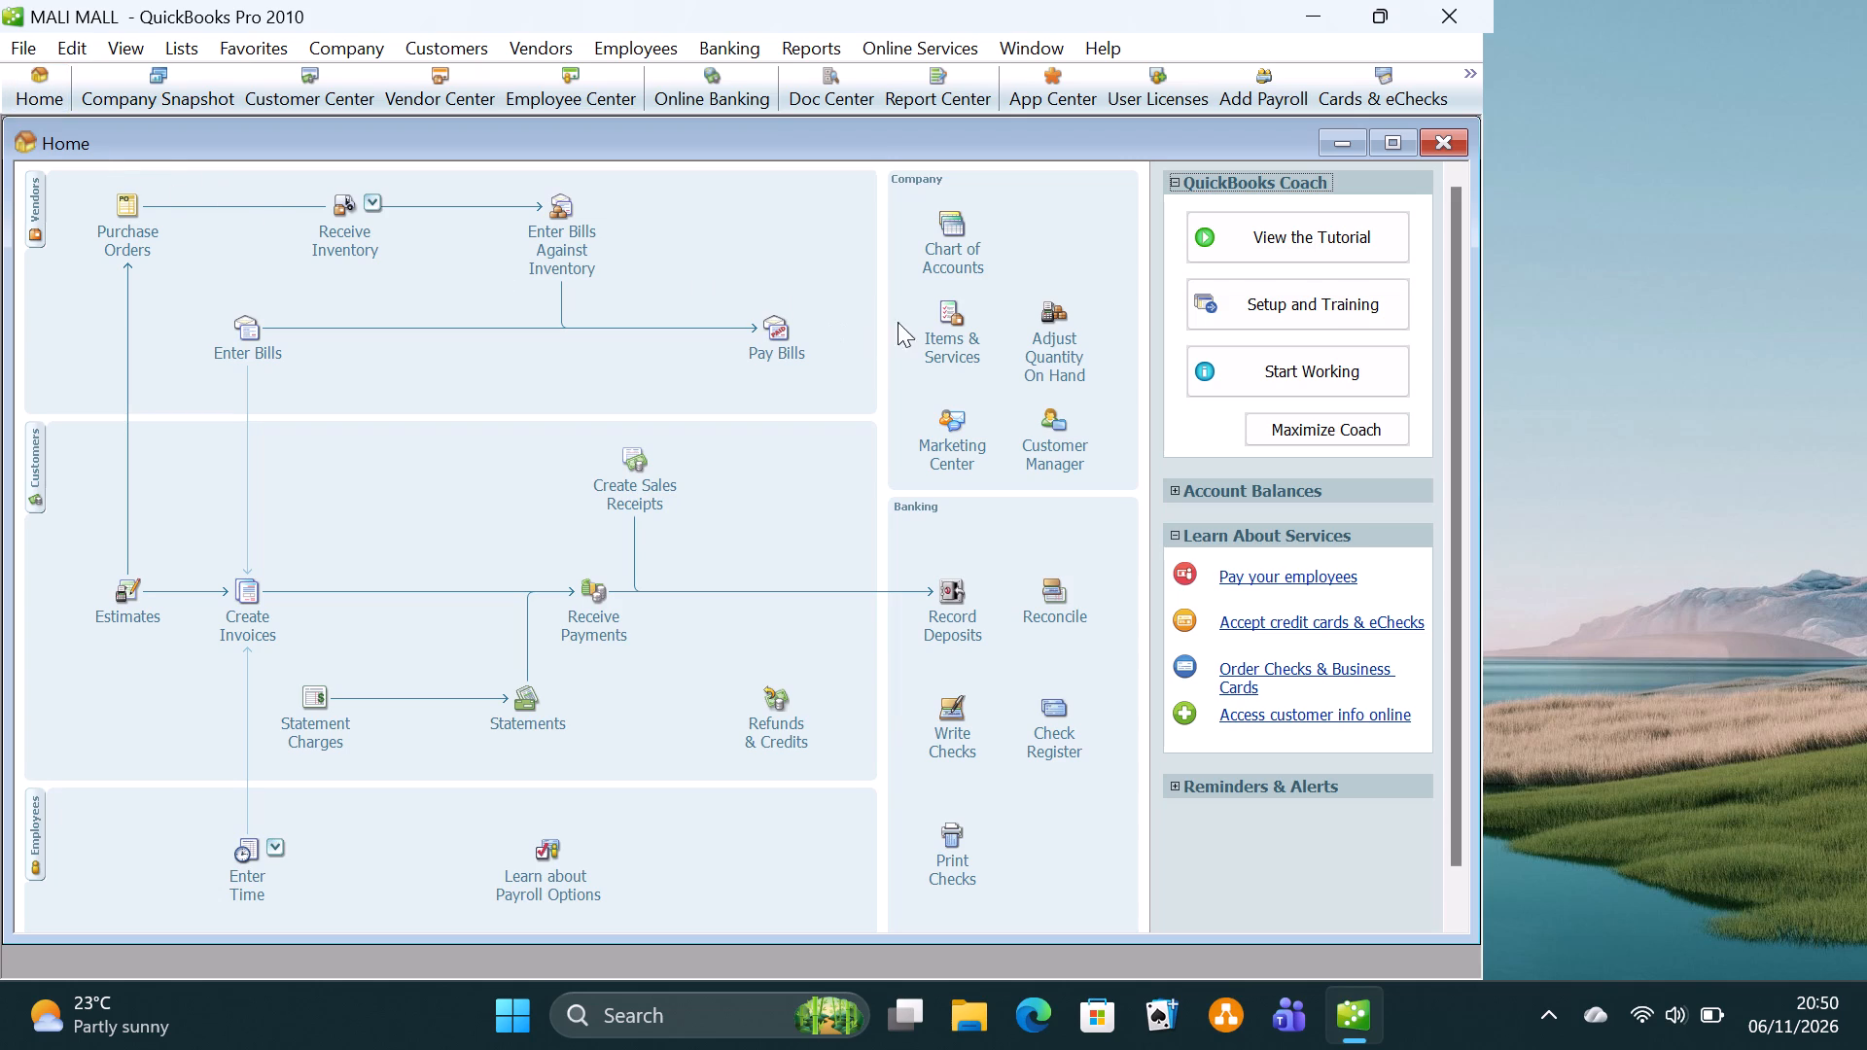
pyautogui.click(952, 350)
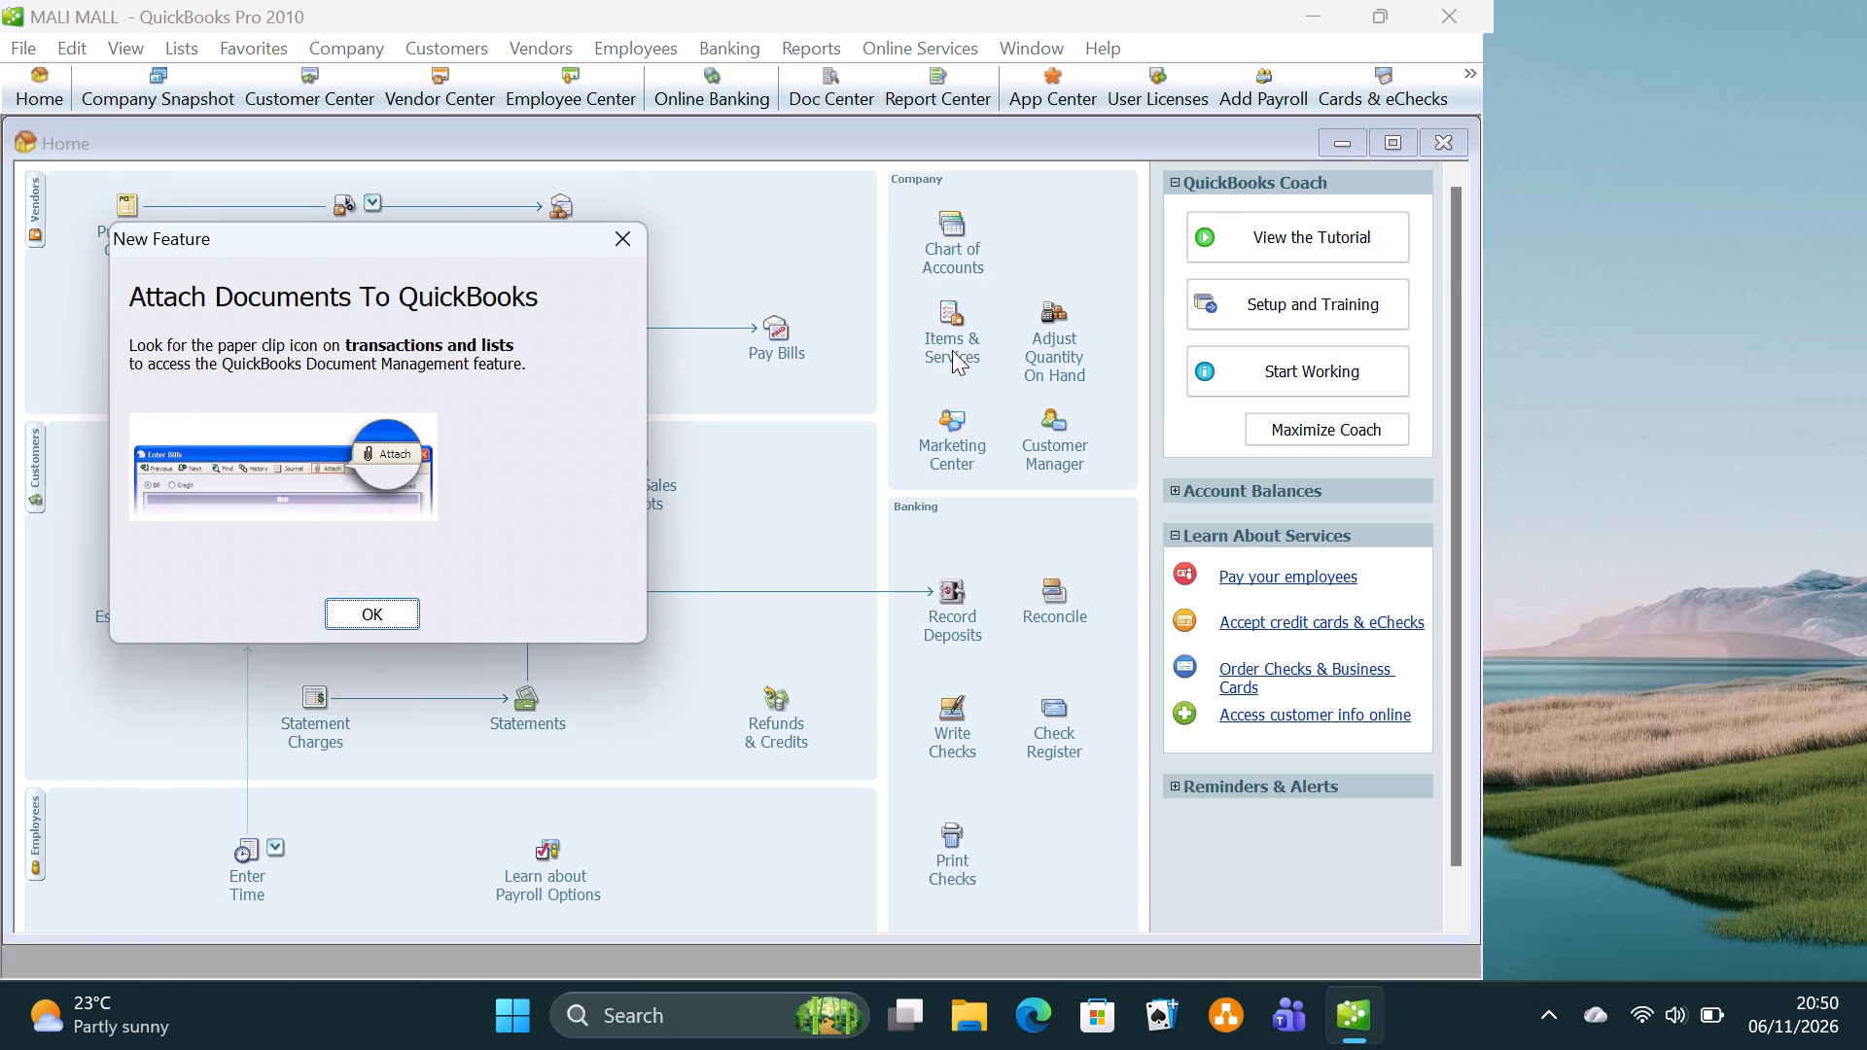
pyautogui.click(617, 238)
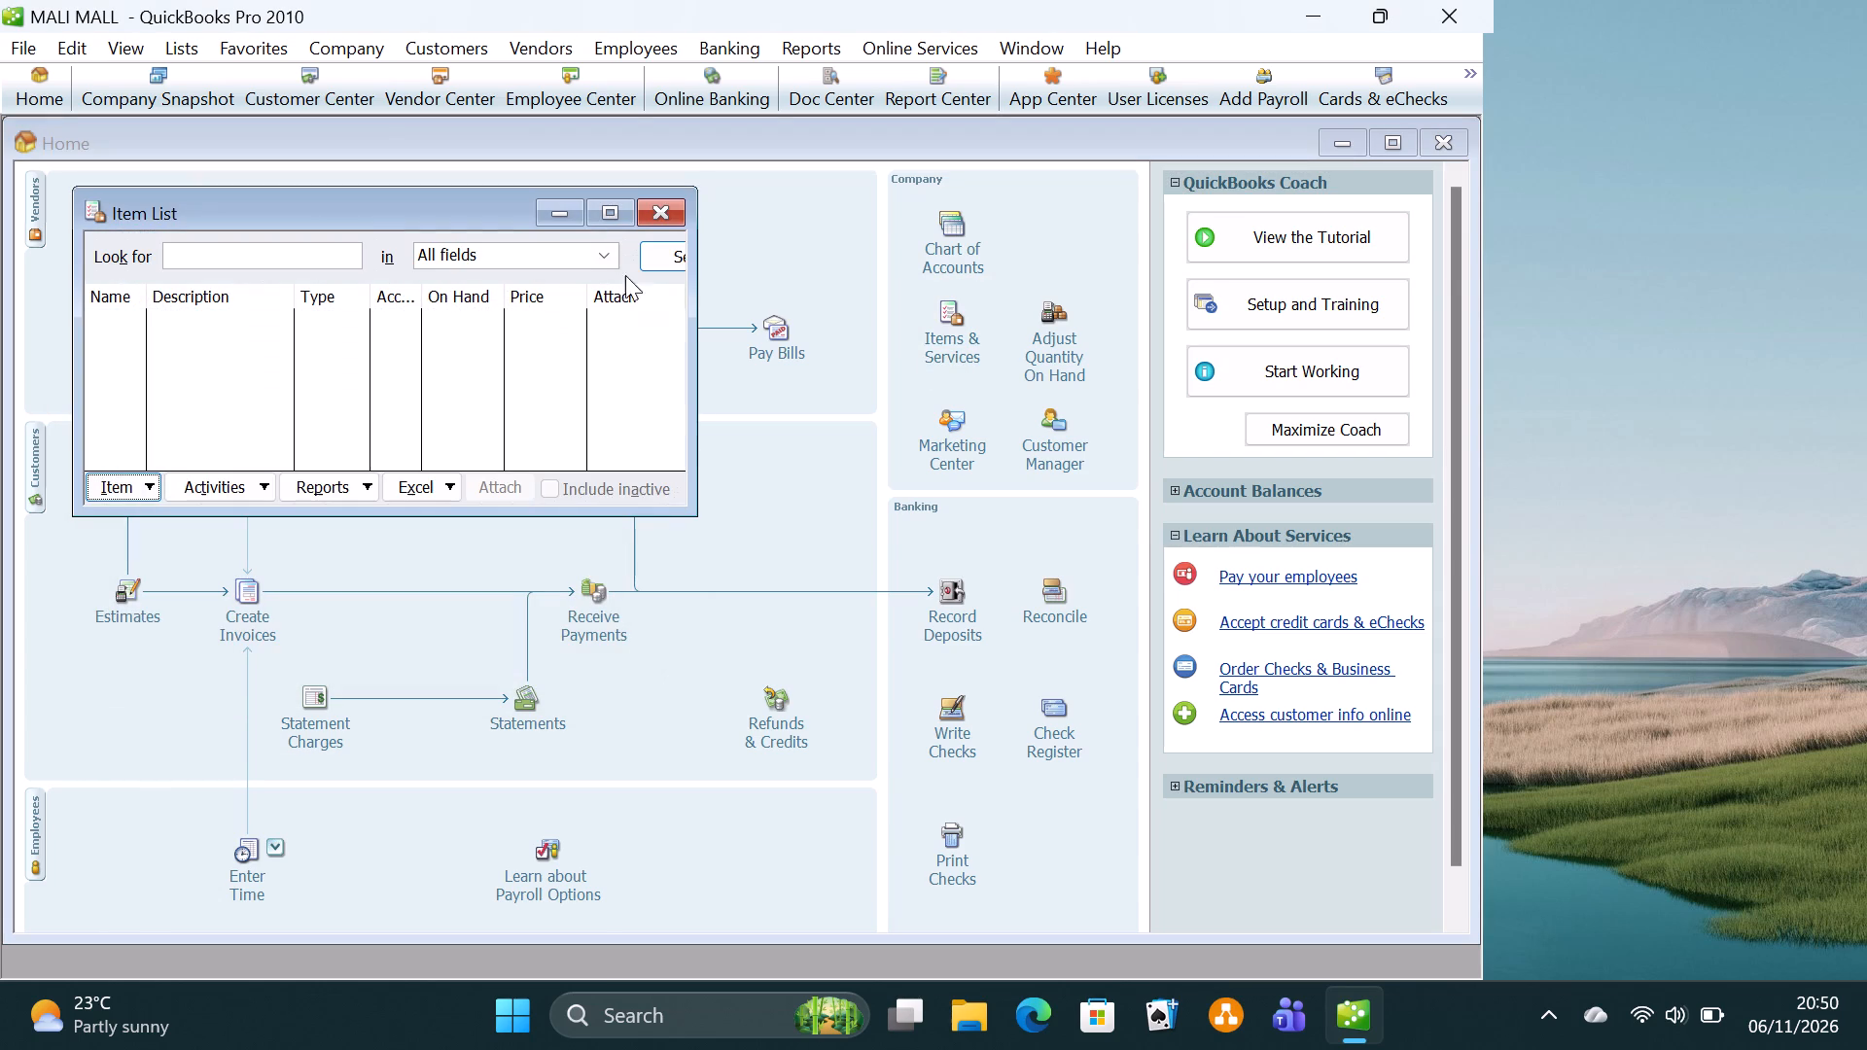
pyautogui.click(147, 488)
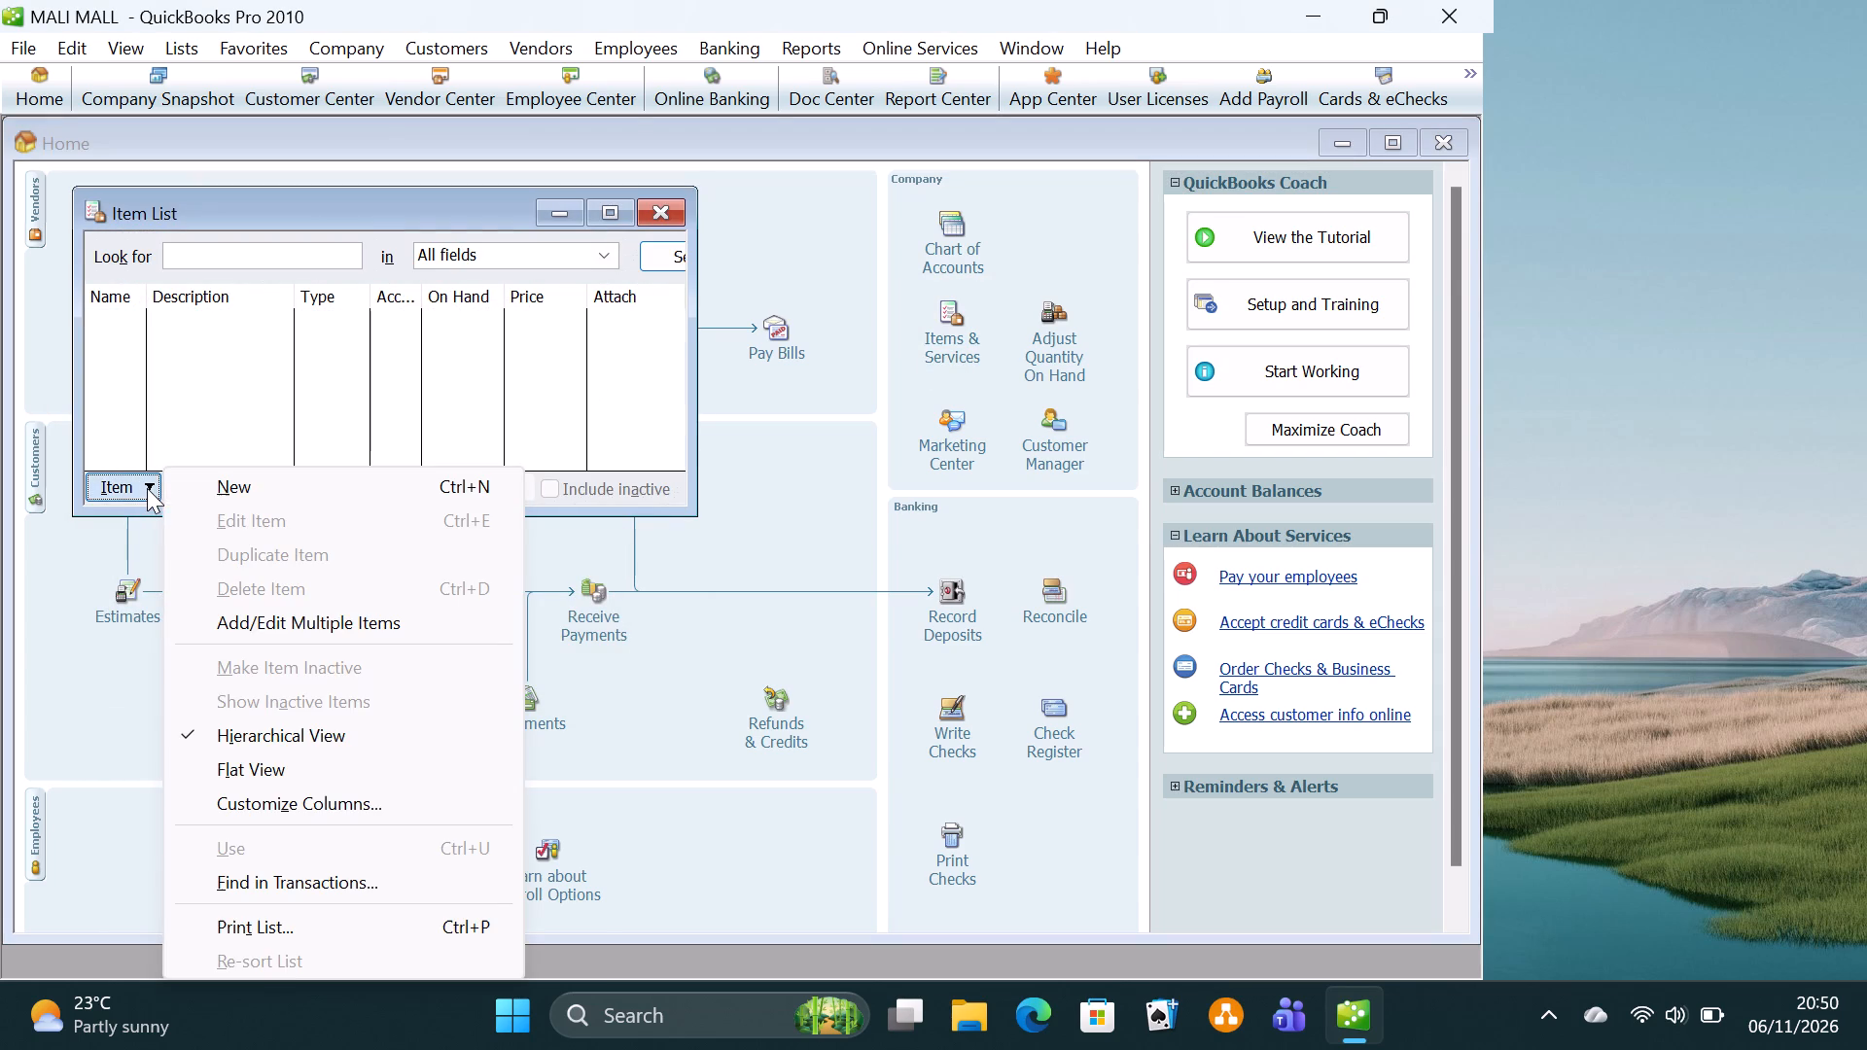
pyautogui.click(236, 485)
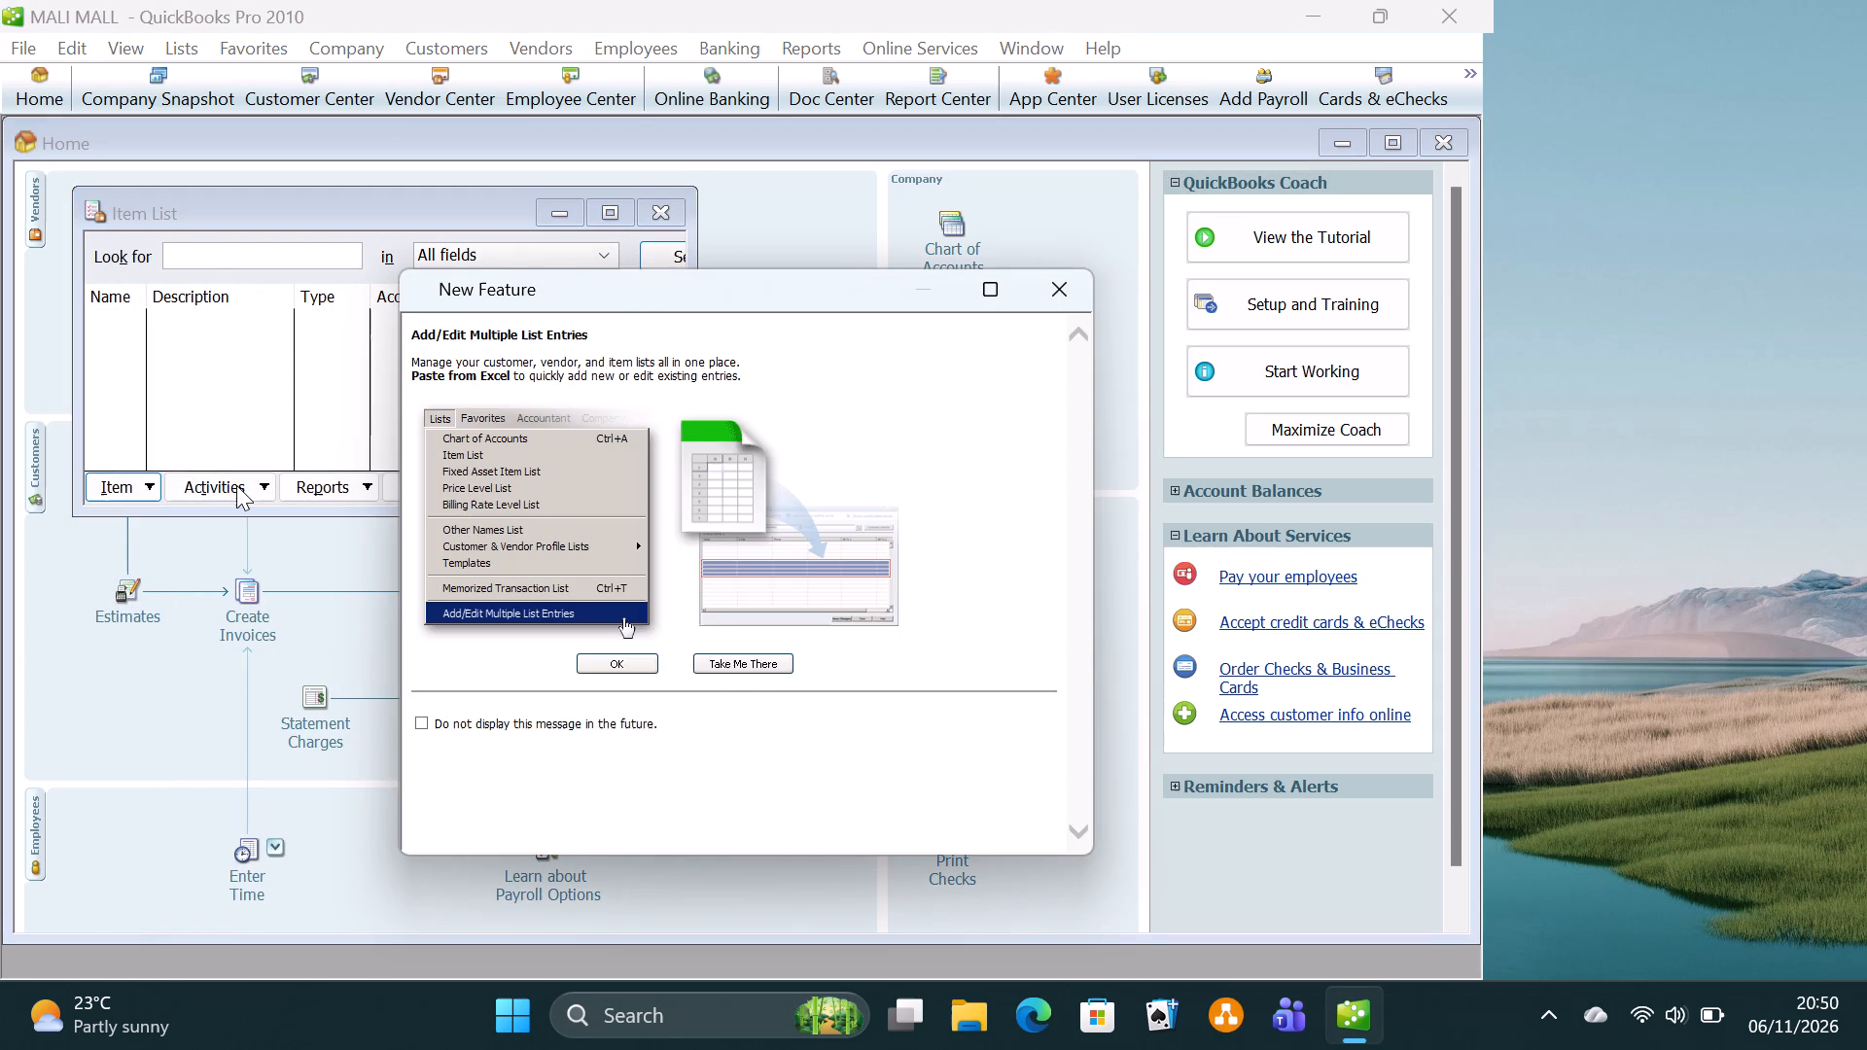
pyautogui.click(1059, 278)
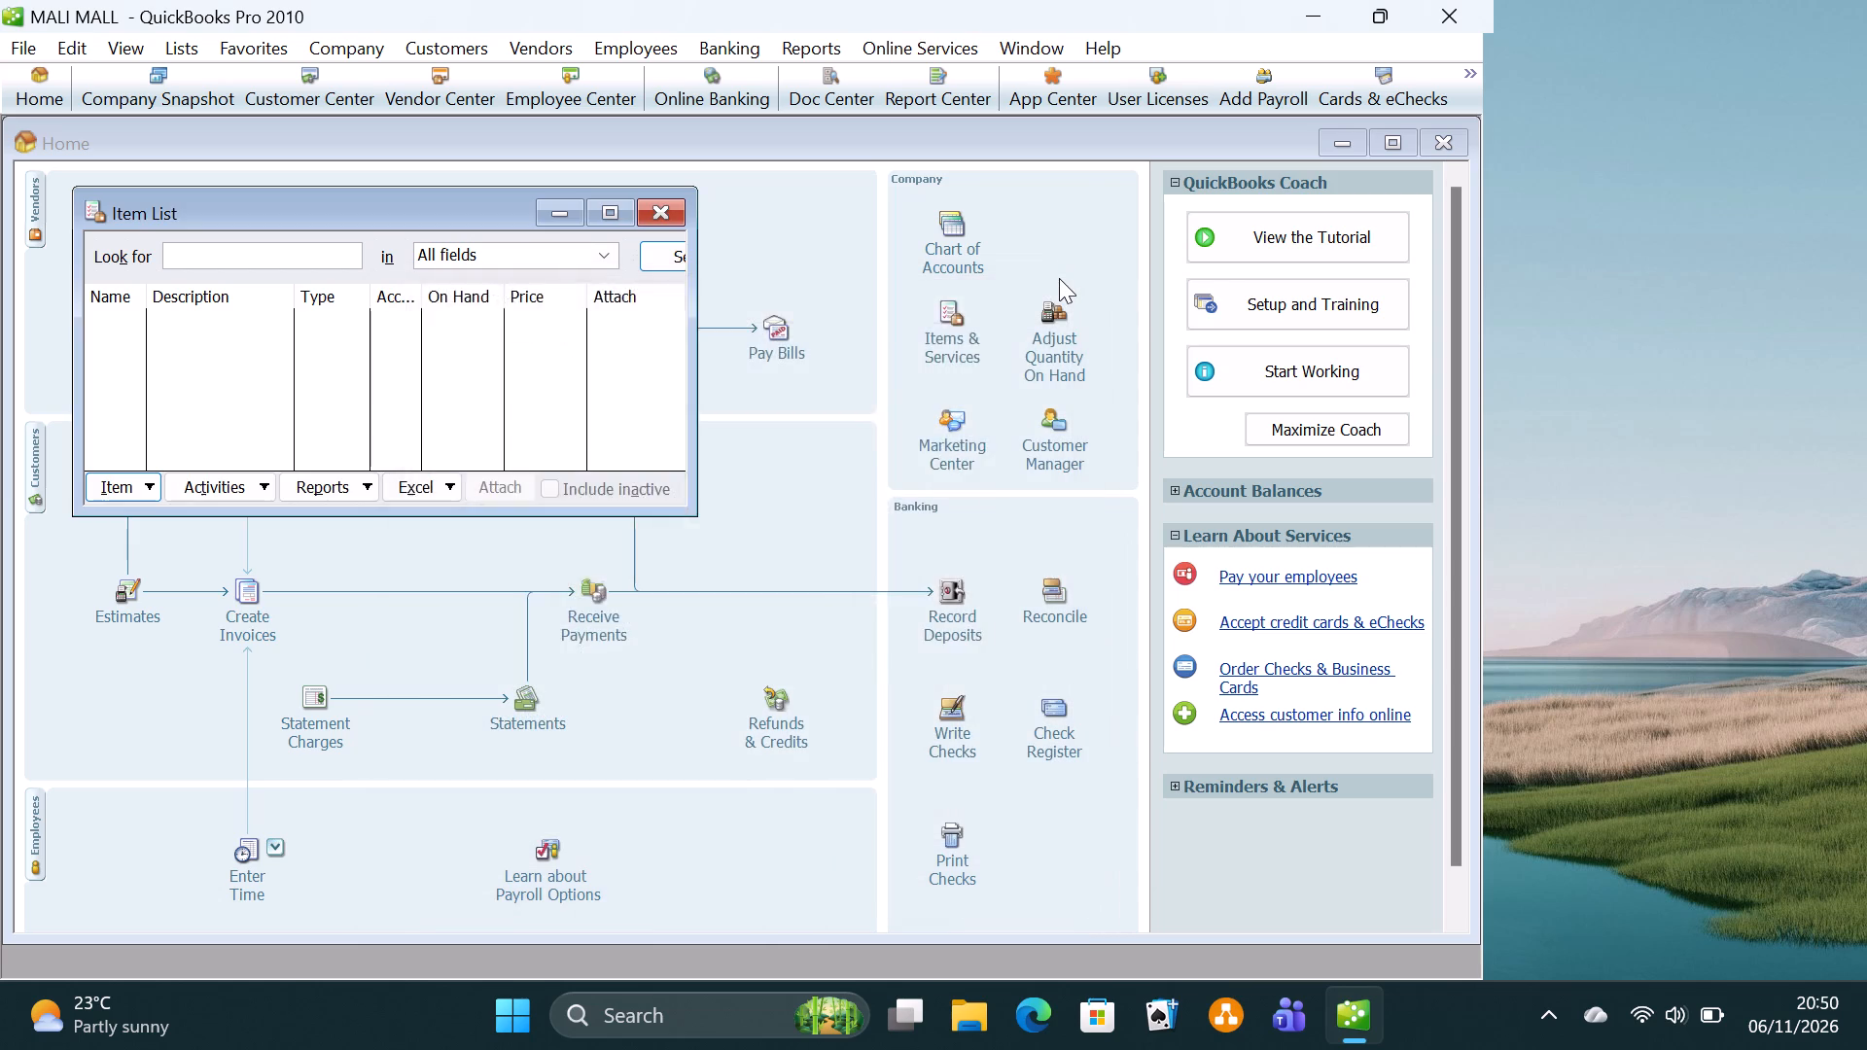
pyautogui.click(313, 428)
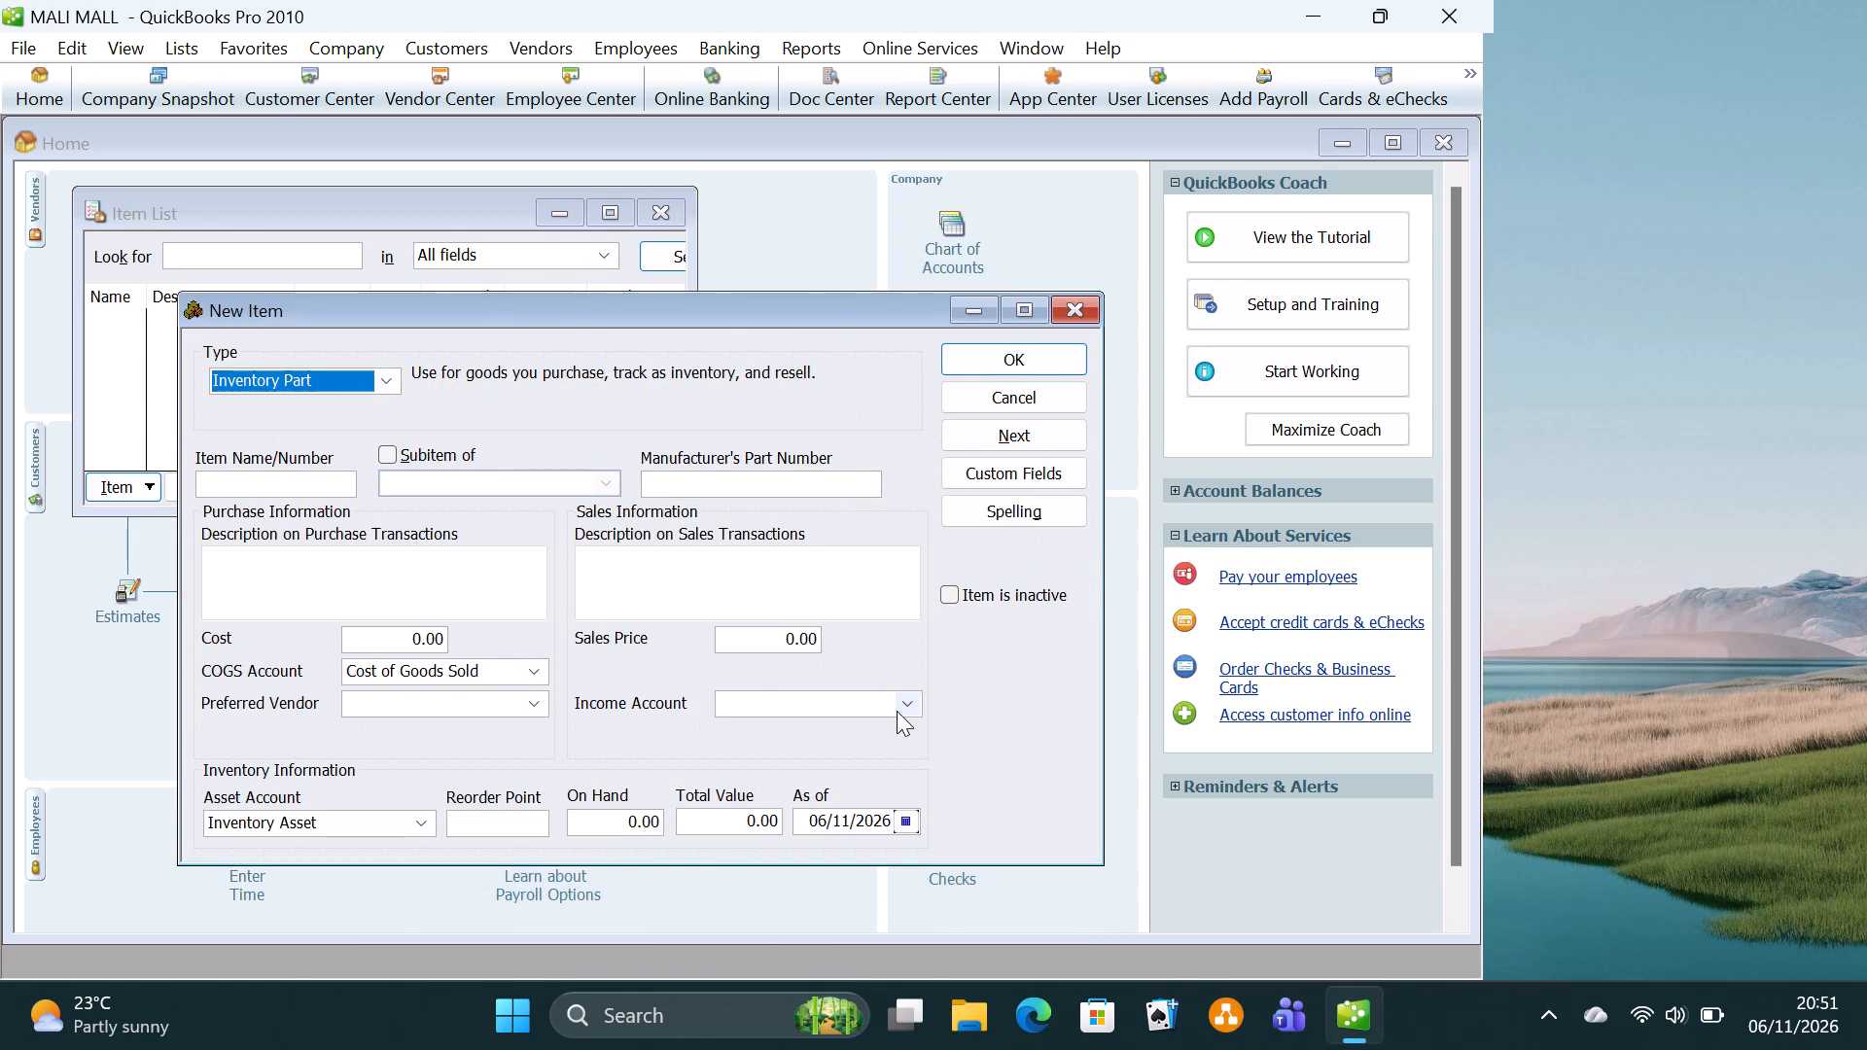
# Set the new inventory part's income account to Sales and name the item HOSTESS FLOUR.
pyautogui.click(907, 698)
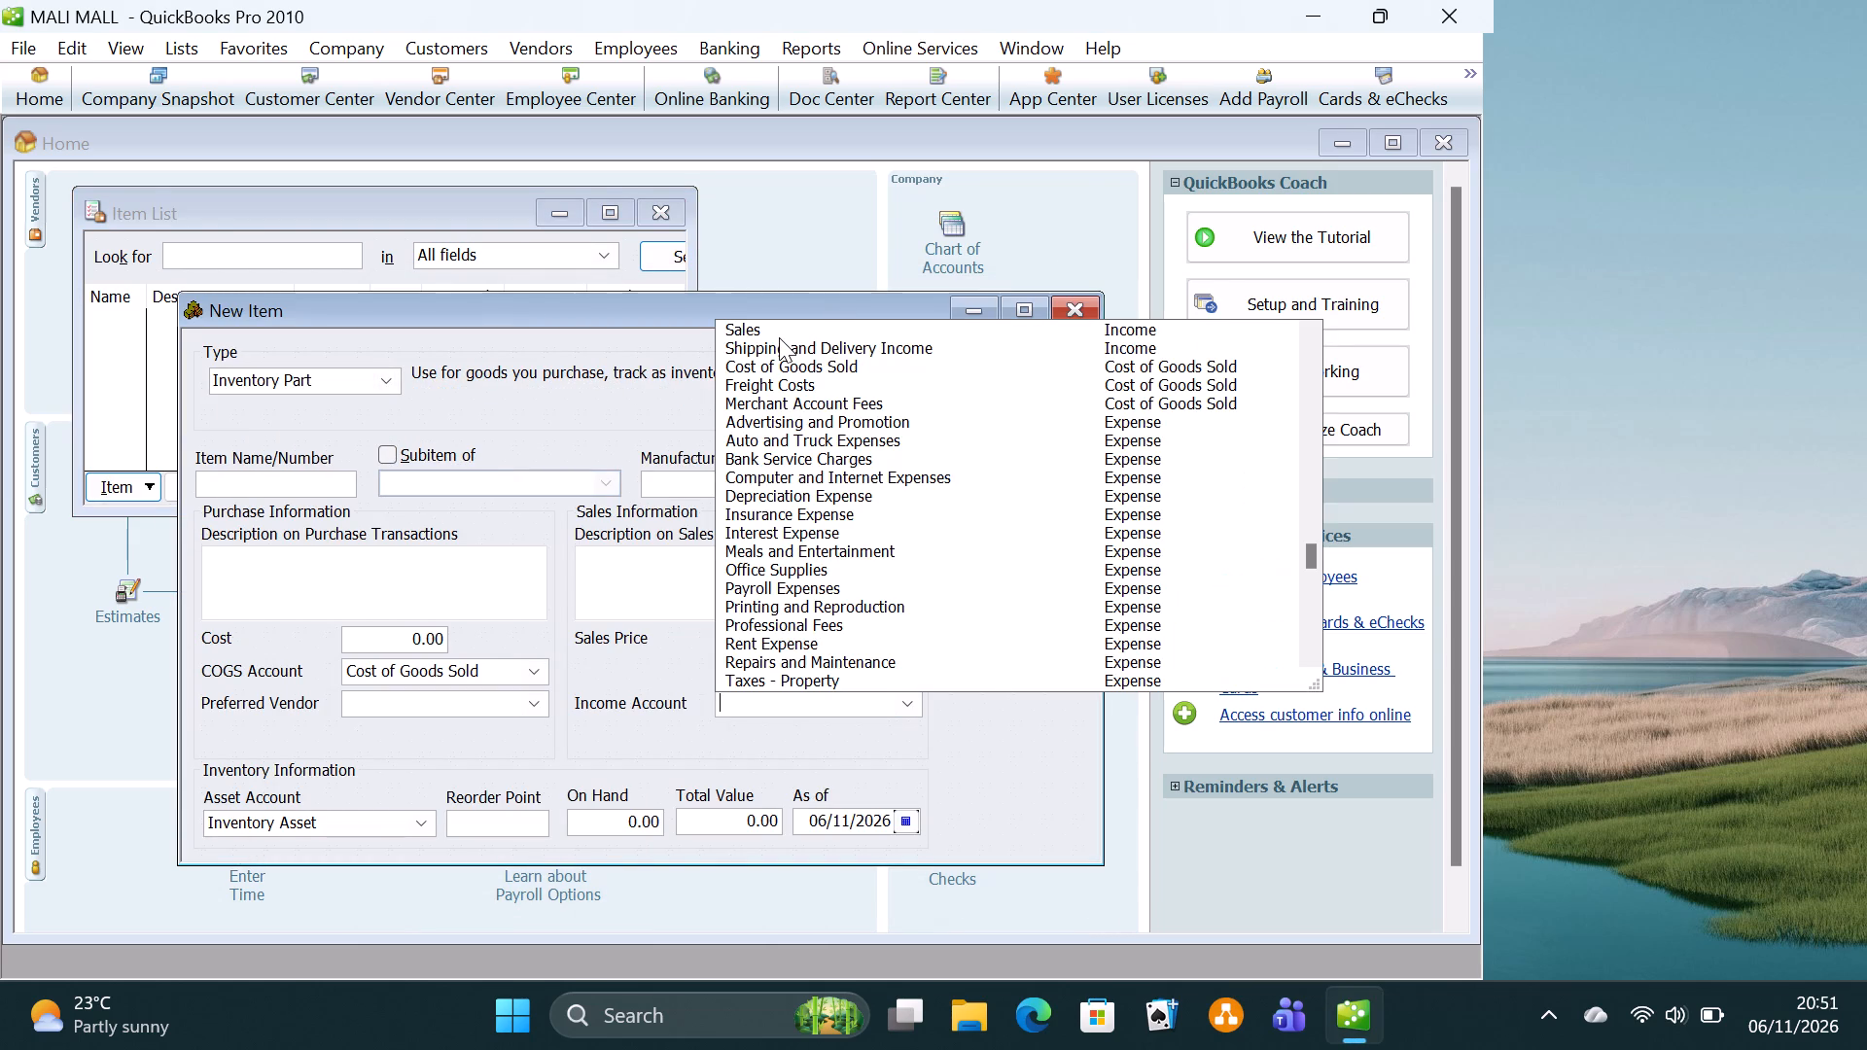
pyautogui.click(779, 337)
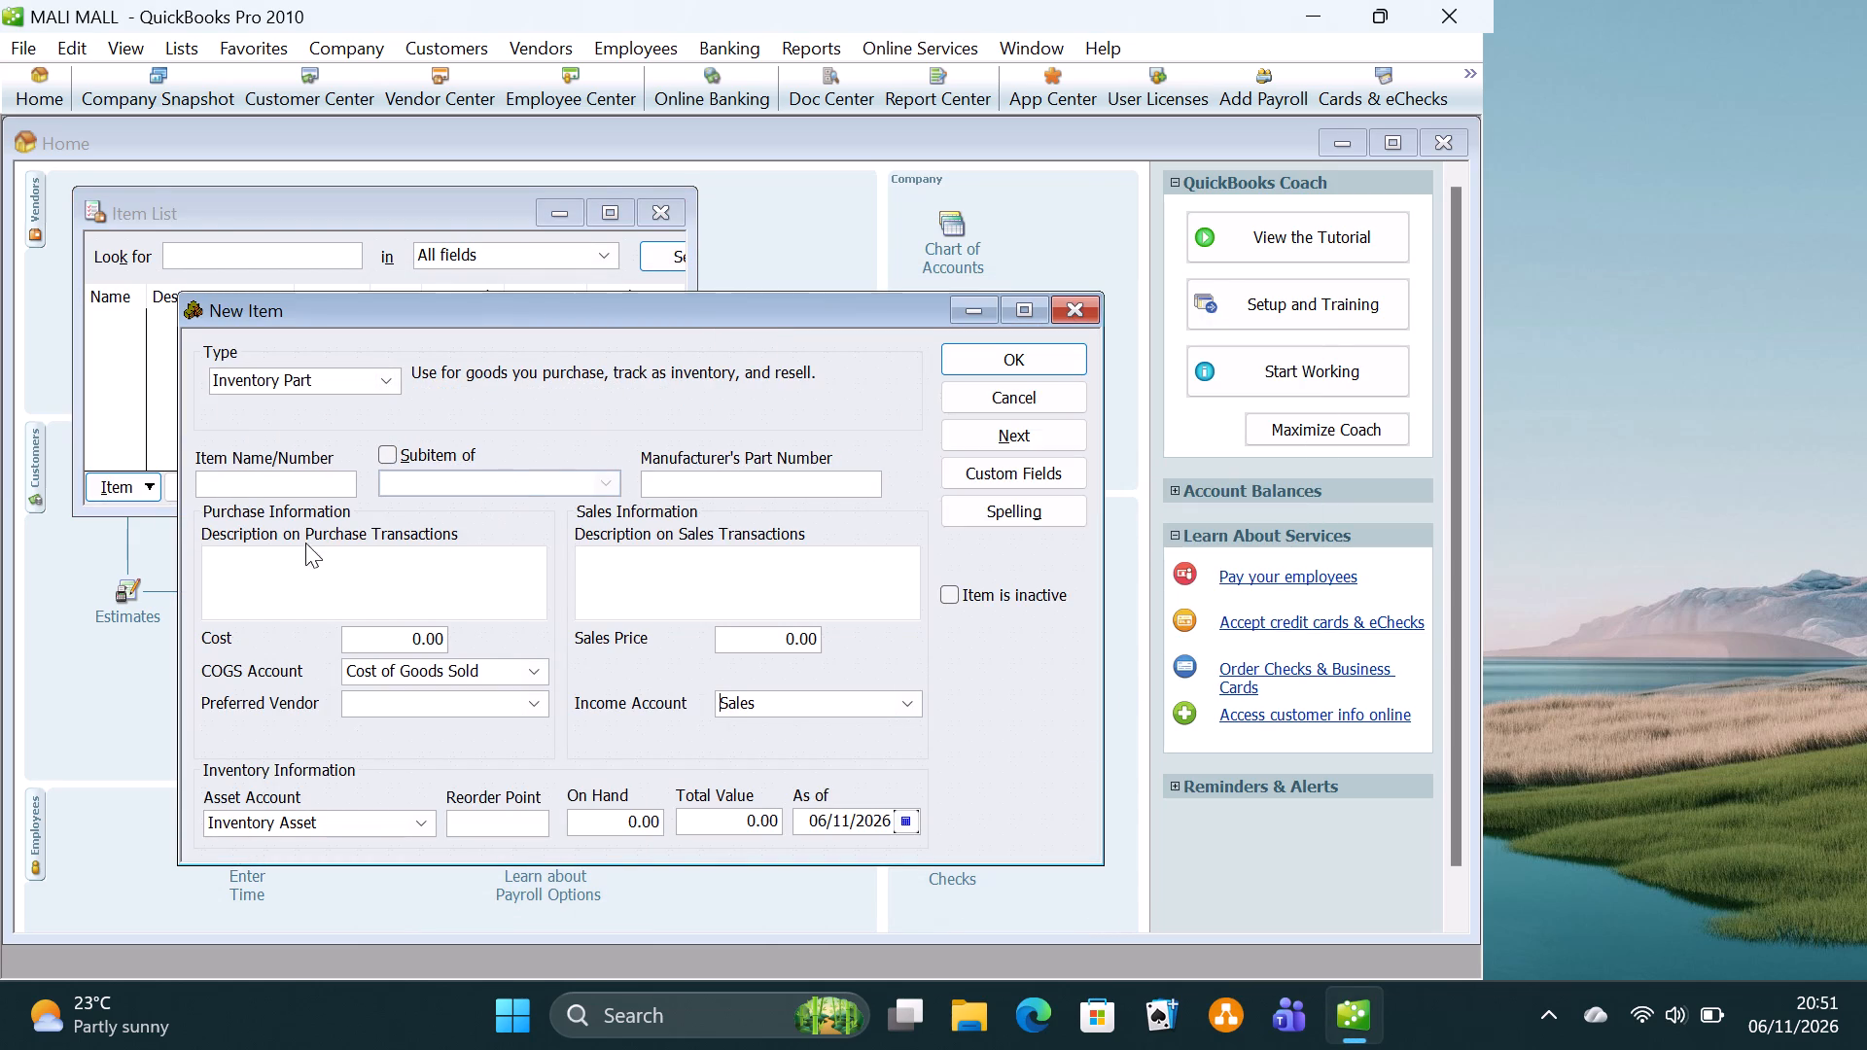
pyautogui.click(275, 480)
pyautogui.write('HOSTESSS F')
pyautogui.press('l')
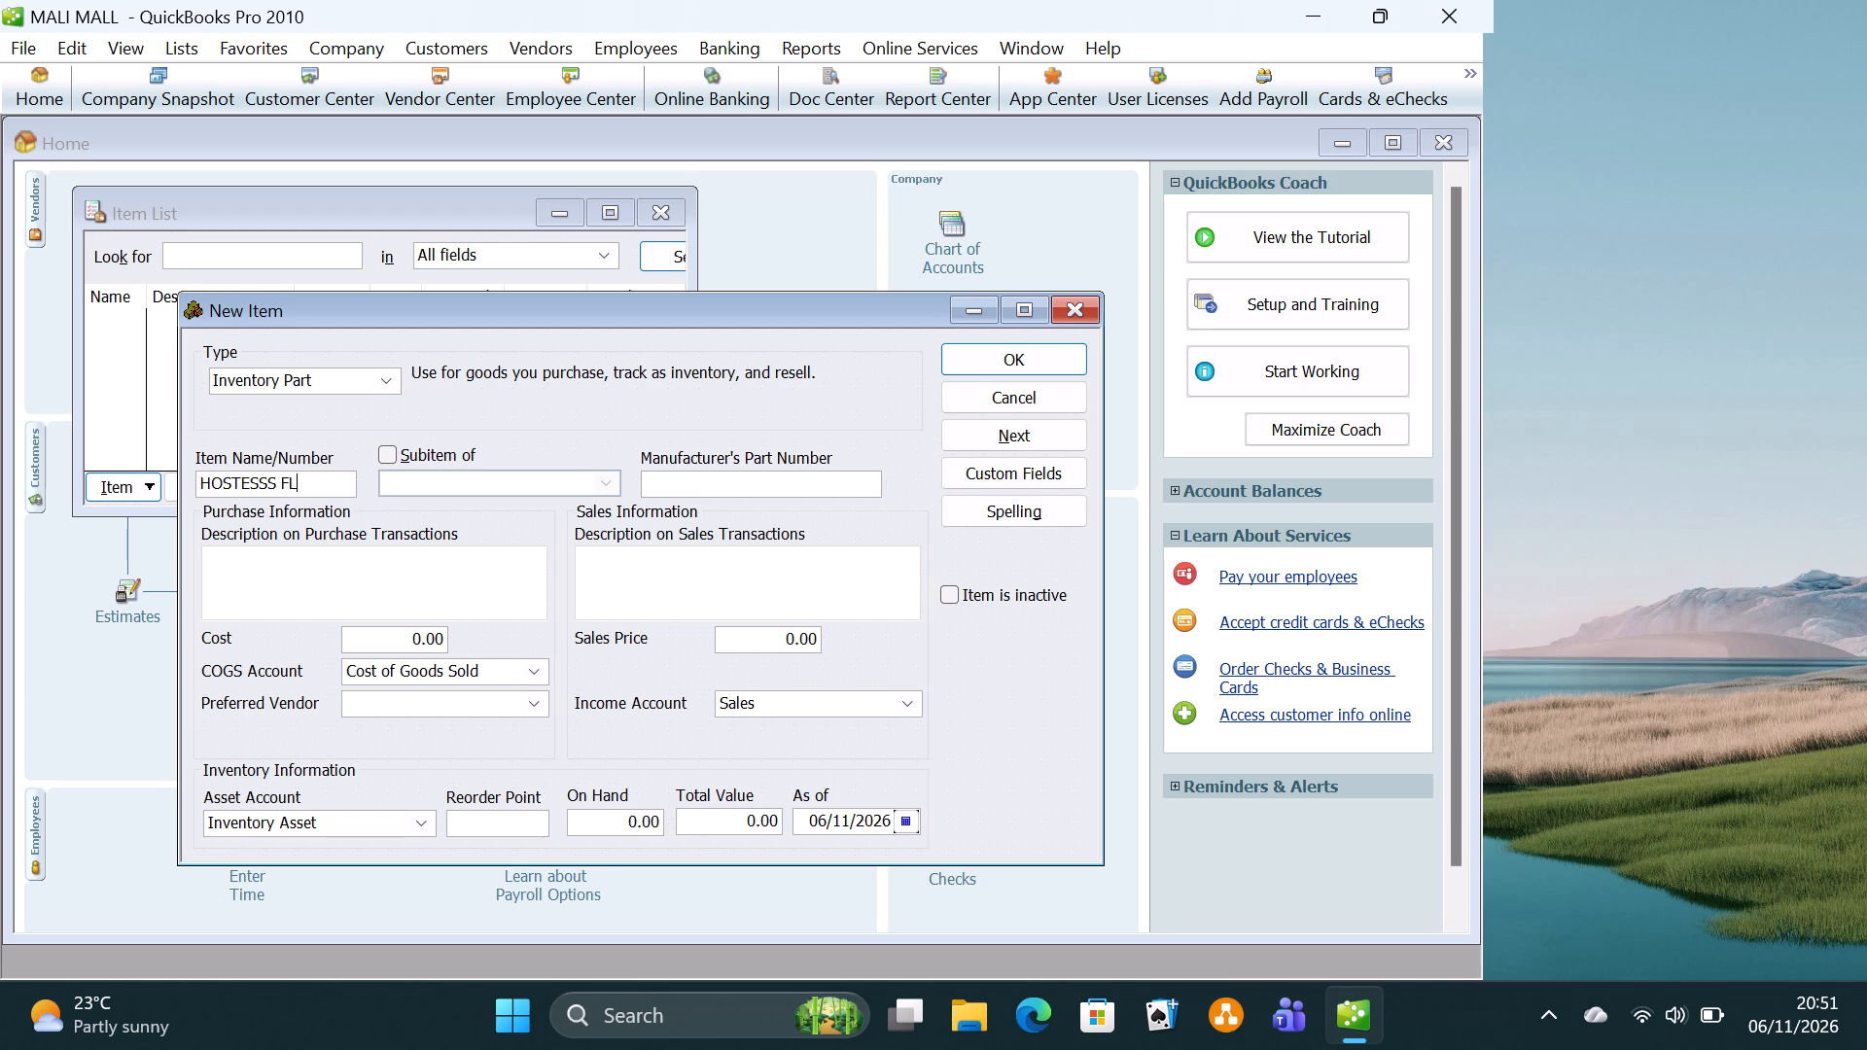
pyautogui.press('BackSpace')
pyautogui.press('BackSpace')
pyautogui.press('BackSpace')
pyautogui.press('BackSpace')
pyautogui.press('space')
pyautogui.write('FLOUR')
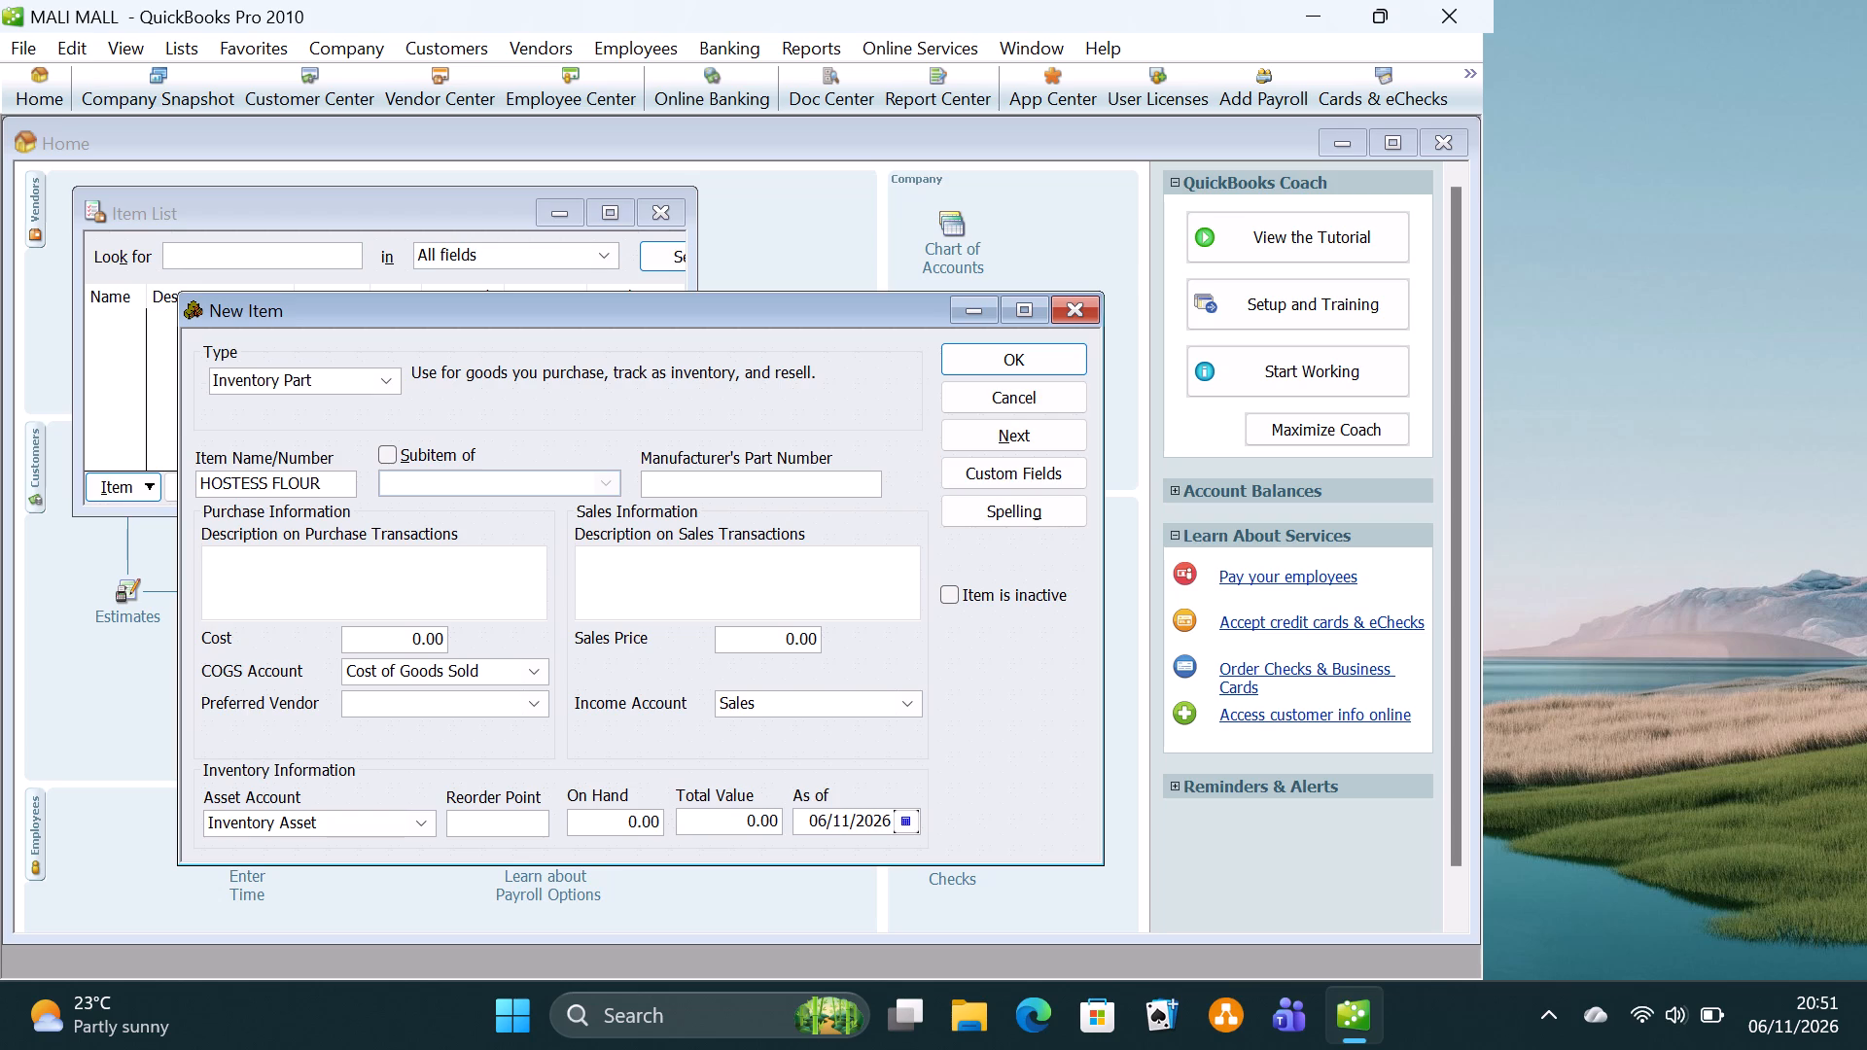
# Enter SUPPLIED BY UNGA LTD as the item's description on purchase transactions.
pyautogui.click(356, 603)
pyautogui.write('SUPPLIED BY UNGA CO')
pyautogui.press('BackSpace')
pyautogui.press('BackSpace')
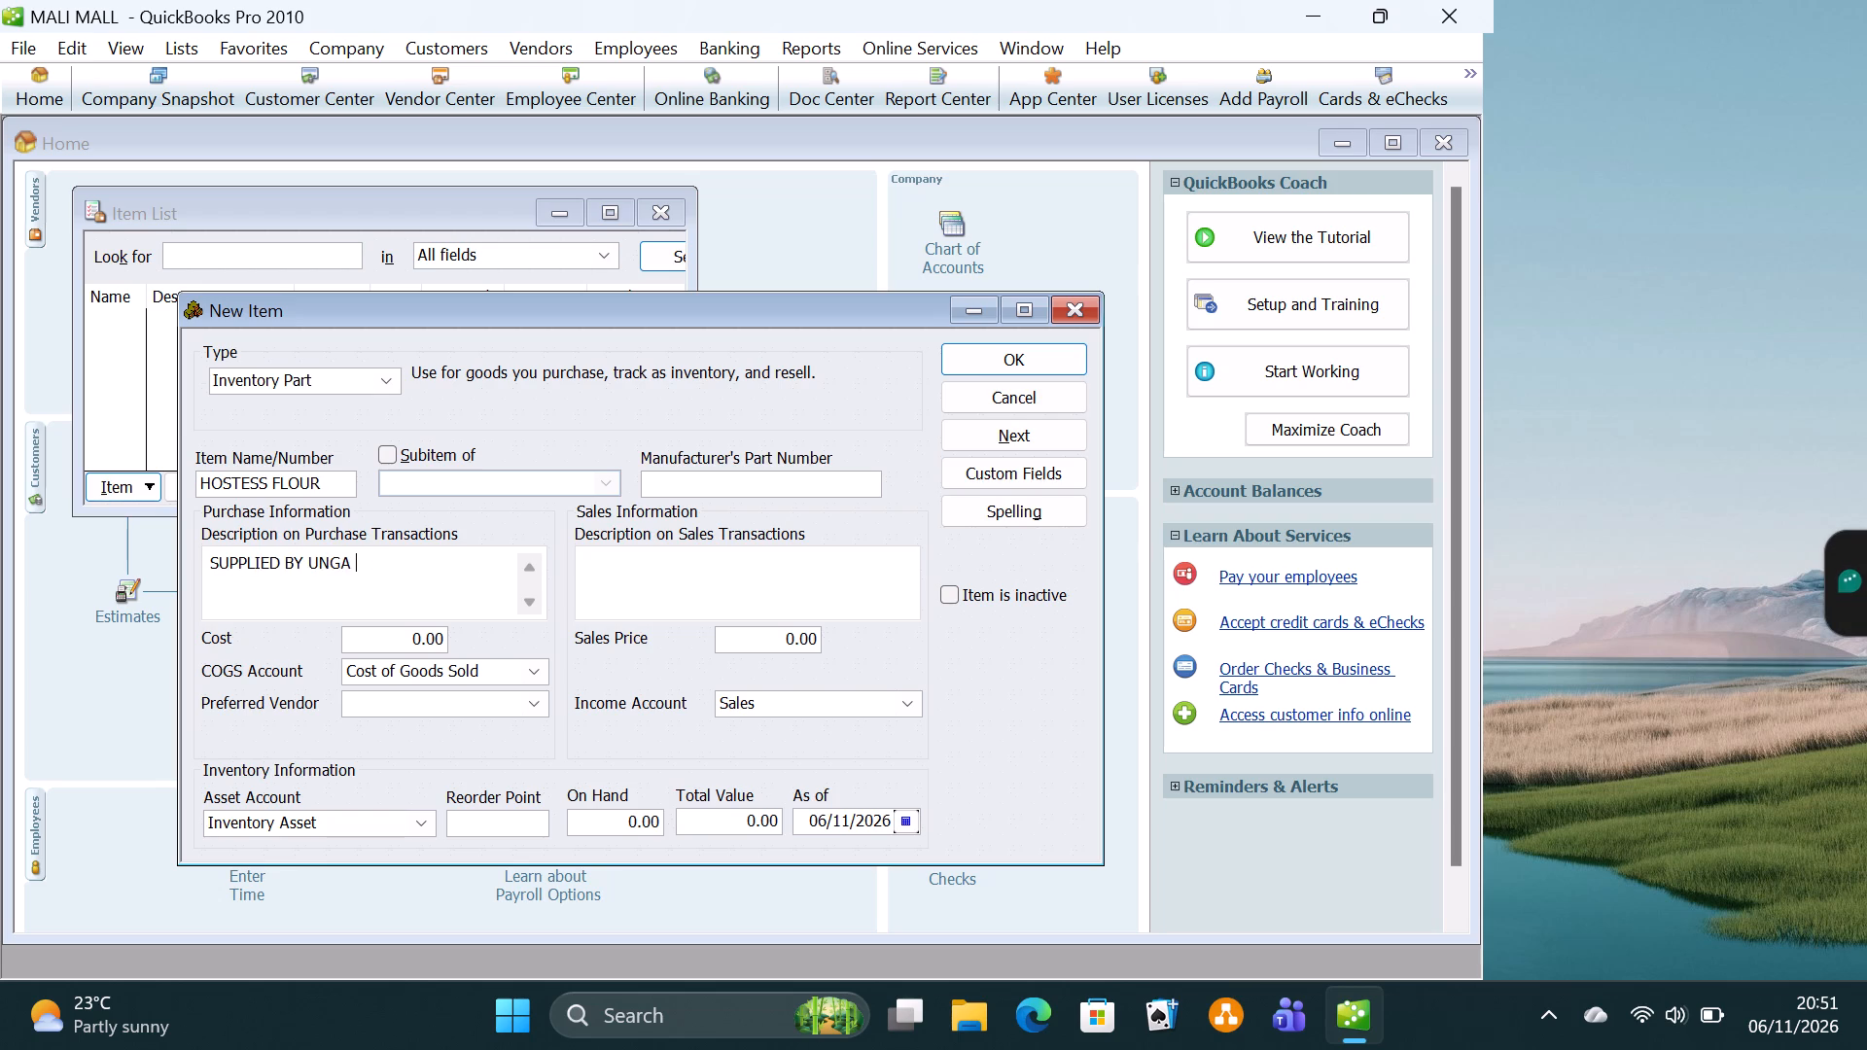
pyautogui.write('LTD')
# Replace the item's description on sales transactions with PACKED IN BALES.
pyautogui.click(665, 563)
pyautogui.click(773, 563)
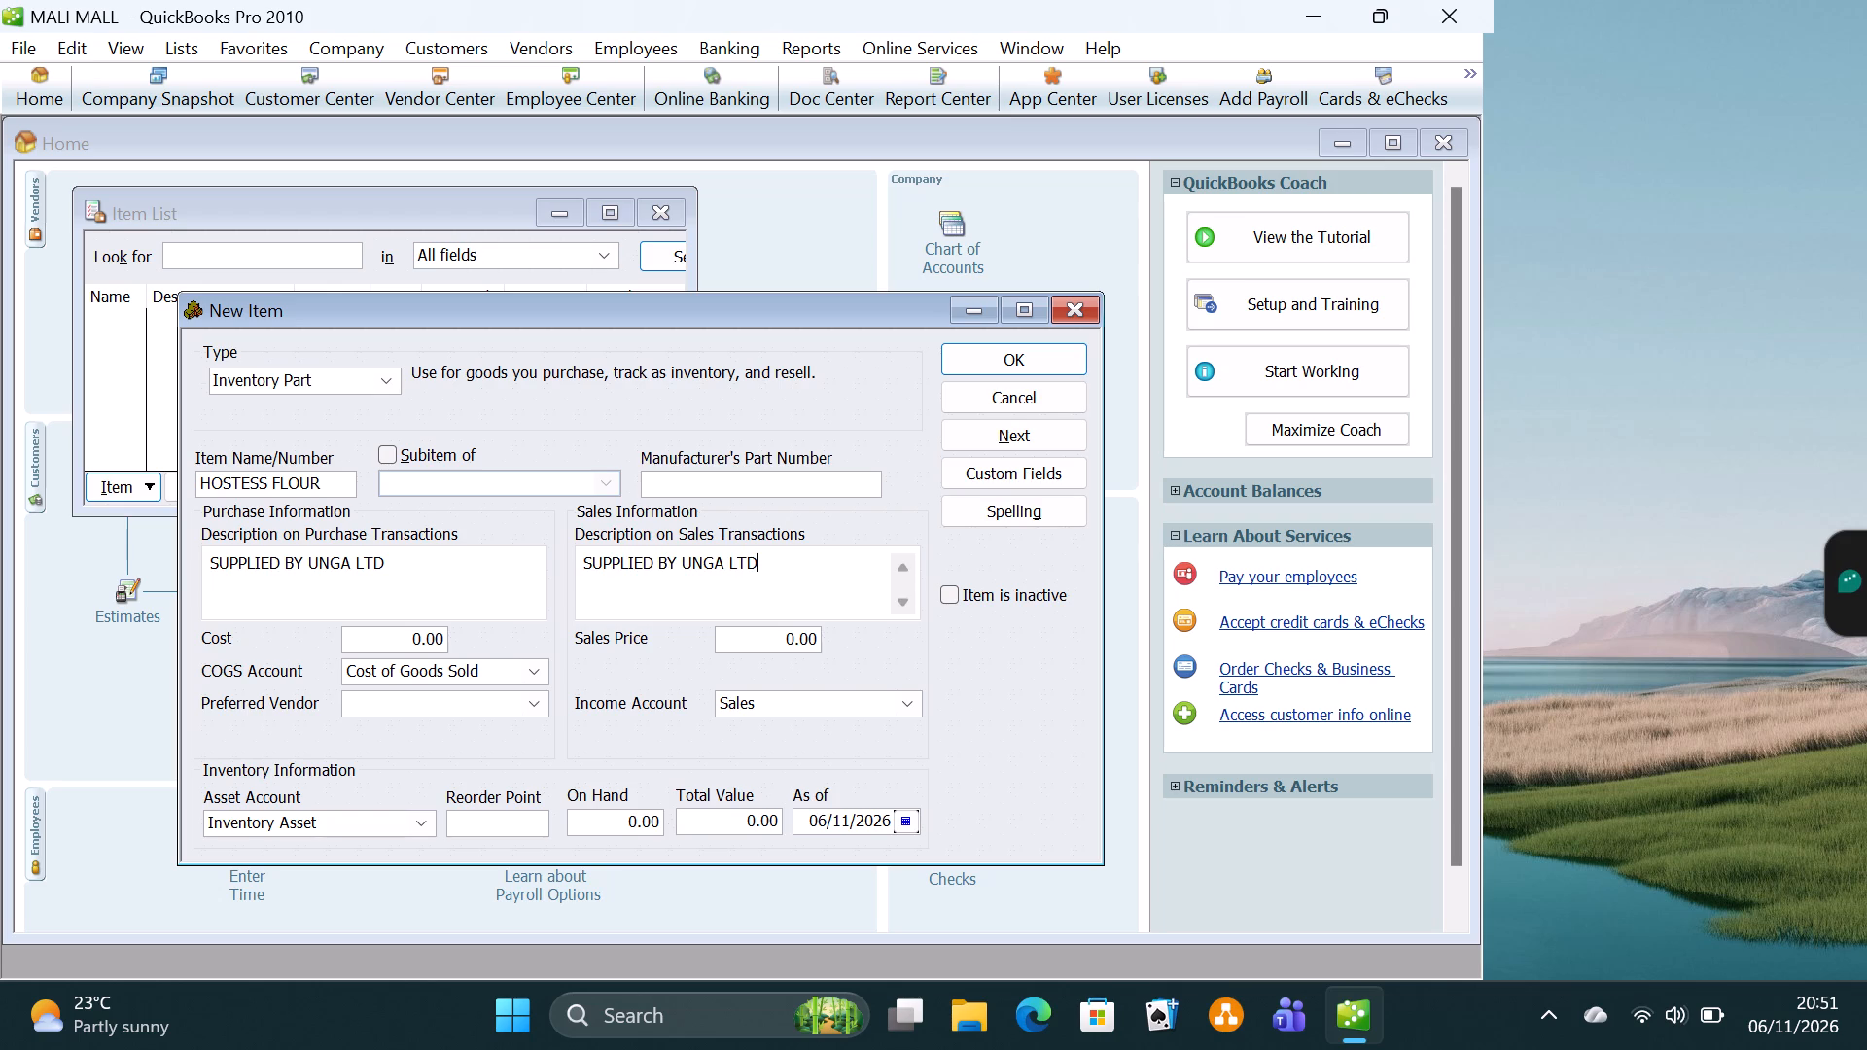
pyautogui.press('BackSpace')
pyautogui.press('BackSpace')
pyautogui.press('BackSpace')
pyautogui.press('BackSpace')
pyautogui.press('BackSpace')
pyautogui.press('BackSpace')
pyautogui.press('BackSpace')
pyautogui.press('BackSpace')
pyautogui.press('BackSpace')
pyautogui.press('BackSpace')
pyautogui.press('BackSpace')
pyautogui.press('BackSpace')
pyautogui.press('BackSpace')
pyautogui.press('BackSpace')
pyautogui.press('BackSpace')
pyautogui.press('BackSpace')
pyautogui.press('BackSpace')
pyautogui.press('BackSpace')
pyautogui.press('BackSpace')
pyautogui.press('BackSpace')
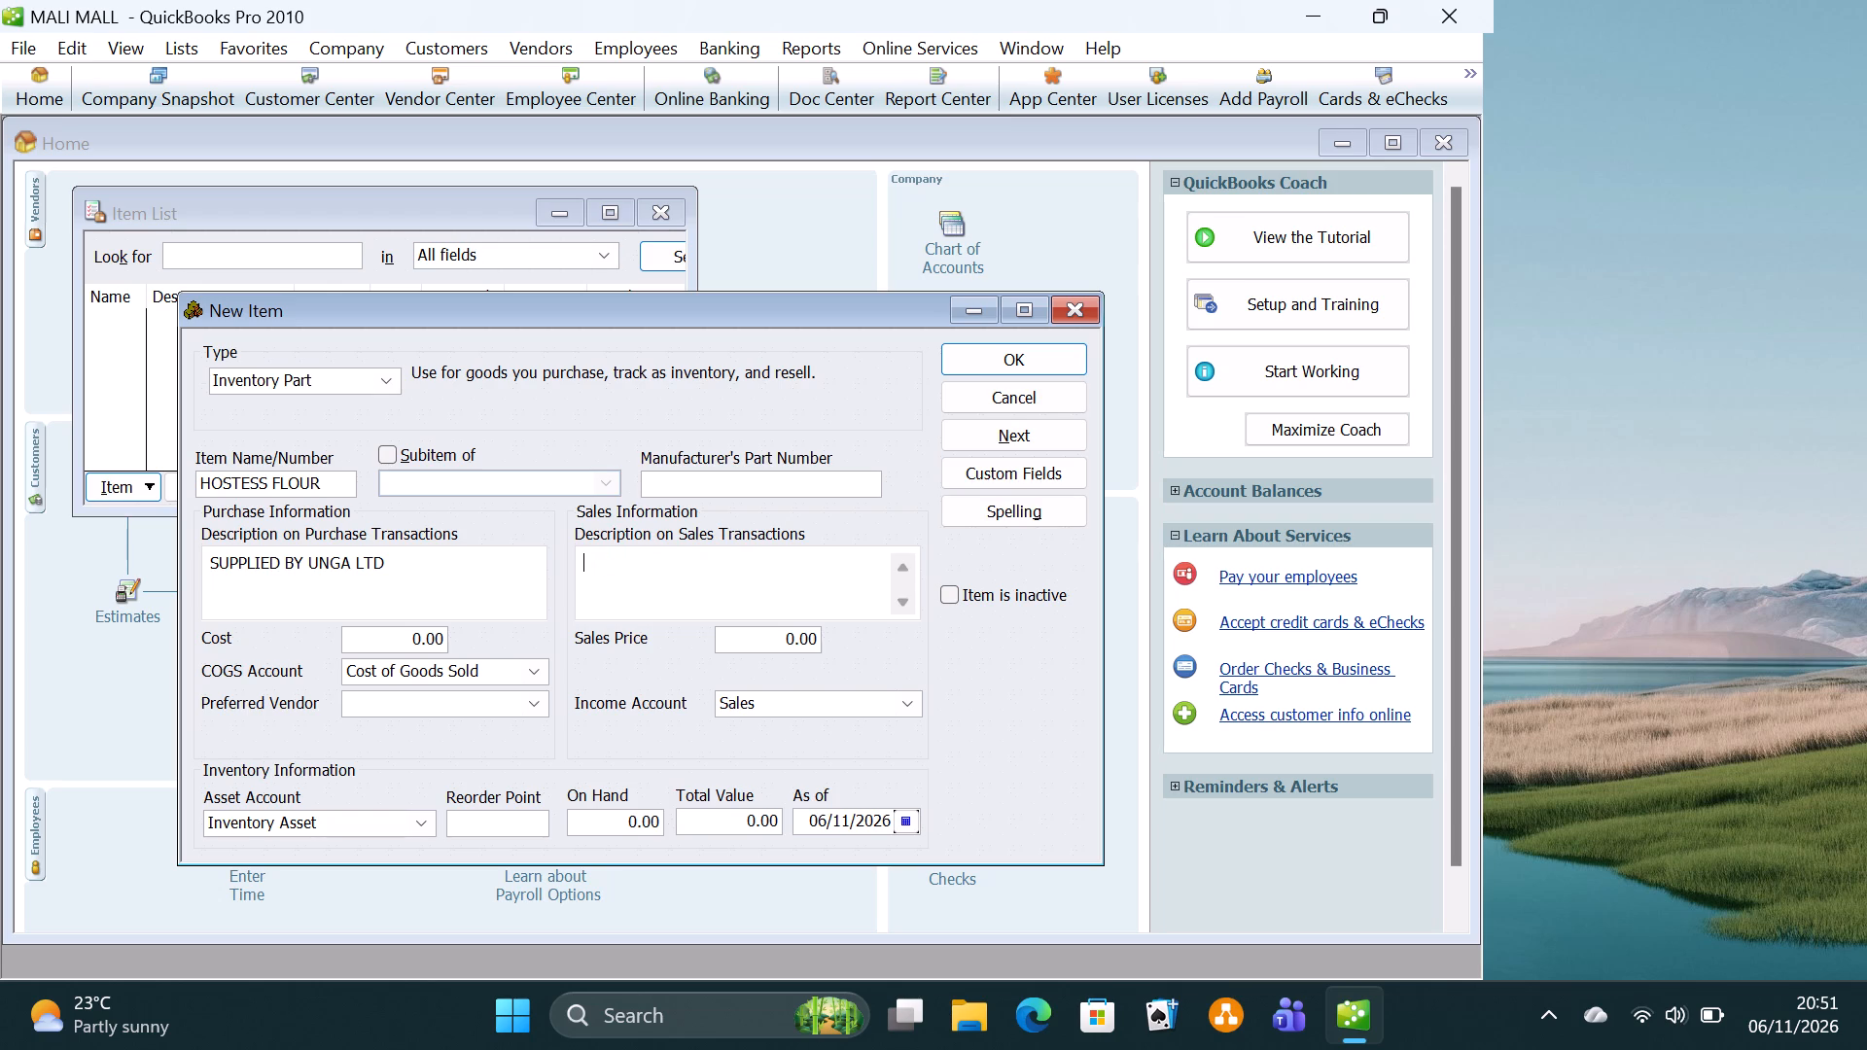
pyautogui.write('PACKED IN BALES')
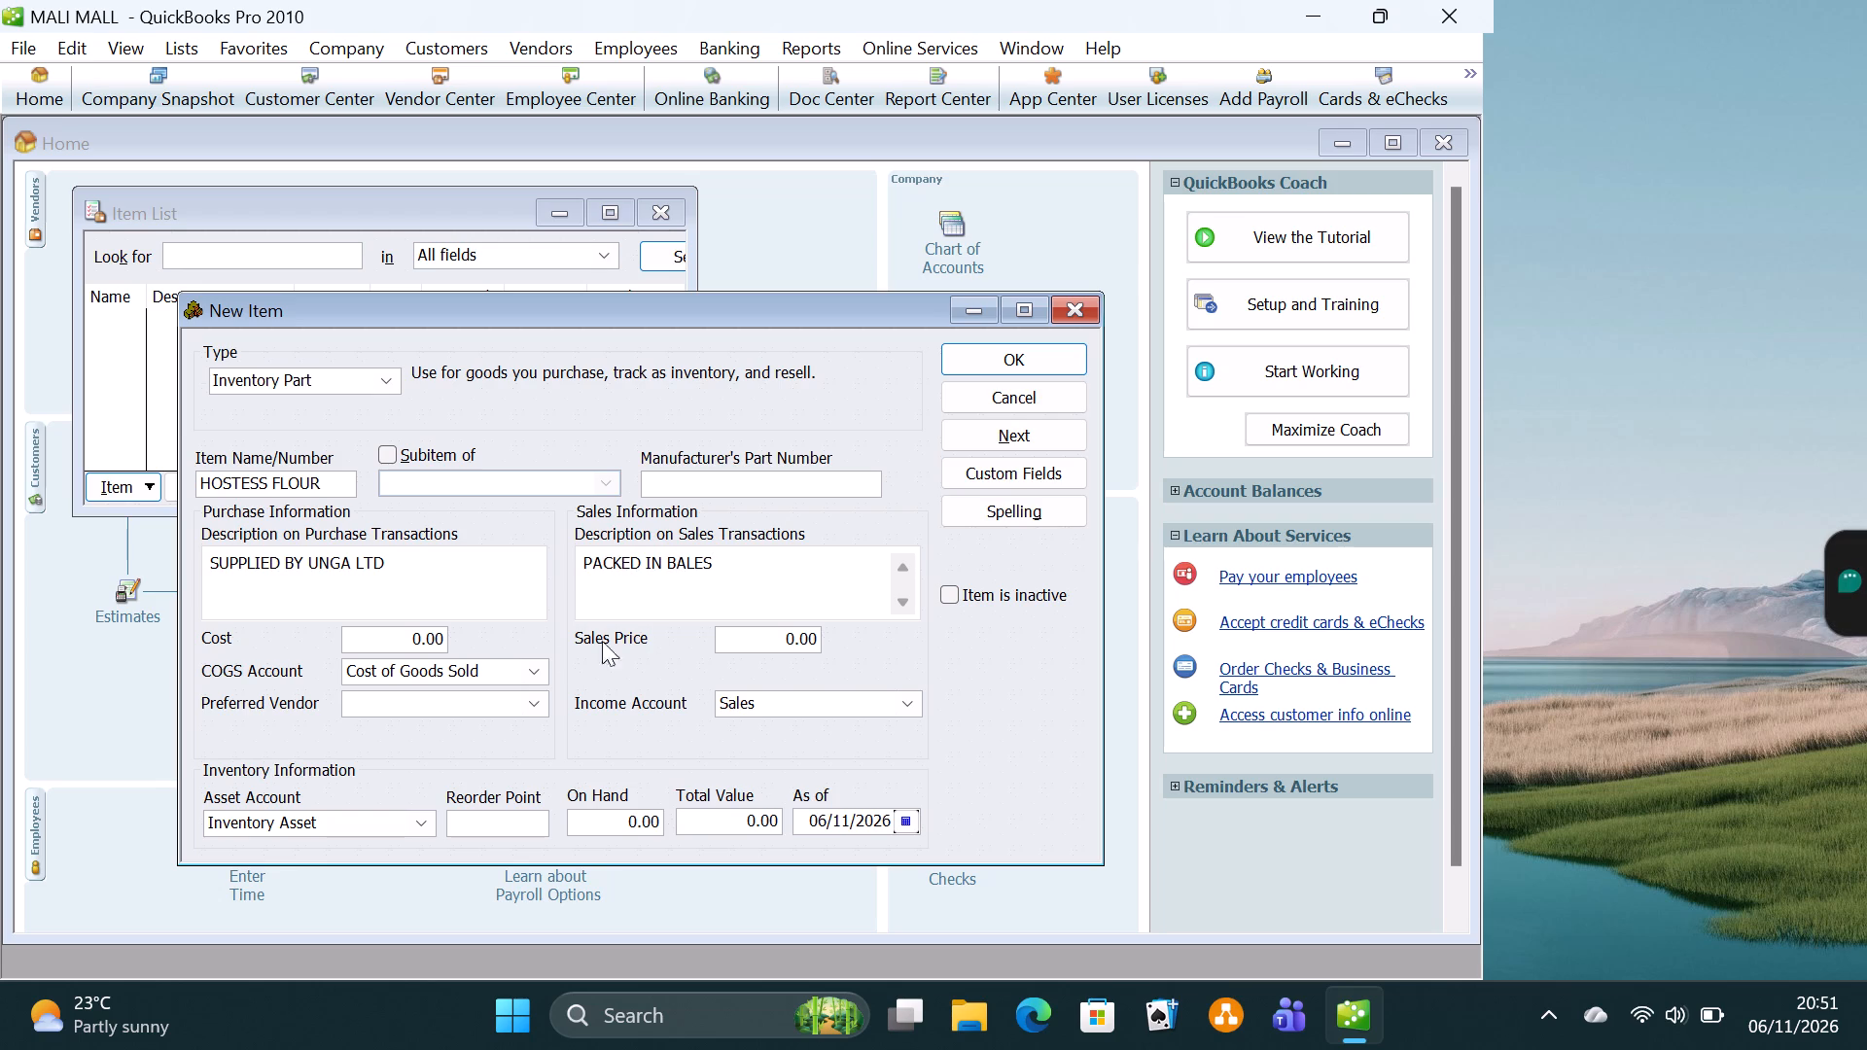
# Set the item's cost to 700.00 and its sales price to 750.00.
pyautogui.click(405, 640)
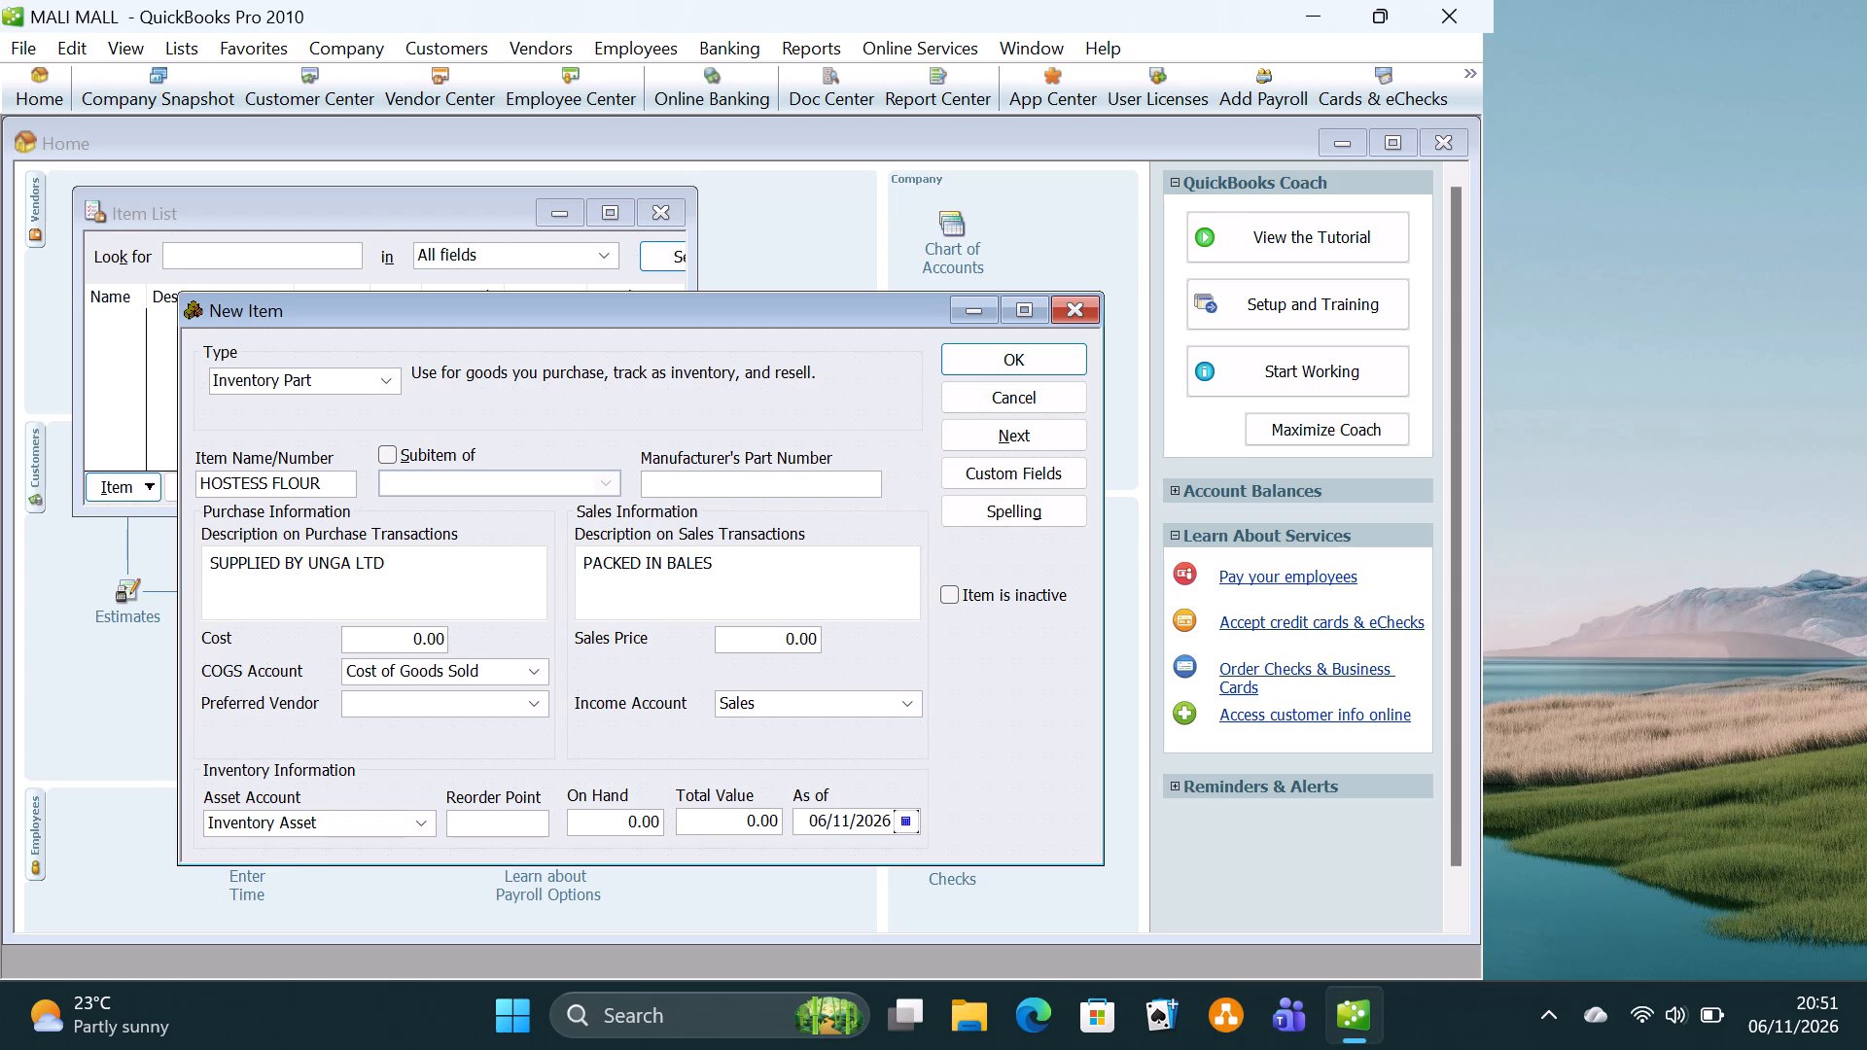
pyautogui.write('75')
pyautogui.click(760, 643)
pyautogui.click(409, 639)
pyautogui.press('BackSpace')
pyautogui.press('0')
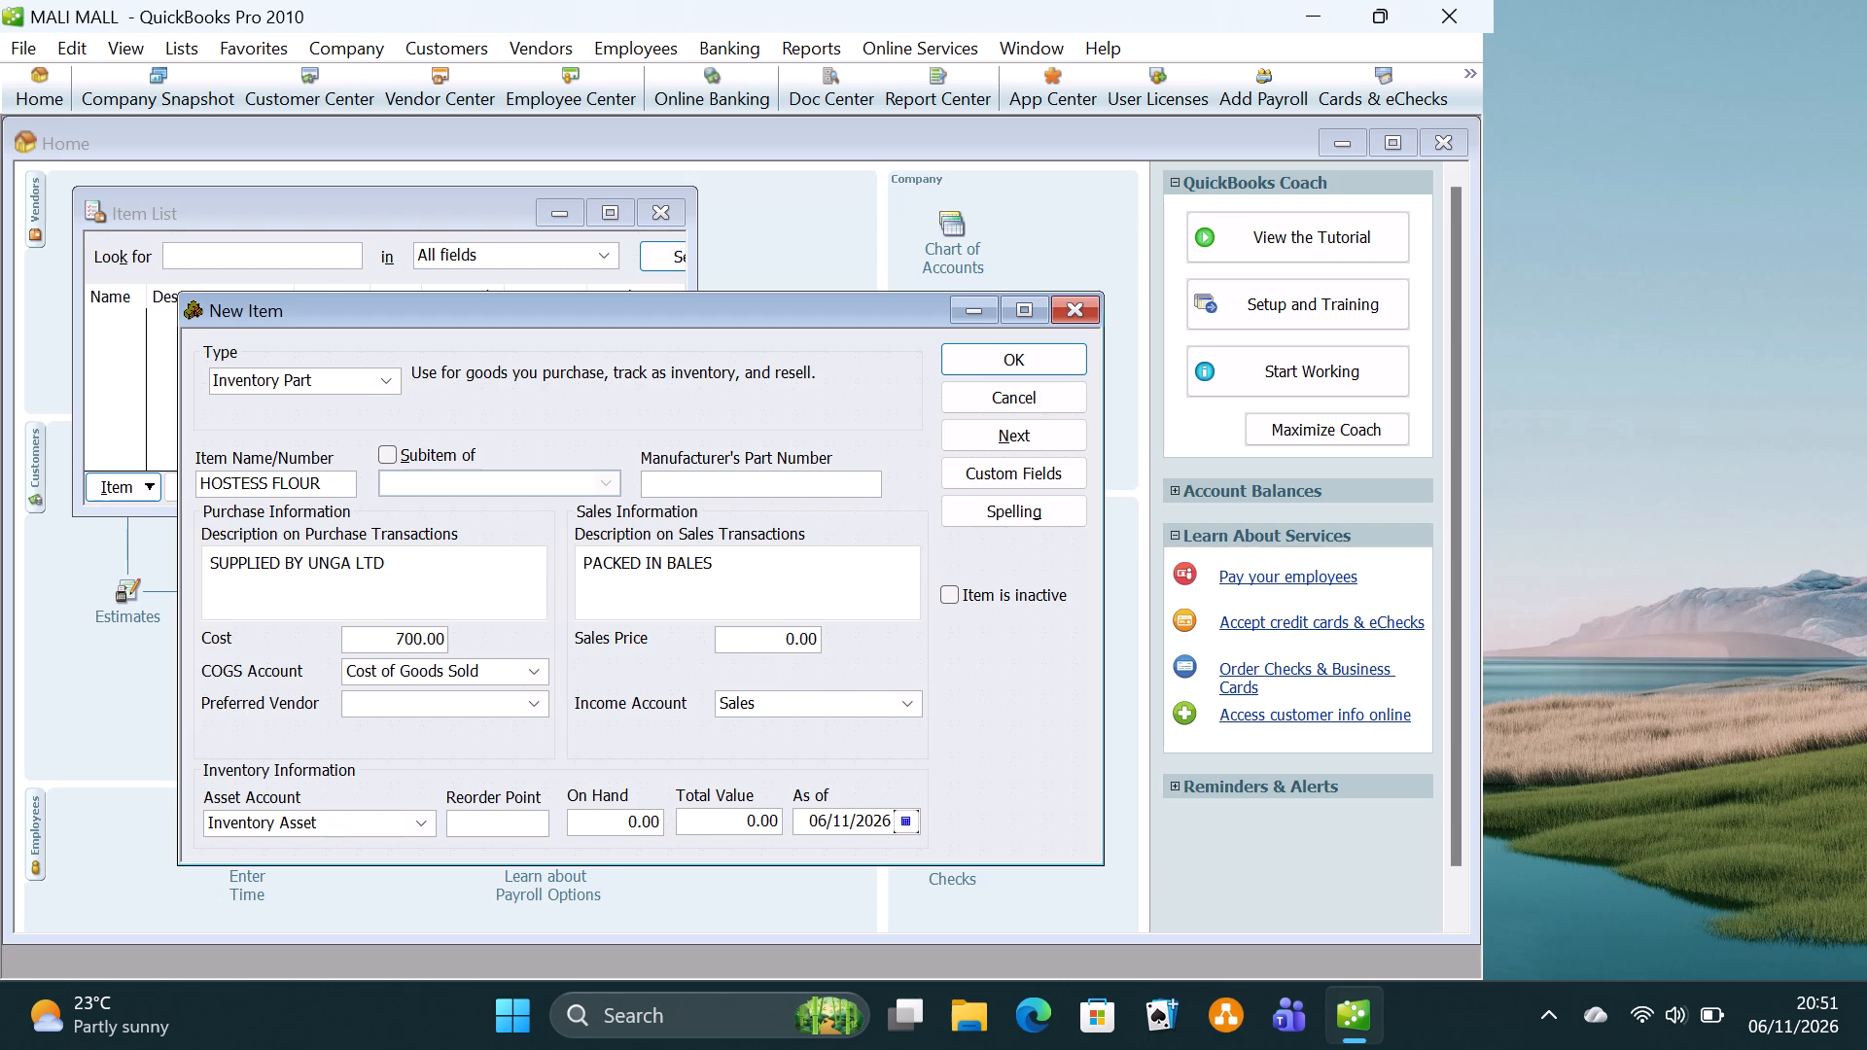
pyautogui.click(769, 632)
pyautogui.write('75')
# Set the item's inventory as-of date to 03/02/2025 using the calendar.
pyautogui.click(905, 819)
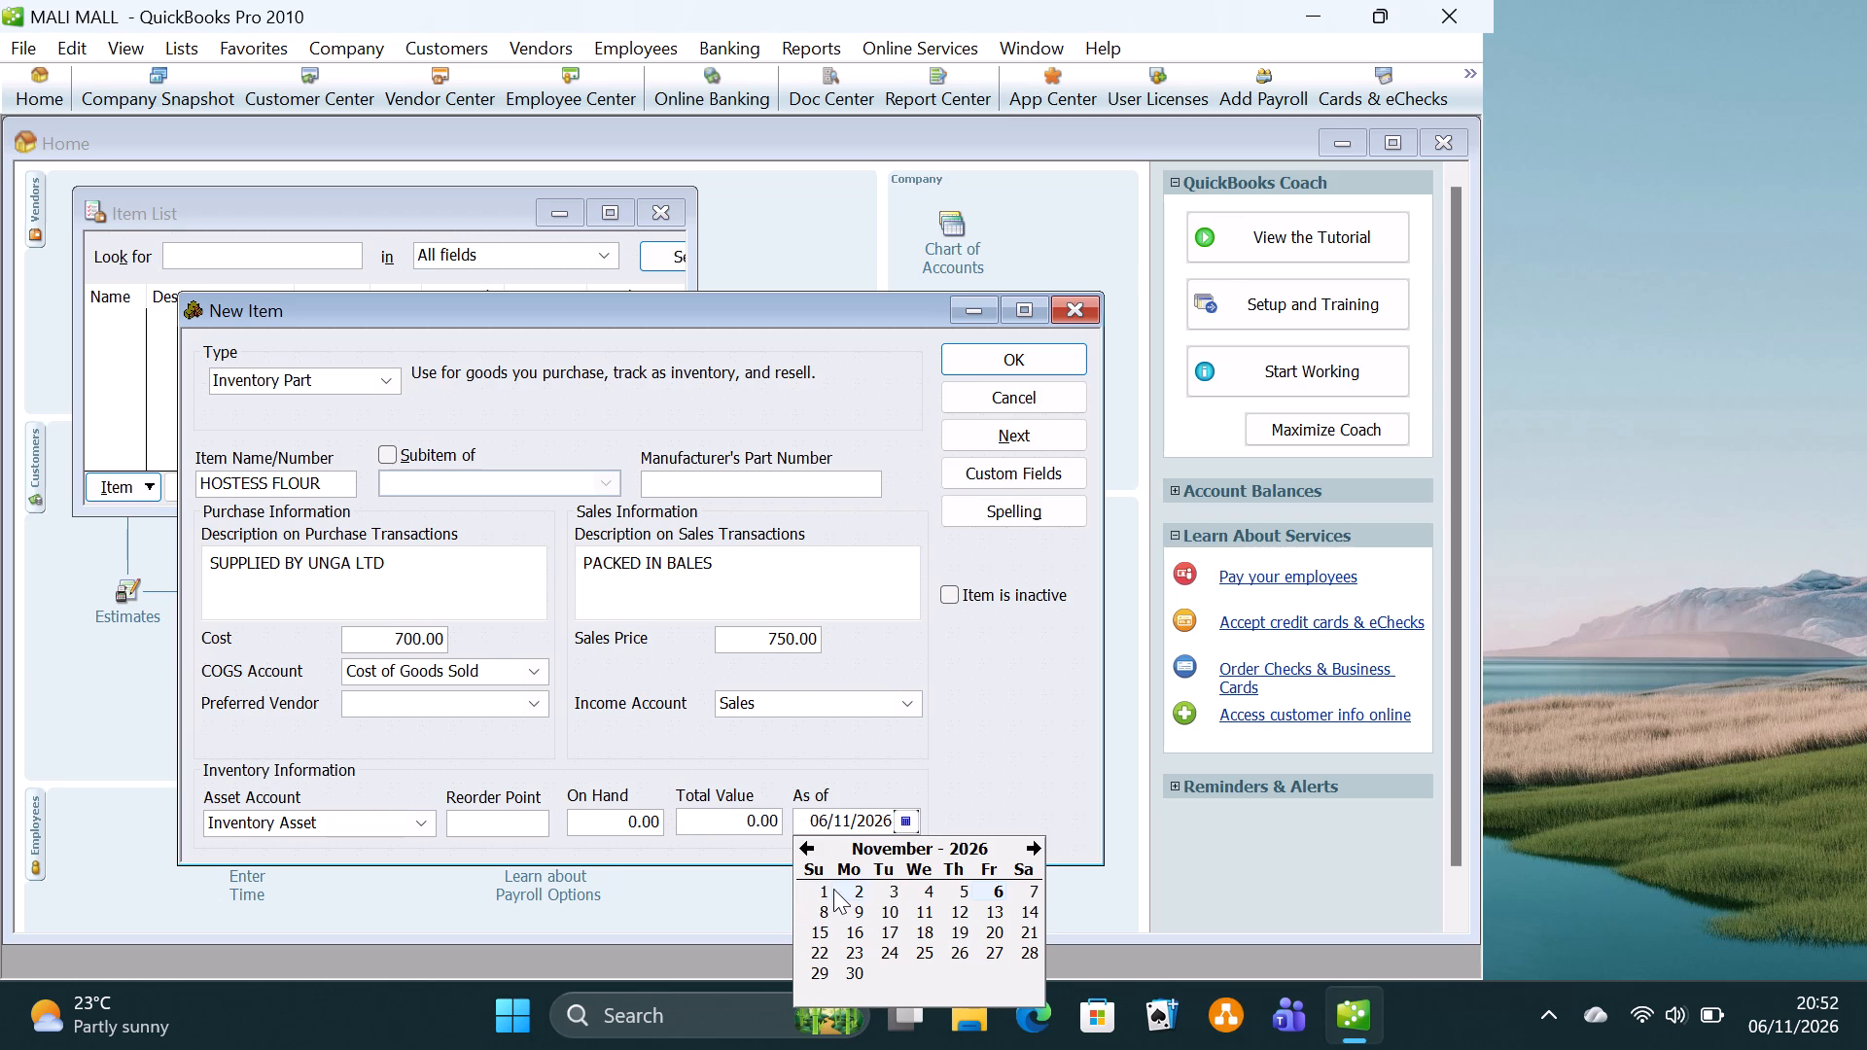
pyautogui.click(833, 889)
pyautogui.click(903, 825)
pyautogui.doubleClick(805, 842)
pyautogui.tripleClick(803, 839)
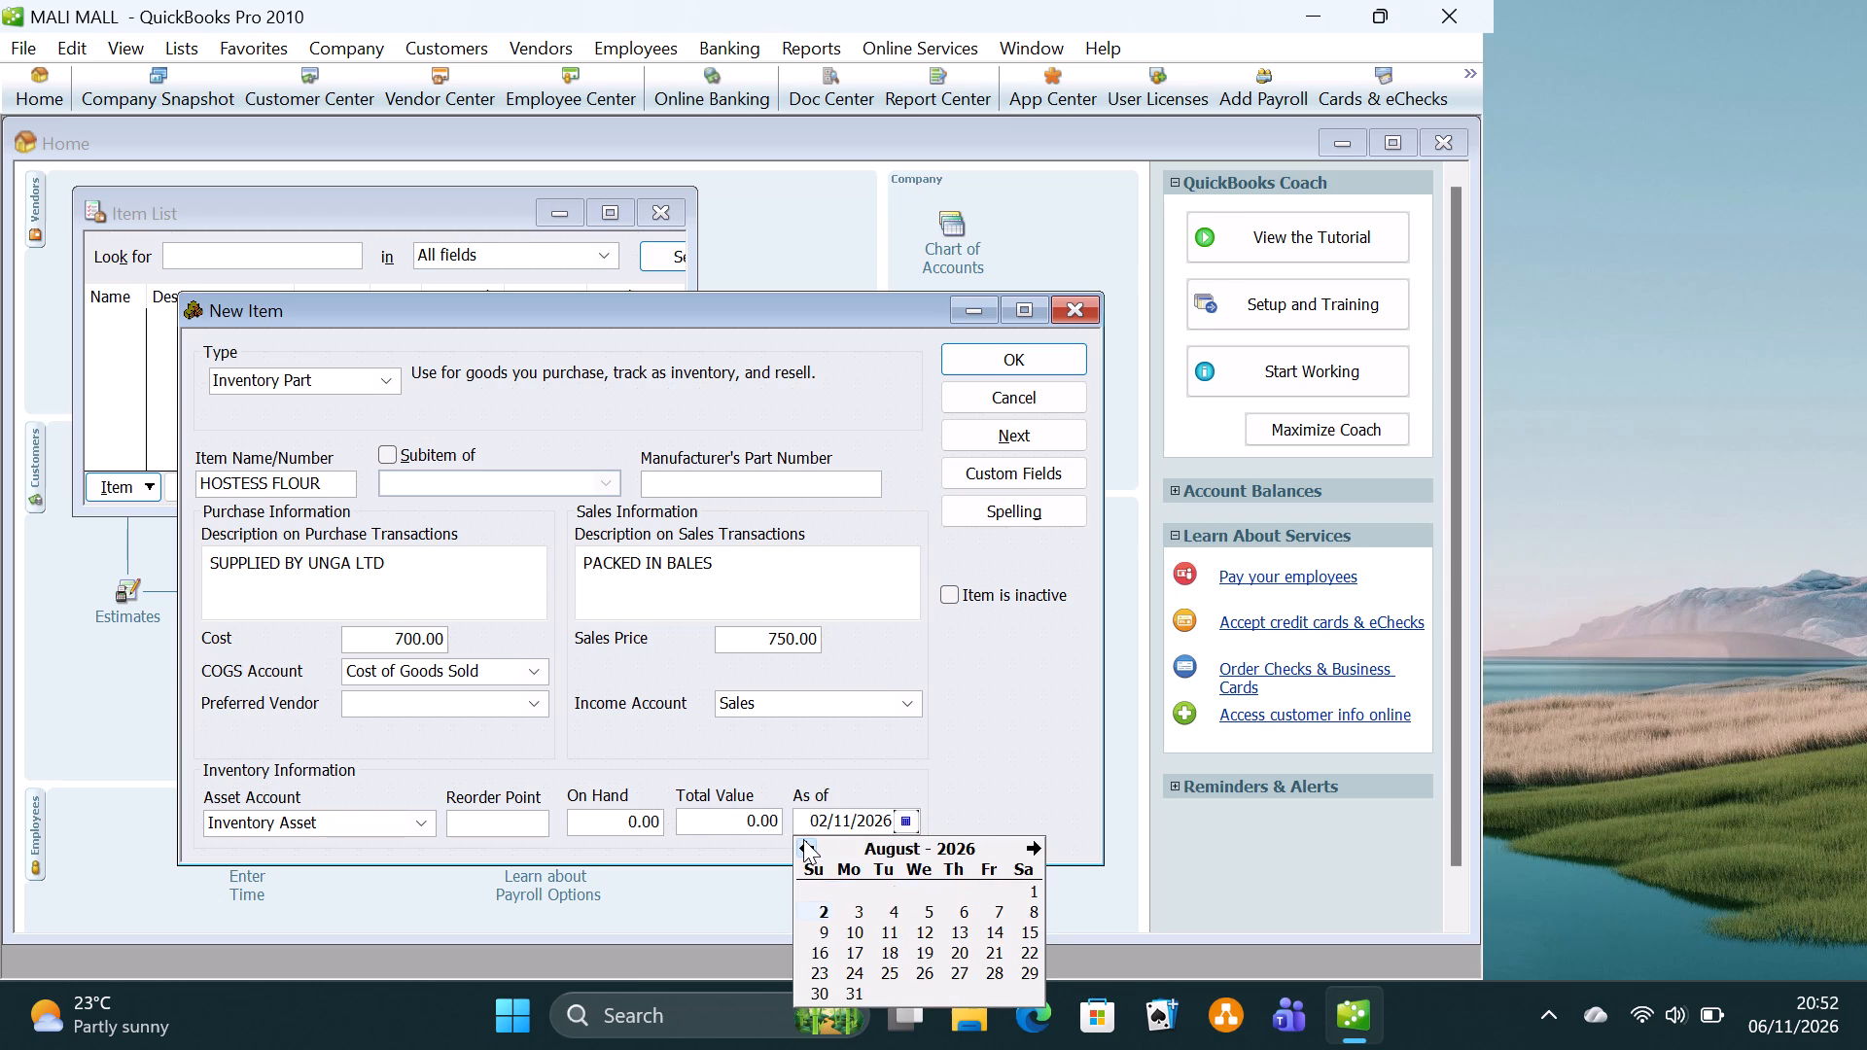
pyautogui.tripleClick(803, 839)
pyautogui.tripleClick(803, 839)
pyautogui.click(803, 839)
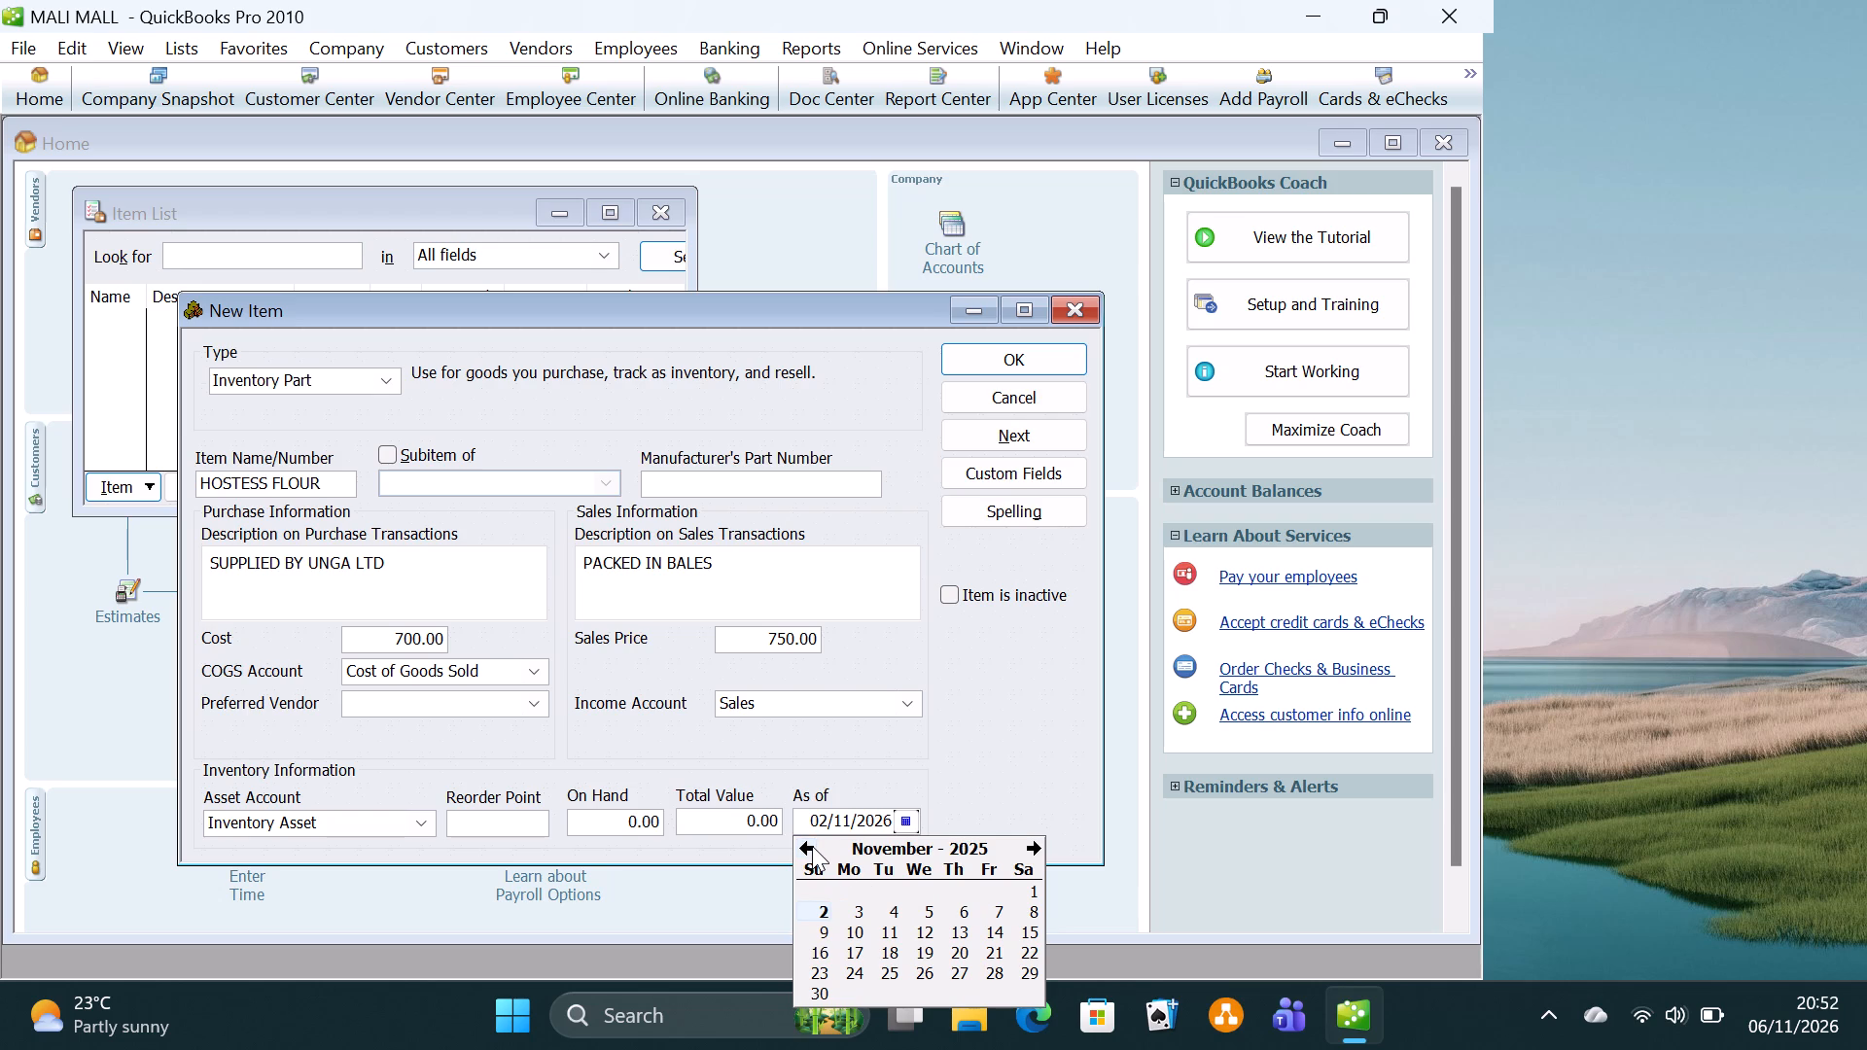
pyautogui.doubleClick(812, 846)
pyautogui.doubleClick(812, 846)
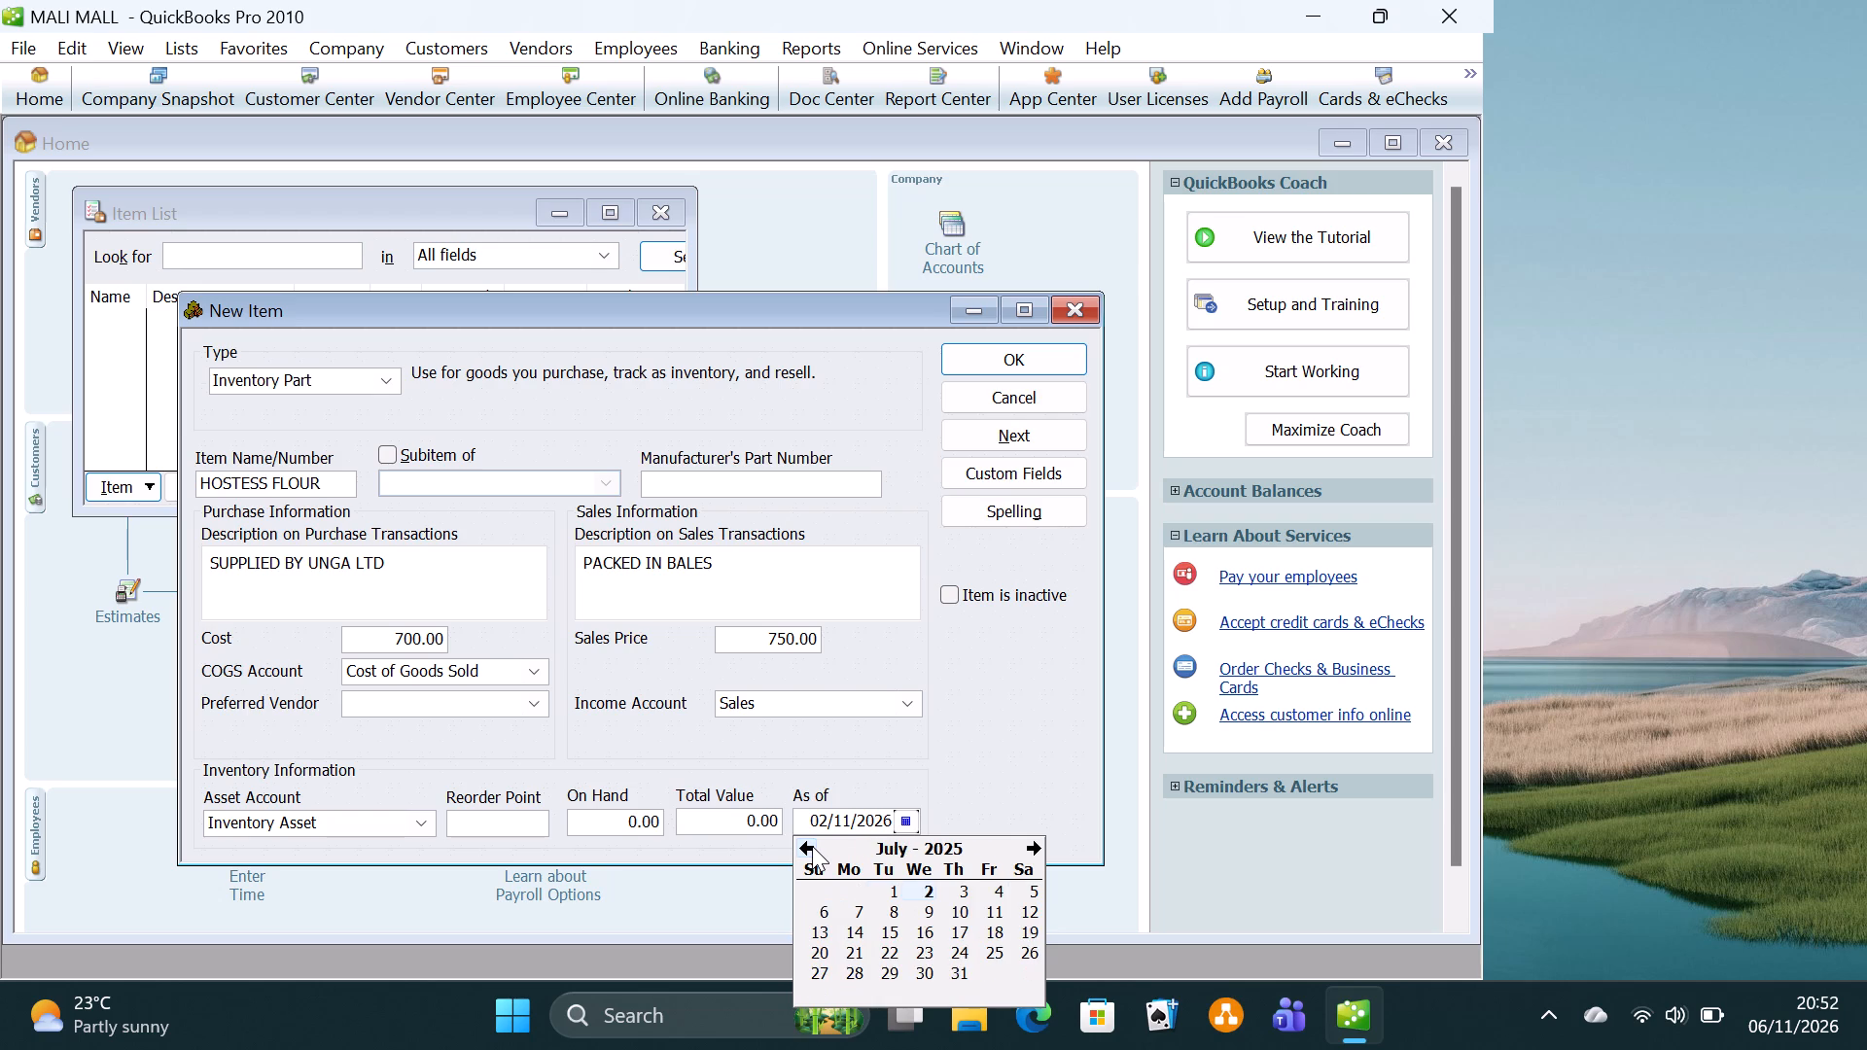
pyautogui.doubleClick(812, 846)
pyautogui.click(812, 846)
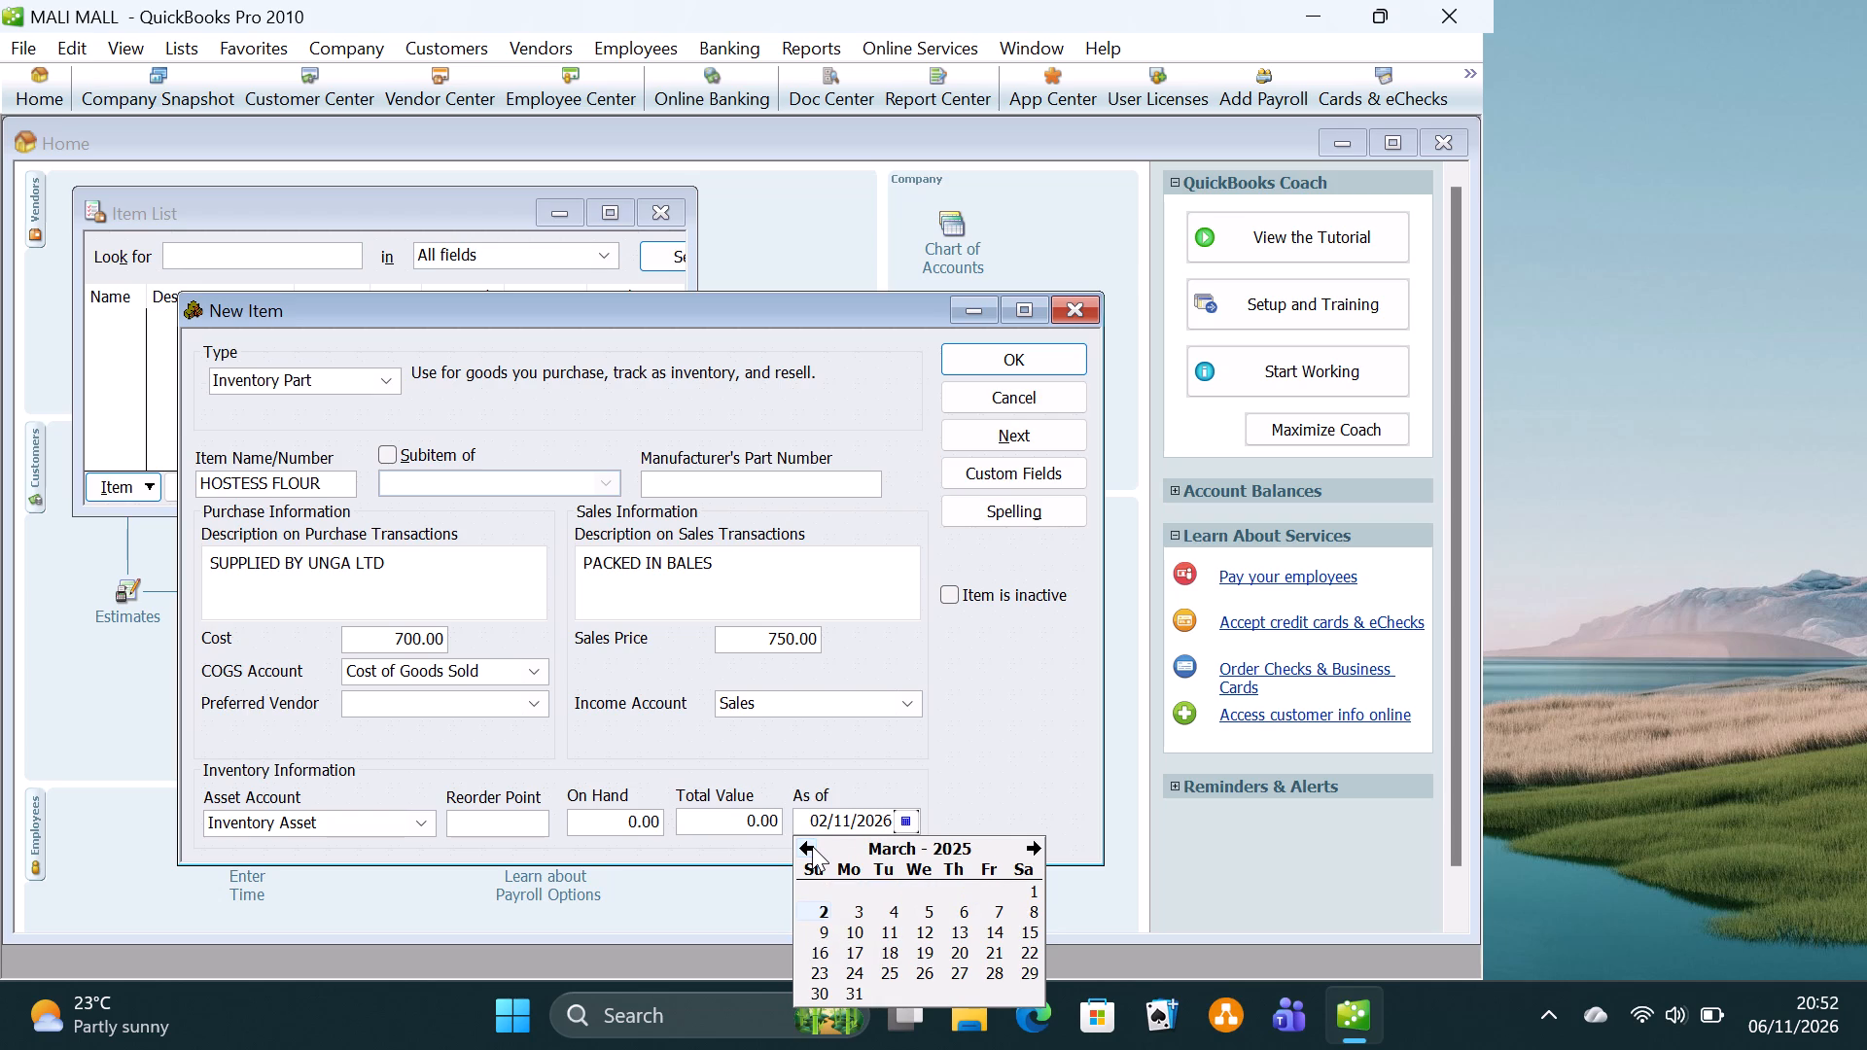
pyautogui.click(812, 850)
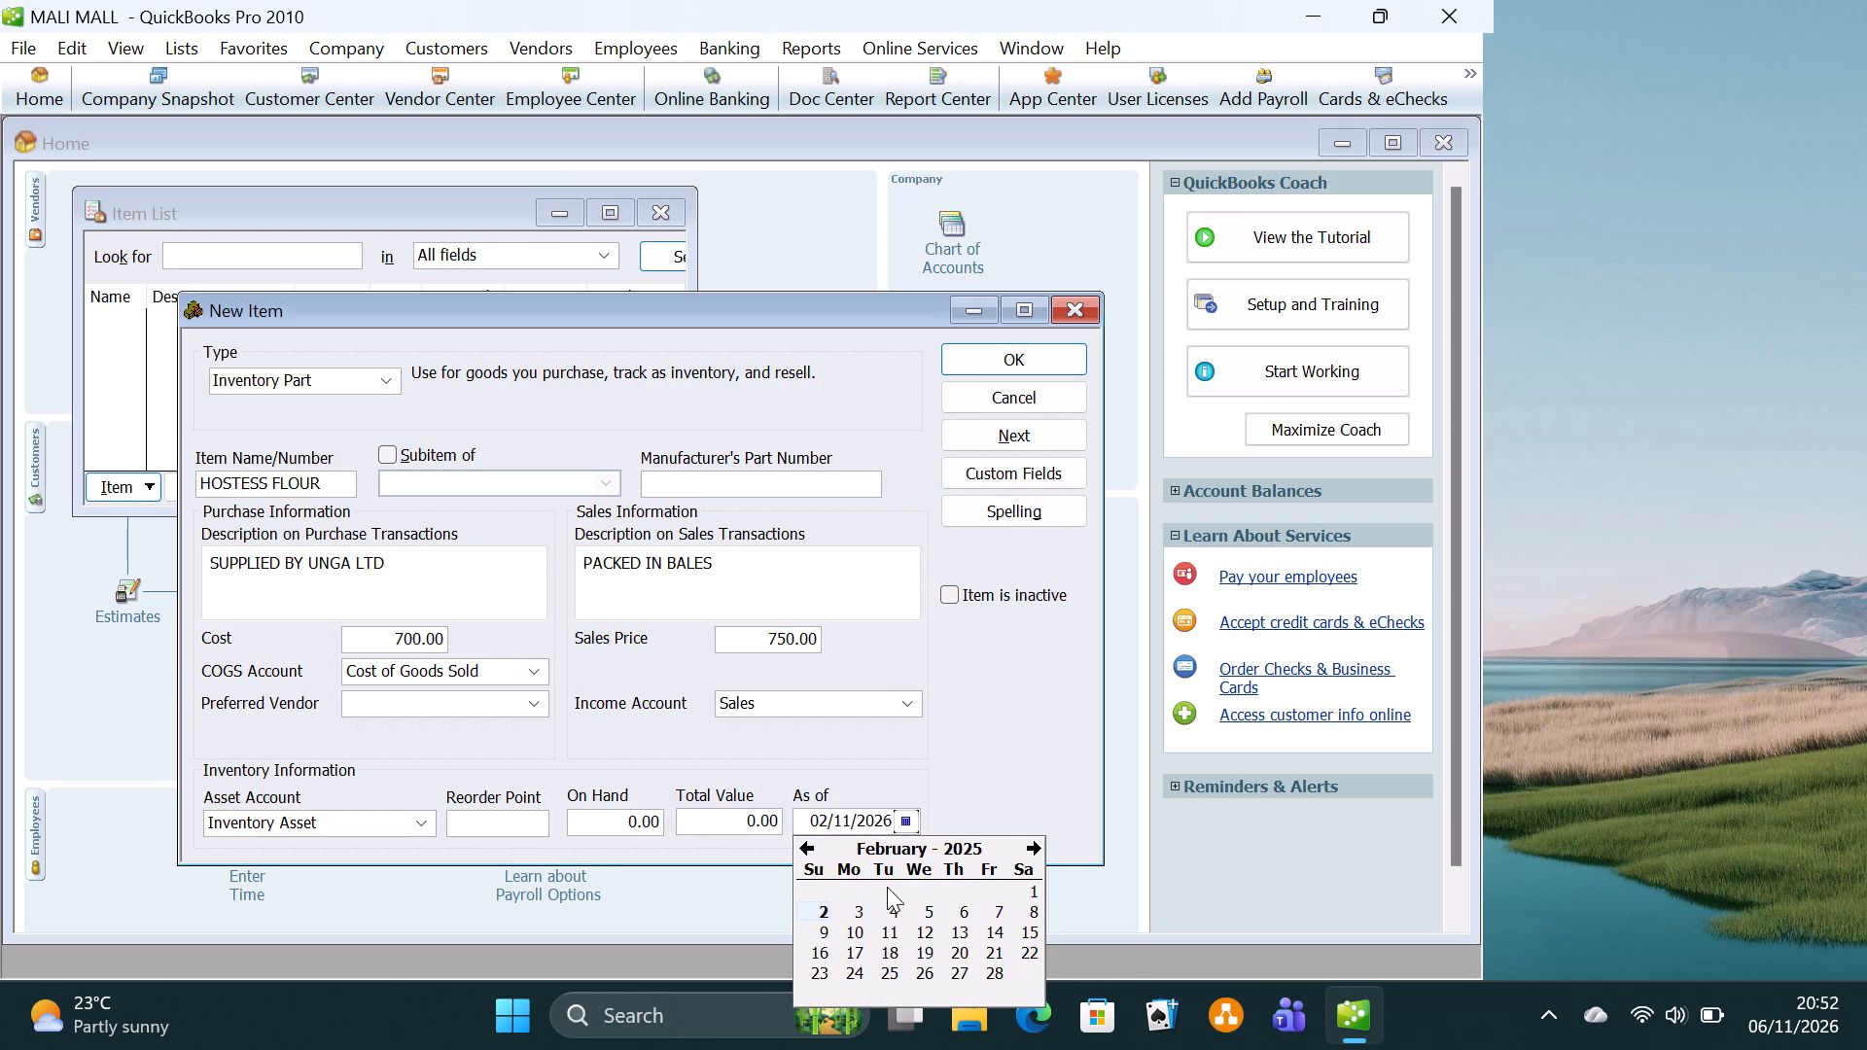
pyautogui.click(854, 906)
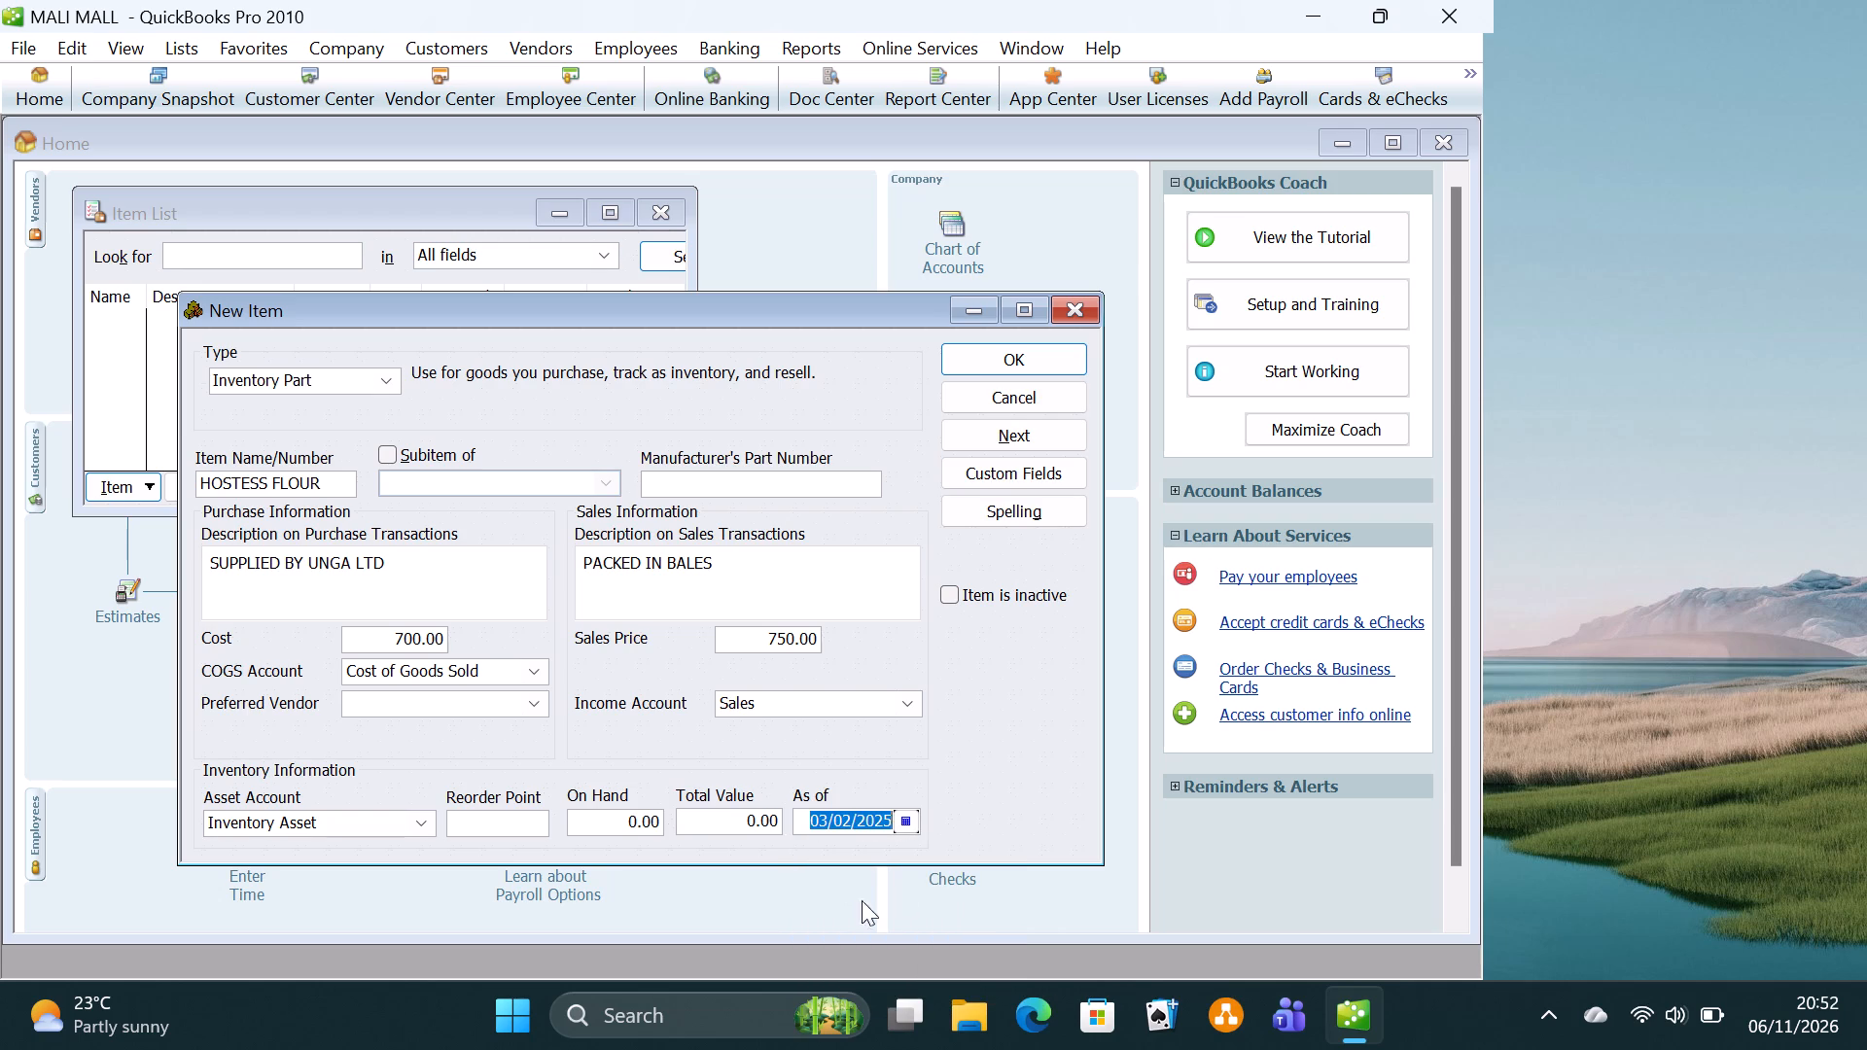
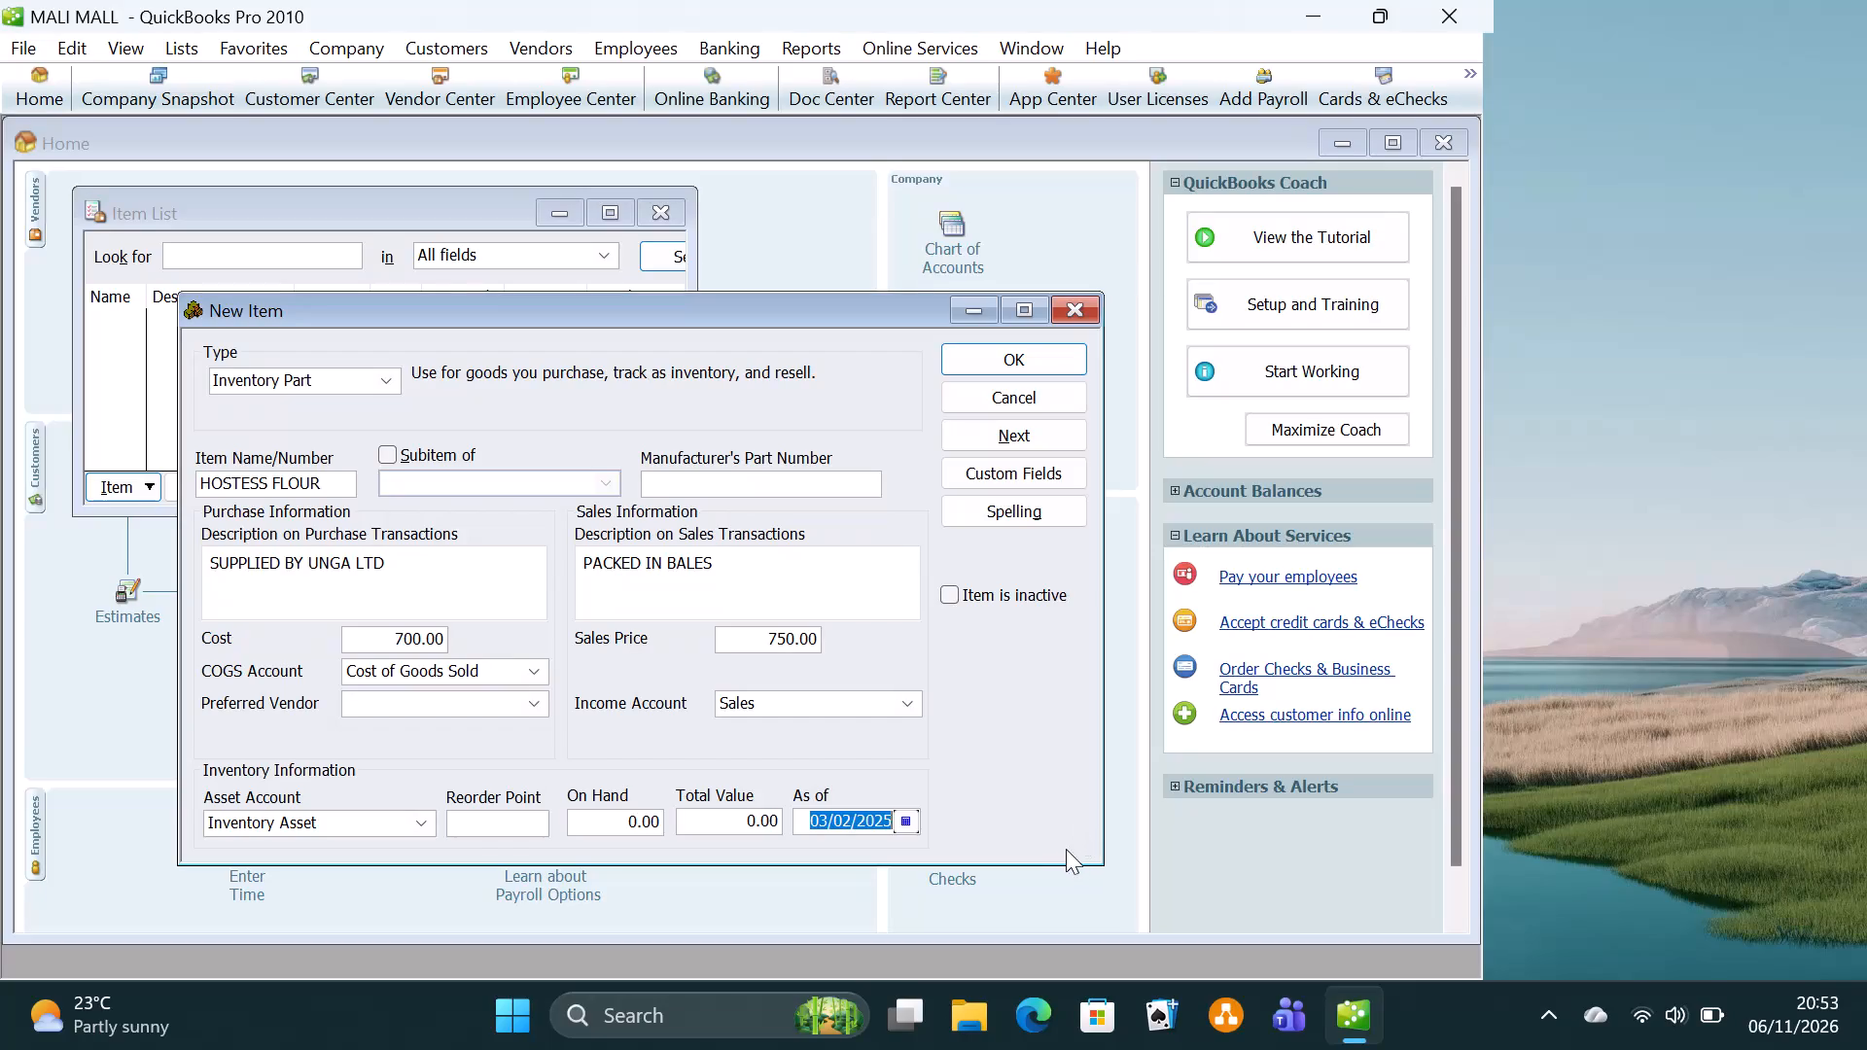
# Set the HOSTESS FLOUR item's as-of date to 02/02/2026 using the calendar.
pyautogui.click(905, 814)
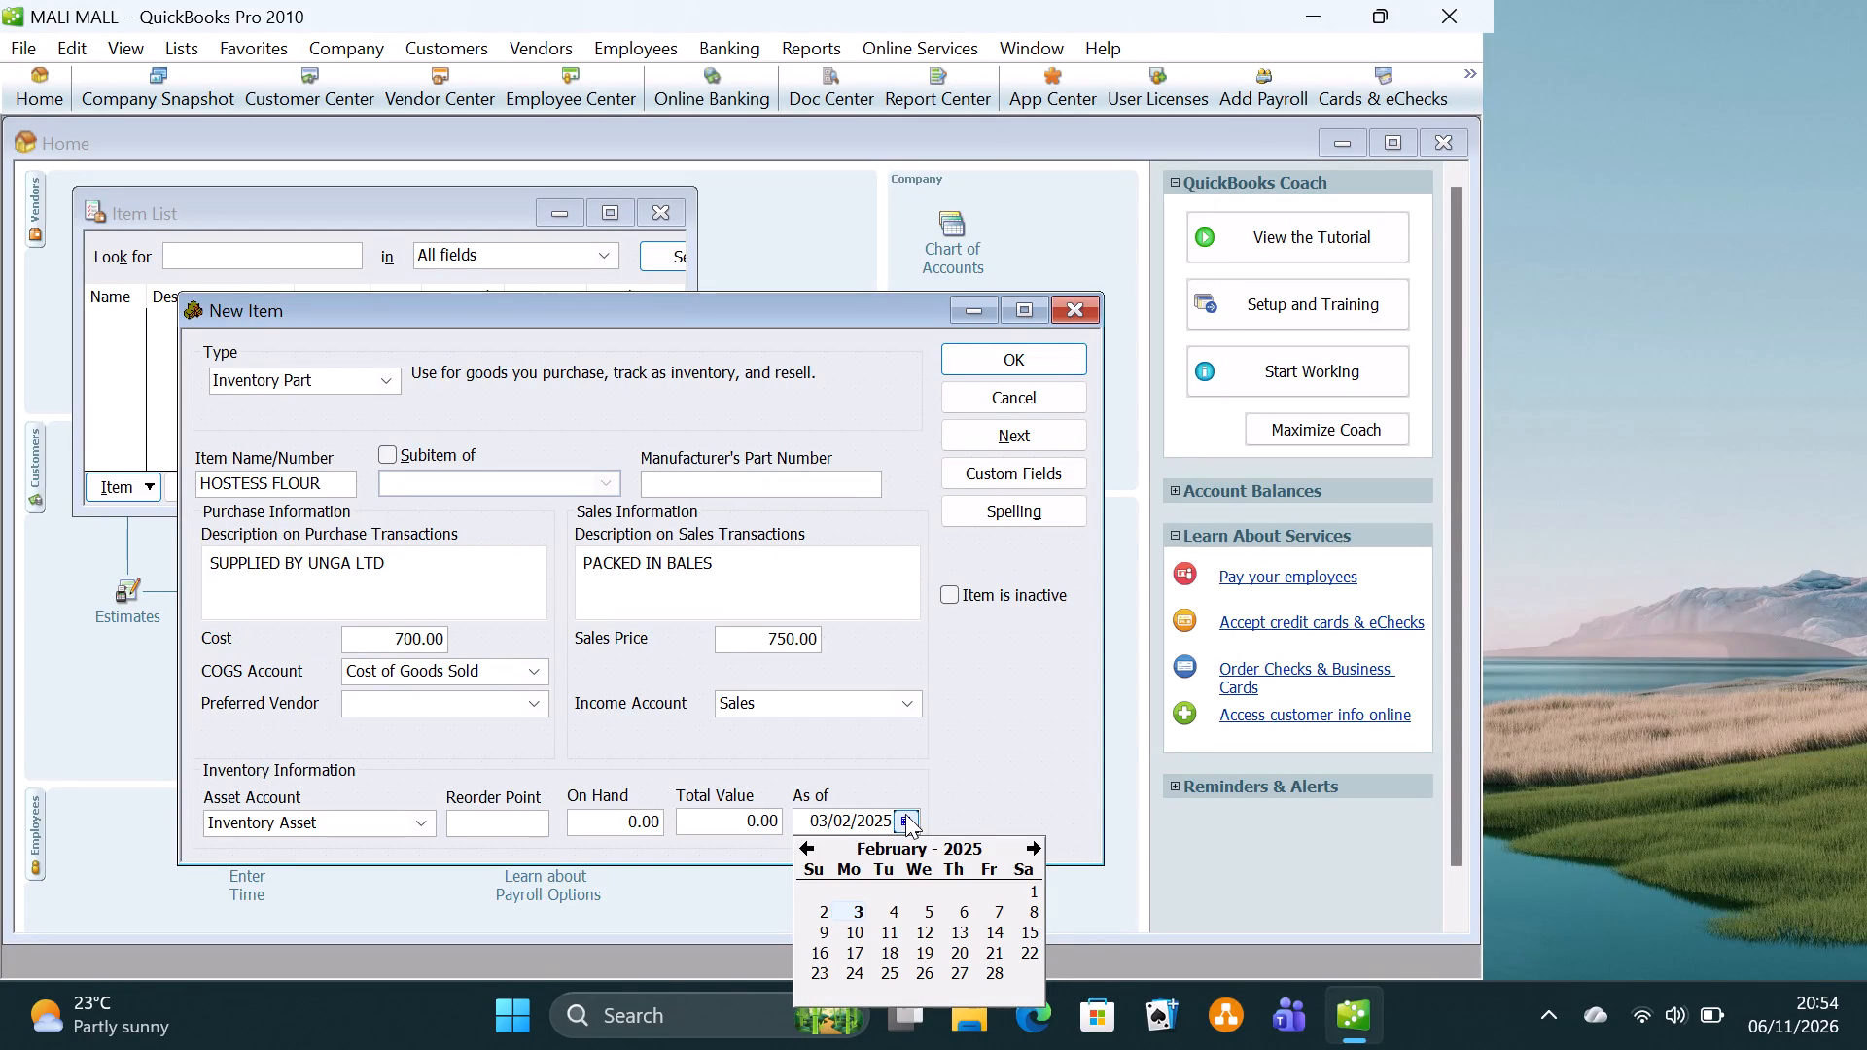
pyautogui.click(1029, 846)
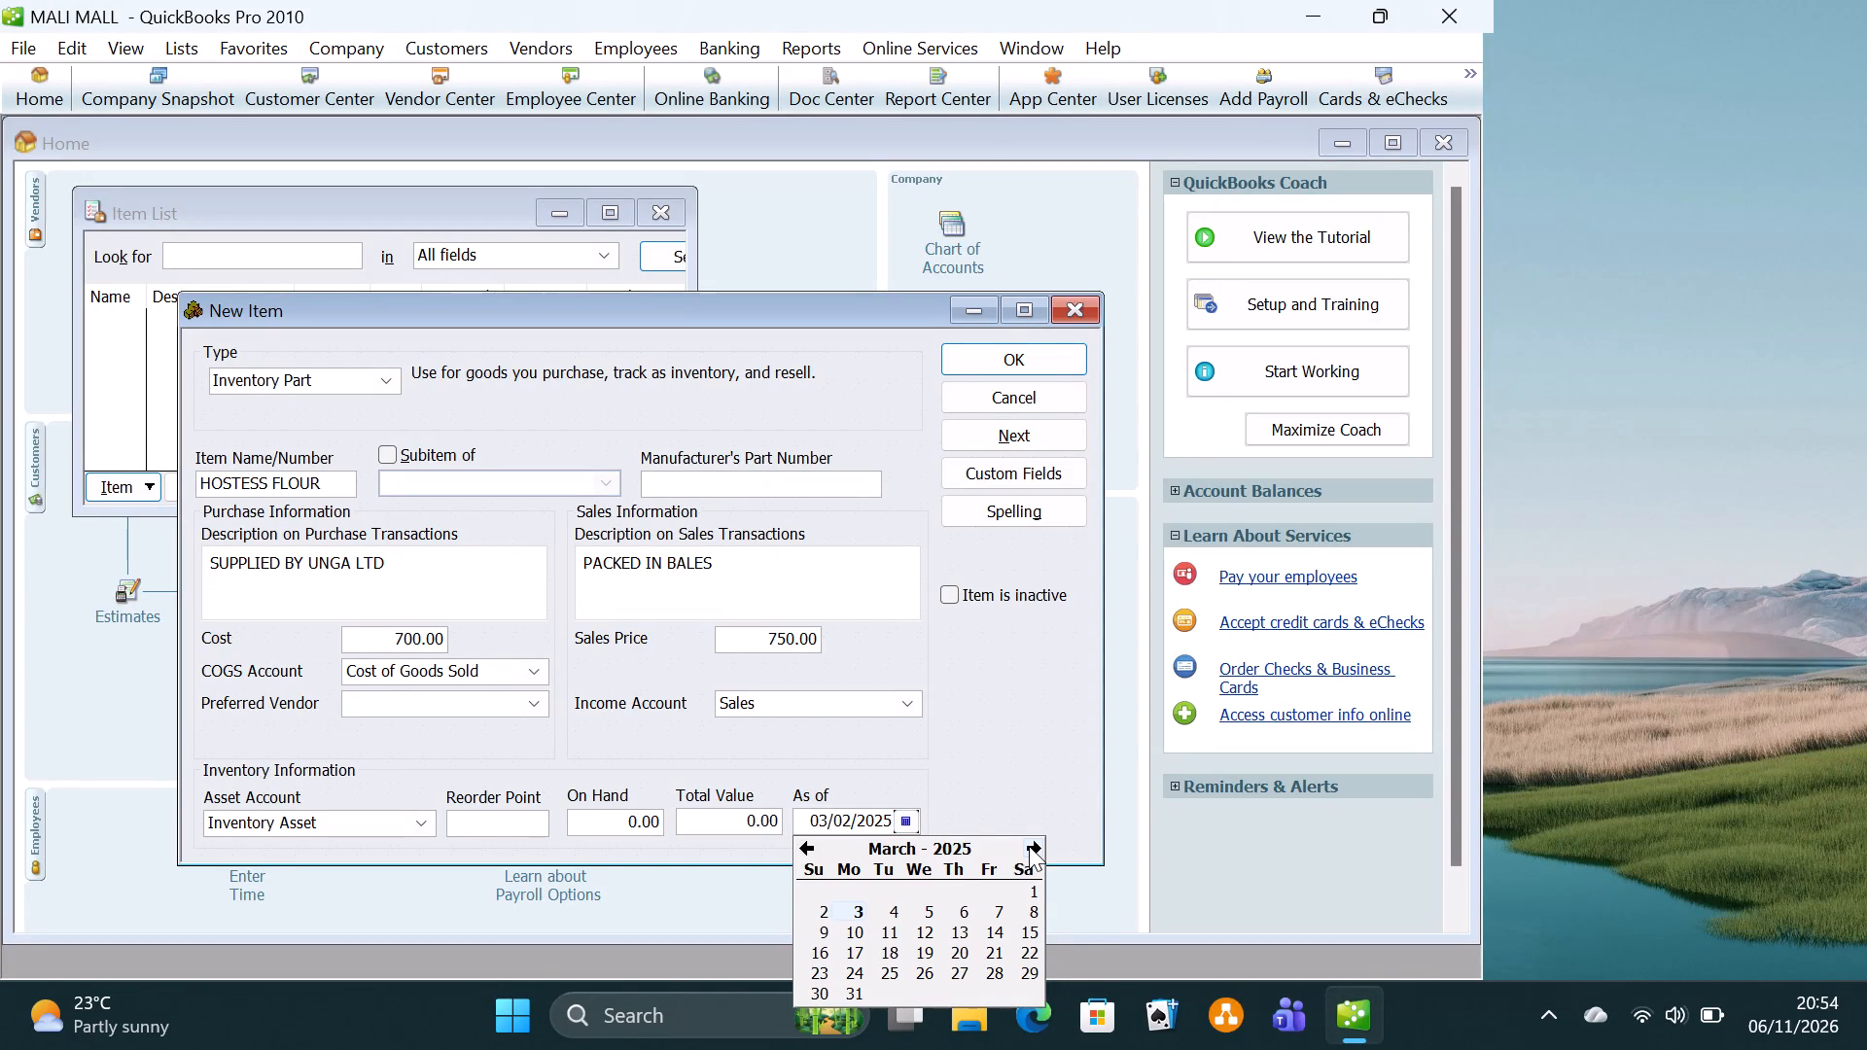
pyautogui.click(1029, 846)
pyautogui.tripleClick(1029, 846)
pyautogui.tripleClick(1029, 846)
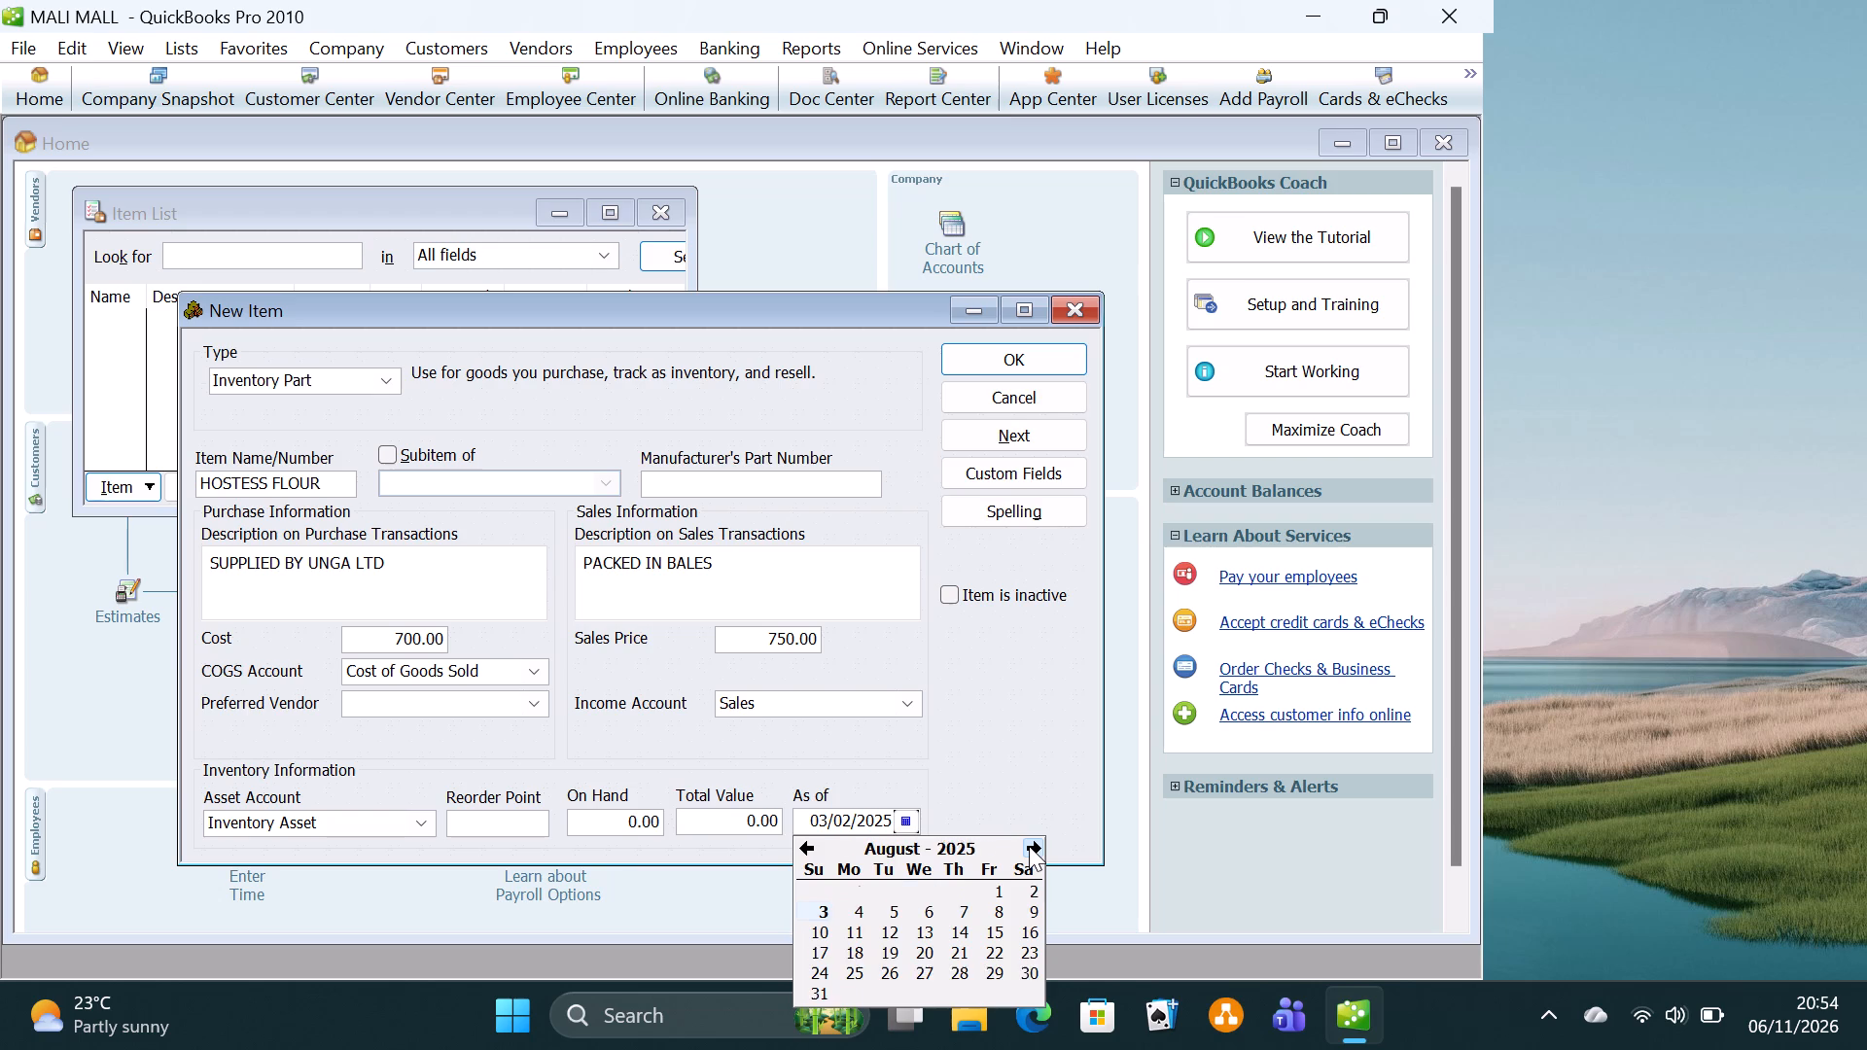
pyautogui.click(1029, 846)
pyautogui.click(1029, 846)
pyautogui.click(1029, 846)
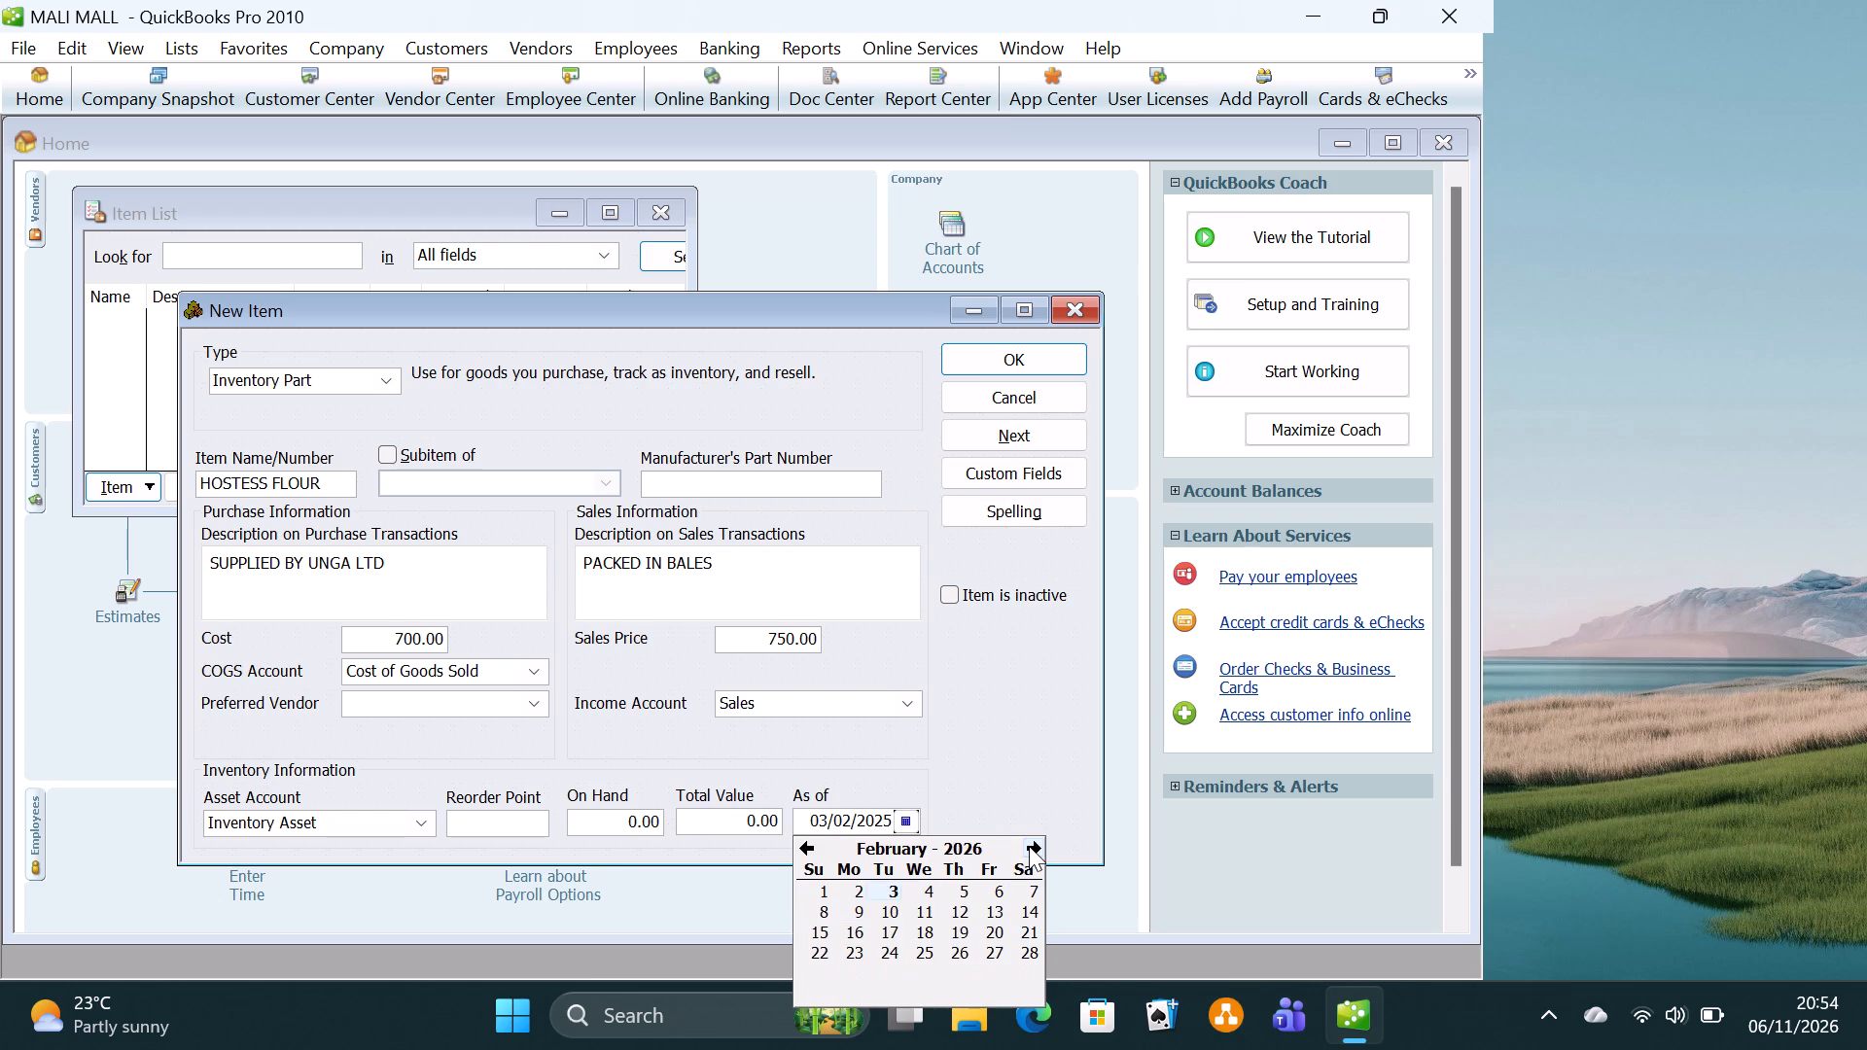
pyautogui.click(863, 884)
# Change the HOSTESS FLOUR item's as-of date to 01/02/2023 and copy that date.
pyautogui.click(893, 822)
pyautogui.press('BackSpace')
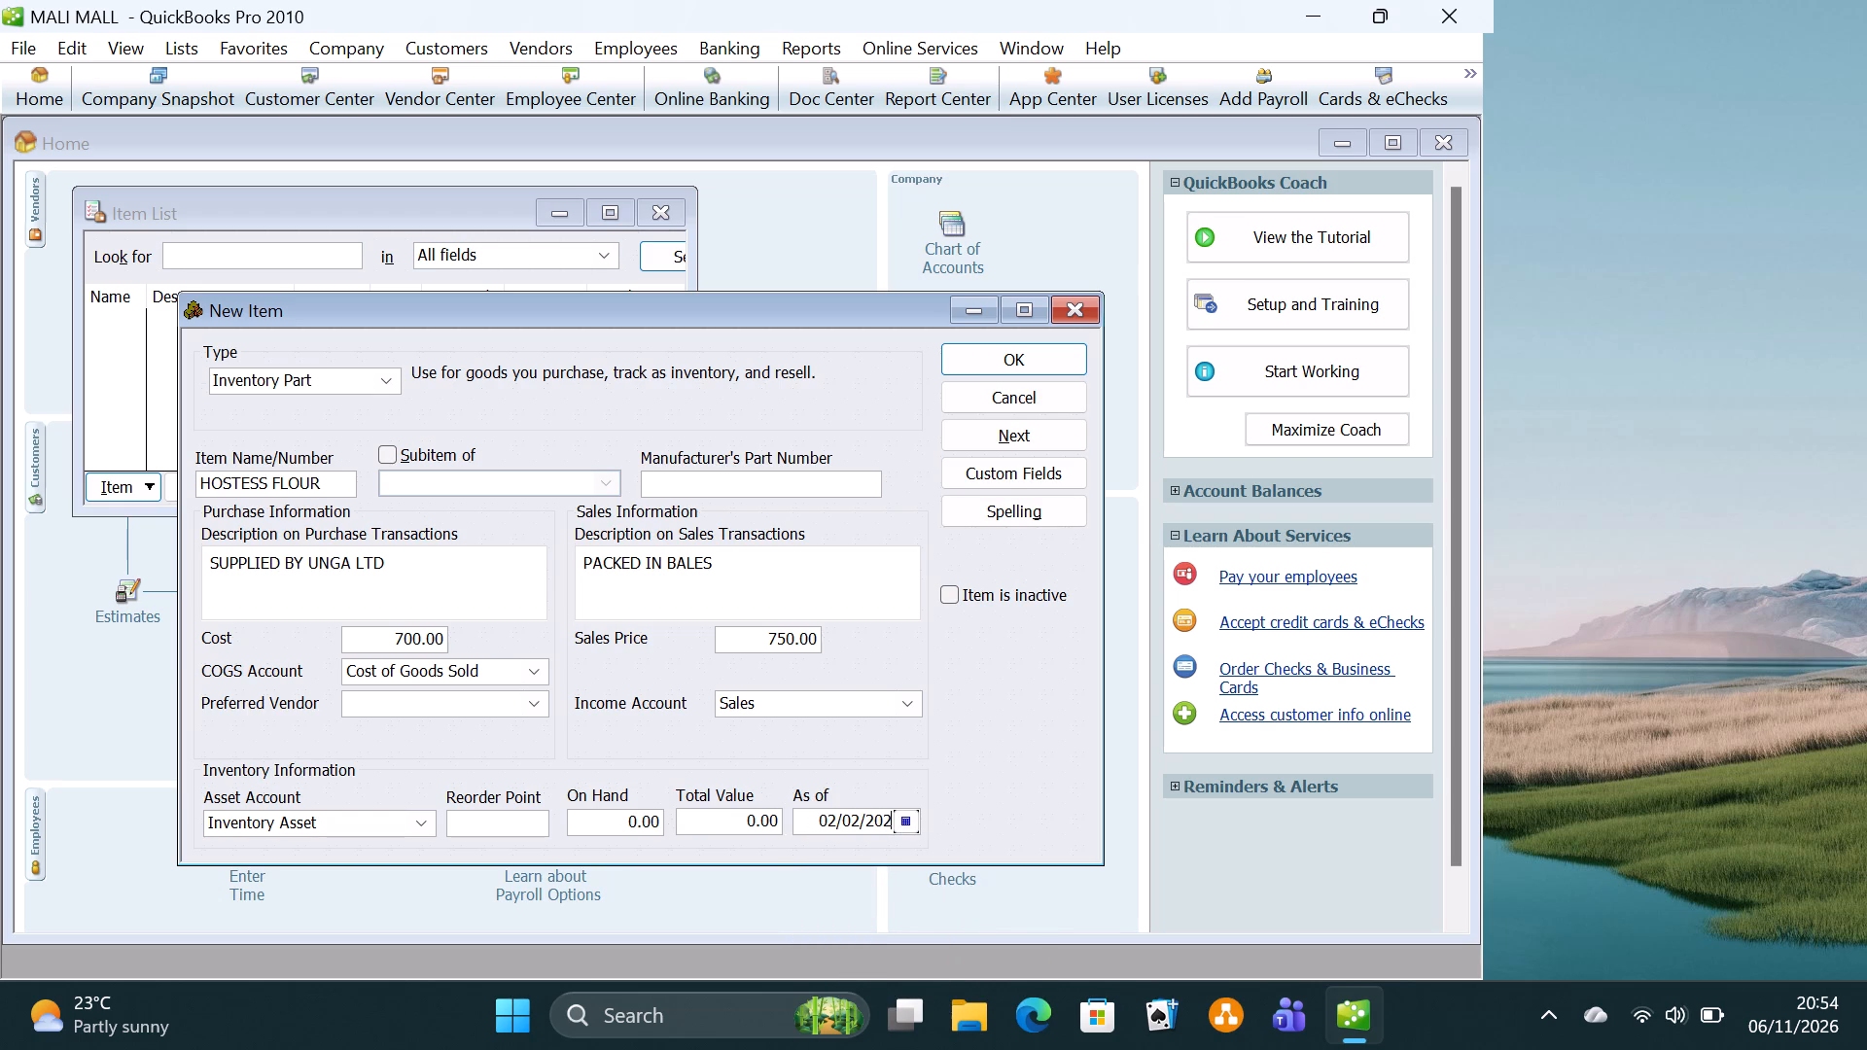
pyautogui.press('3')
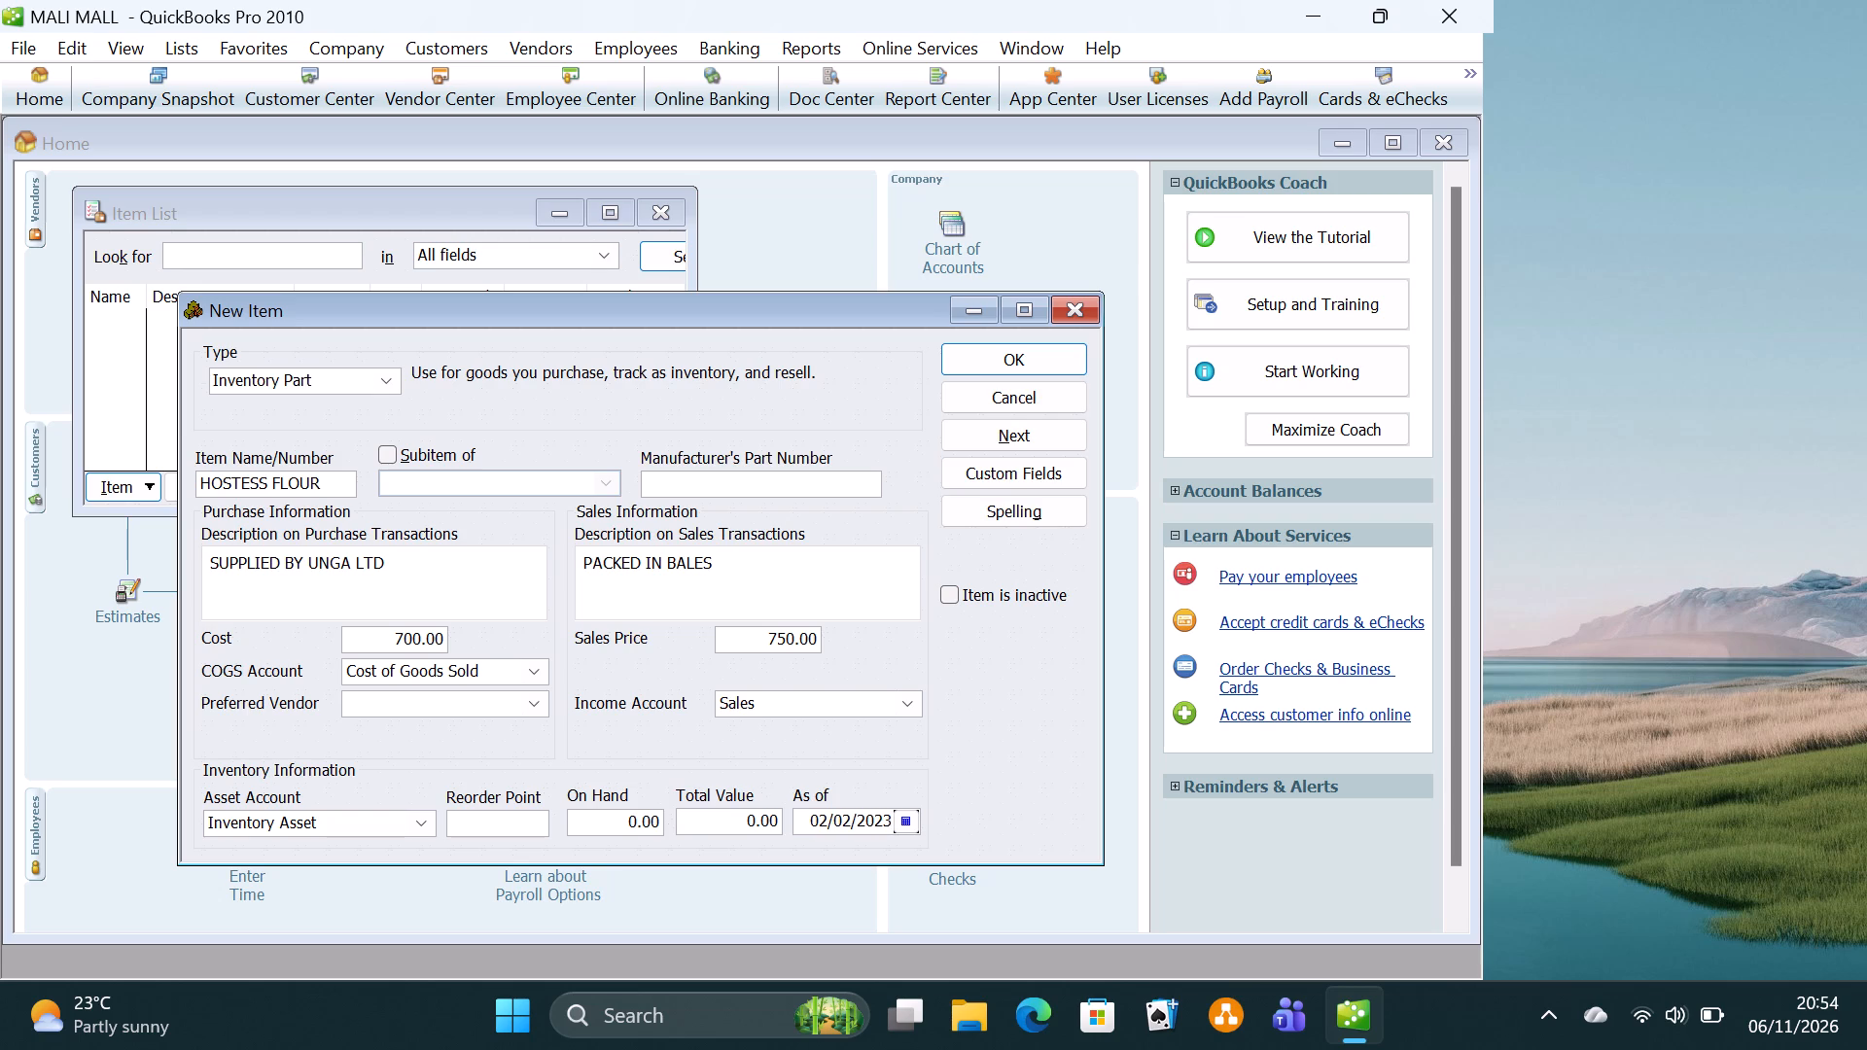
pyautogui.click(907, 823)
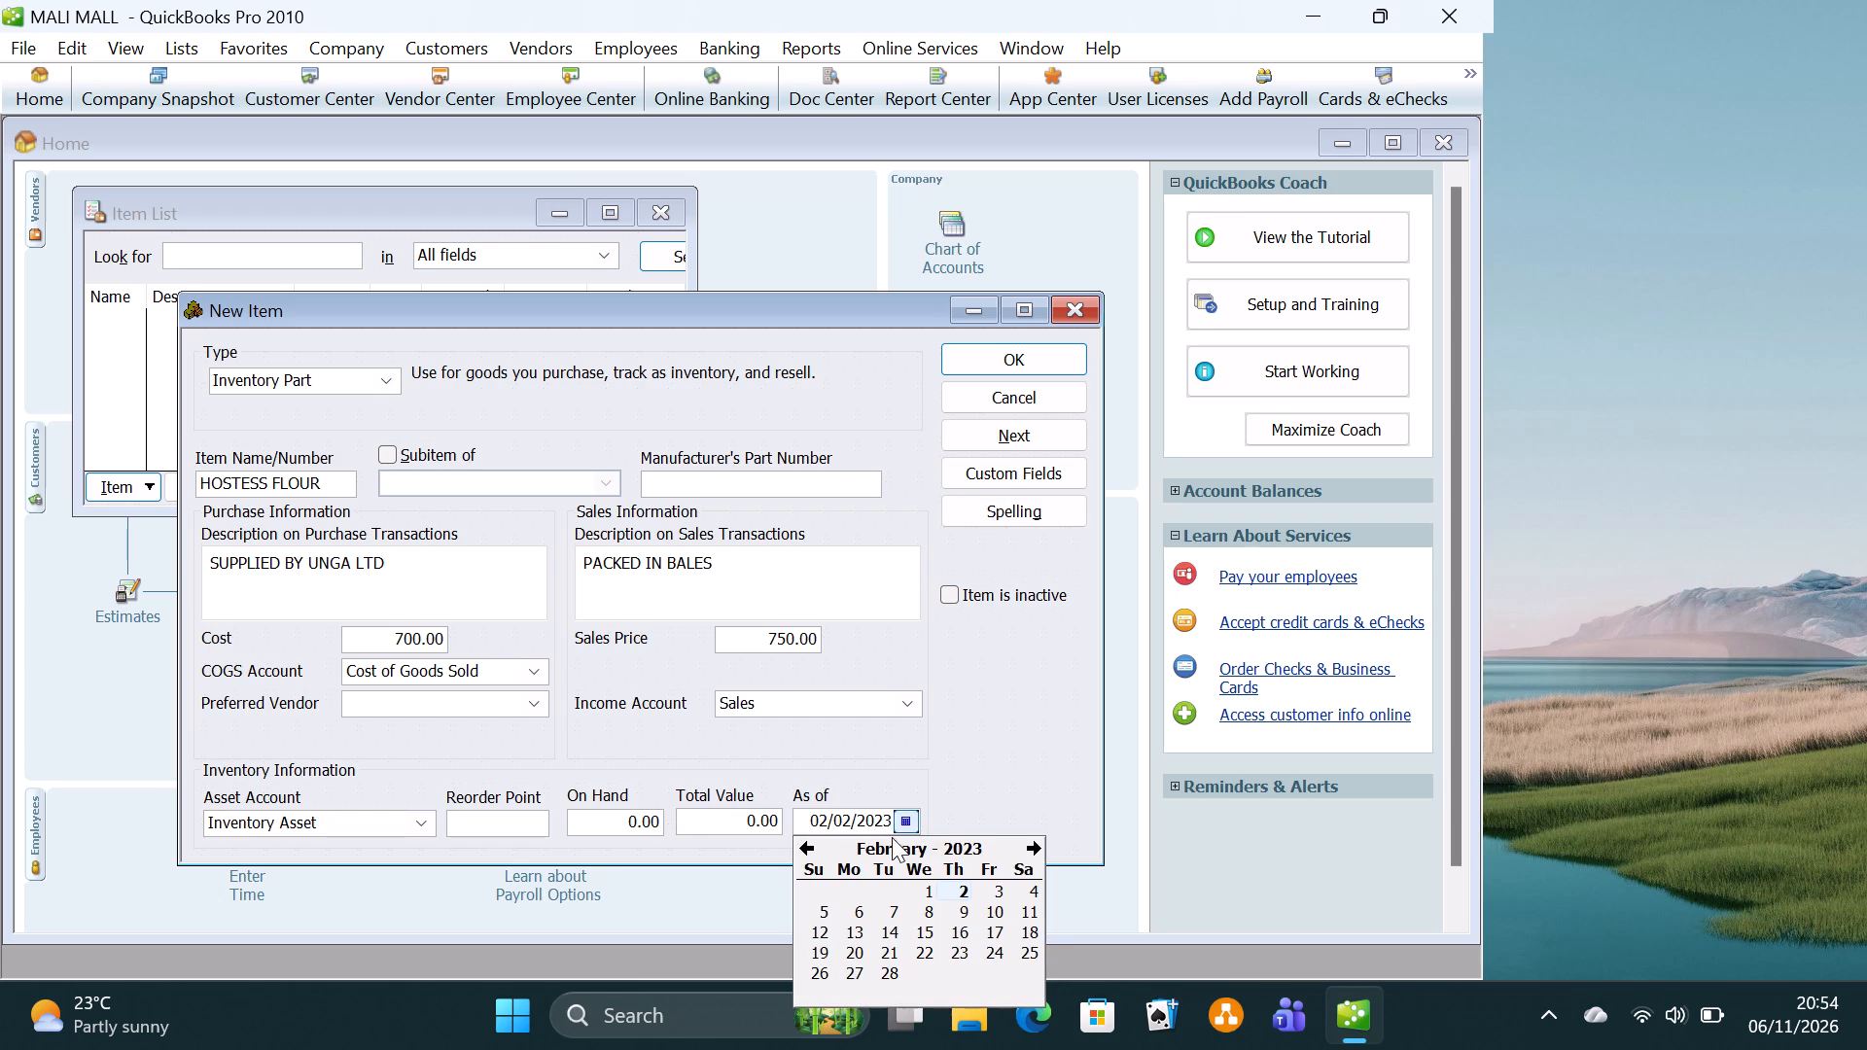
pyautogui.click(928, 887)
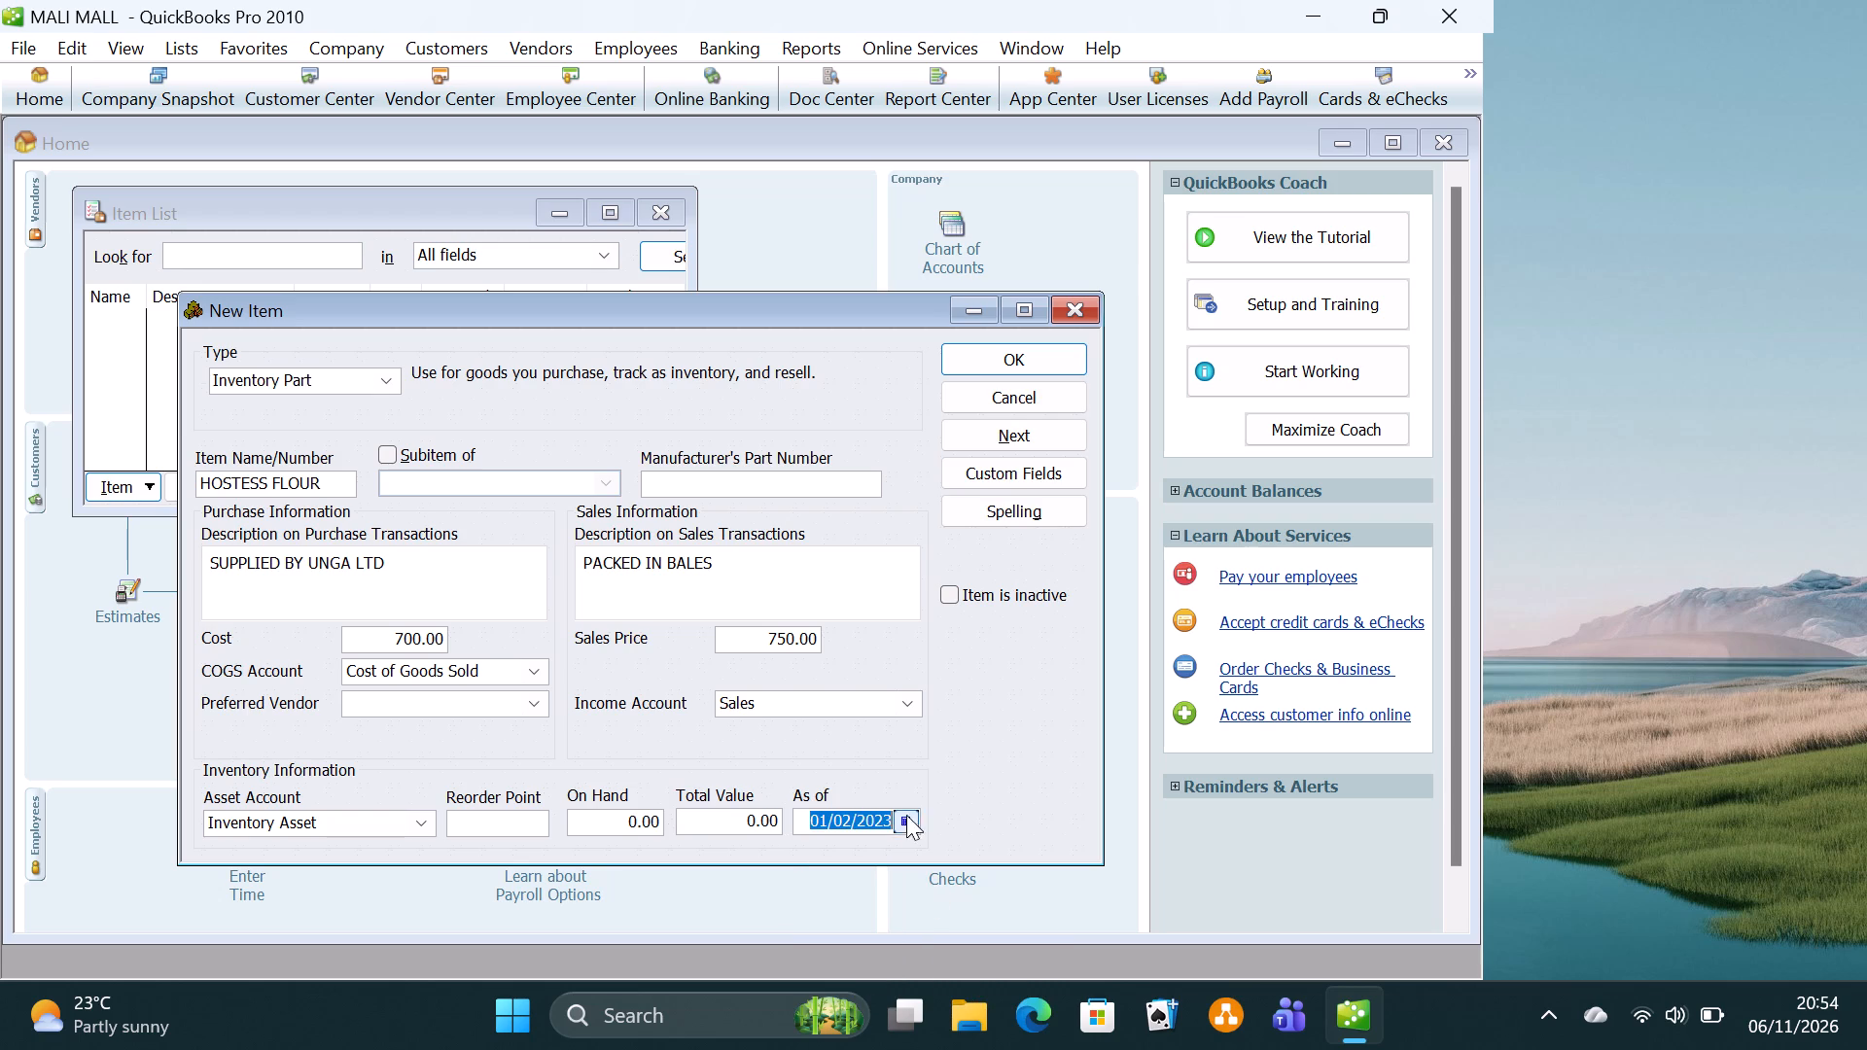
pyautogui.hotkey('ctrl', 'c')
# Set the HOSTESS FLOUR item's reorder point to 100 and its on-hand quantity to 100.
pyautogui.click(616, 815)
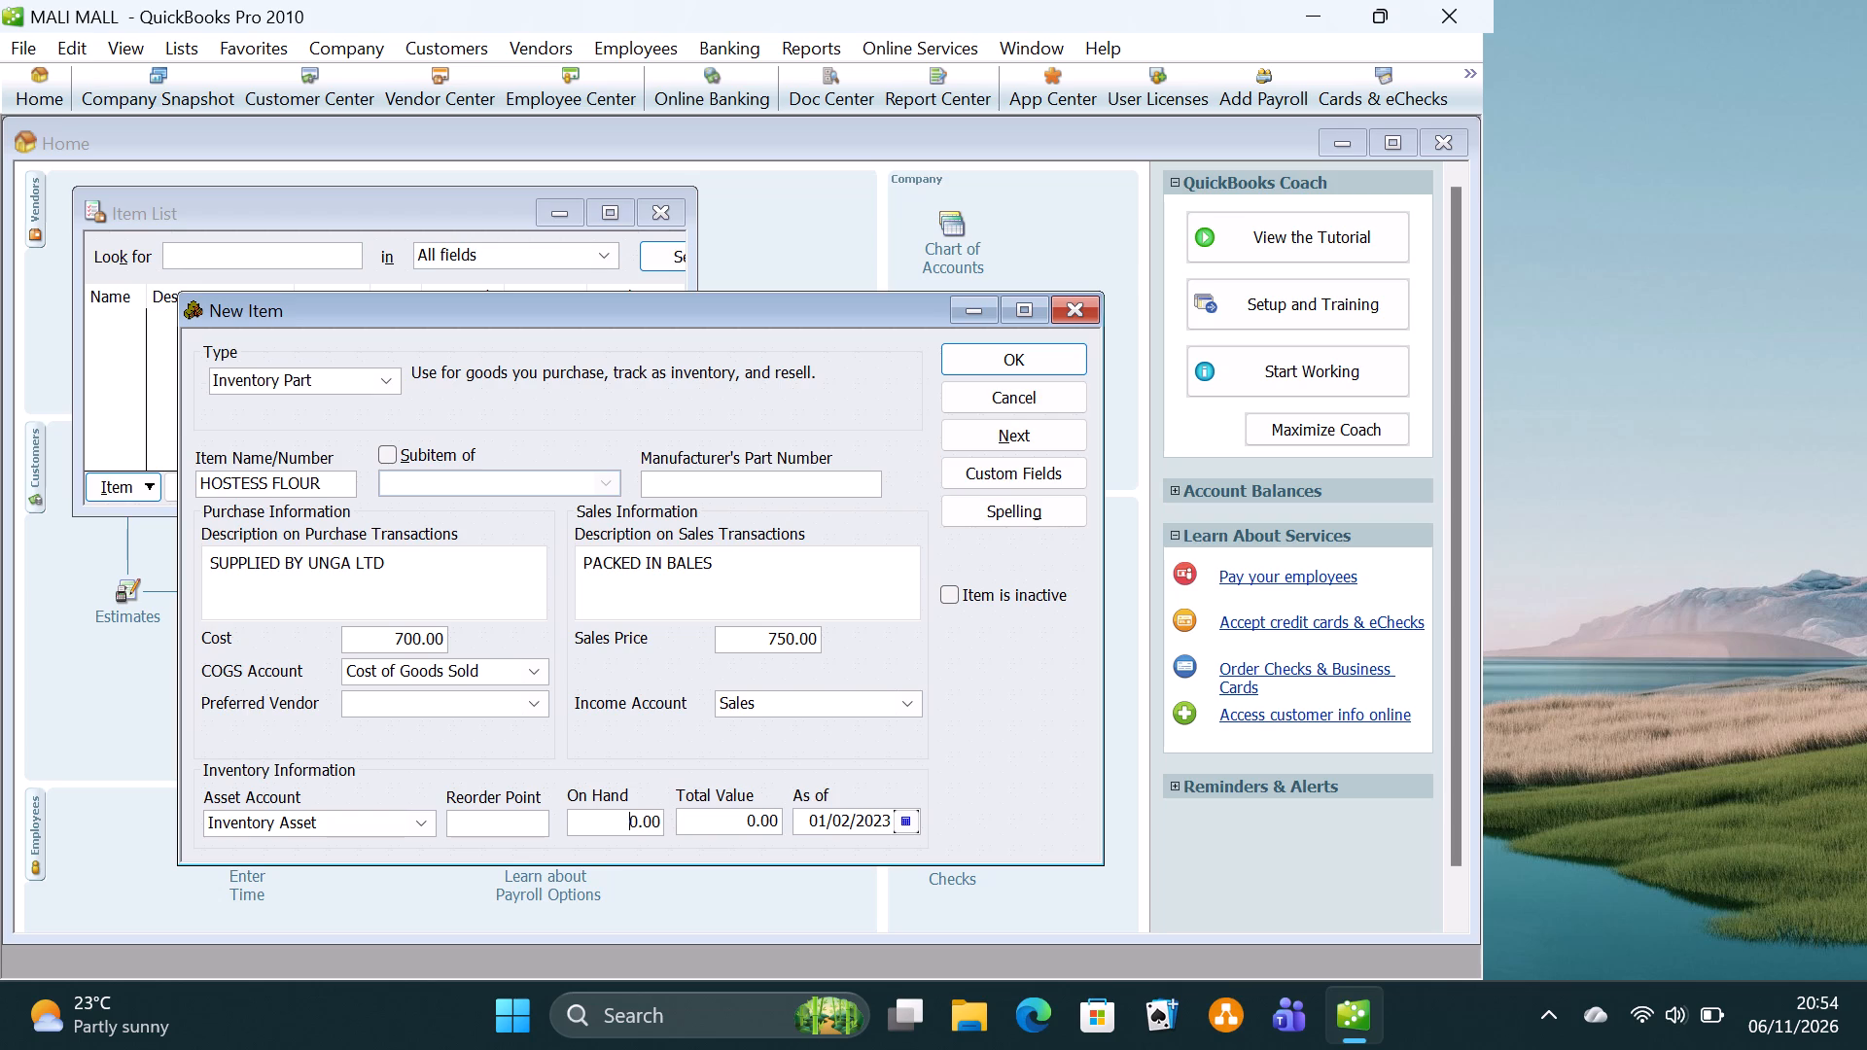
pyautogui.click(515, 817)
pyautogui.write('100')
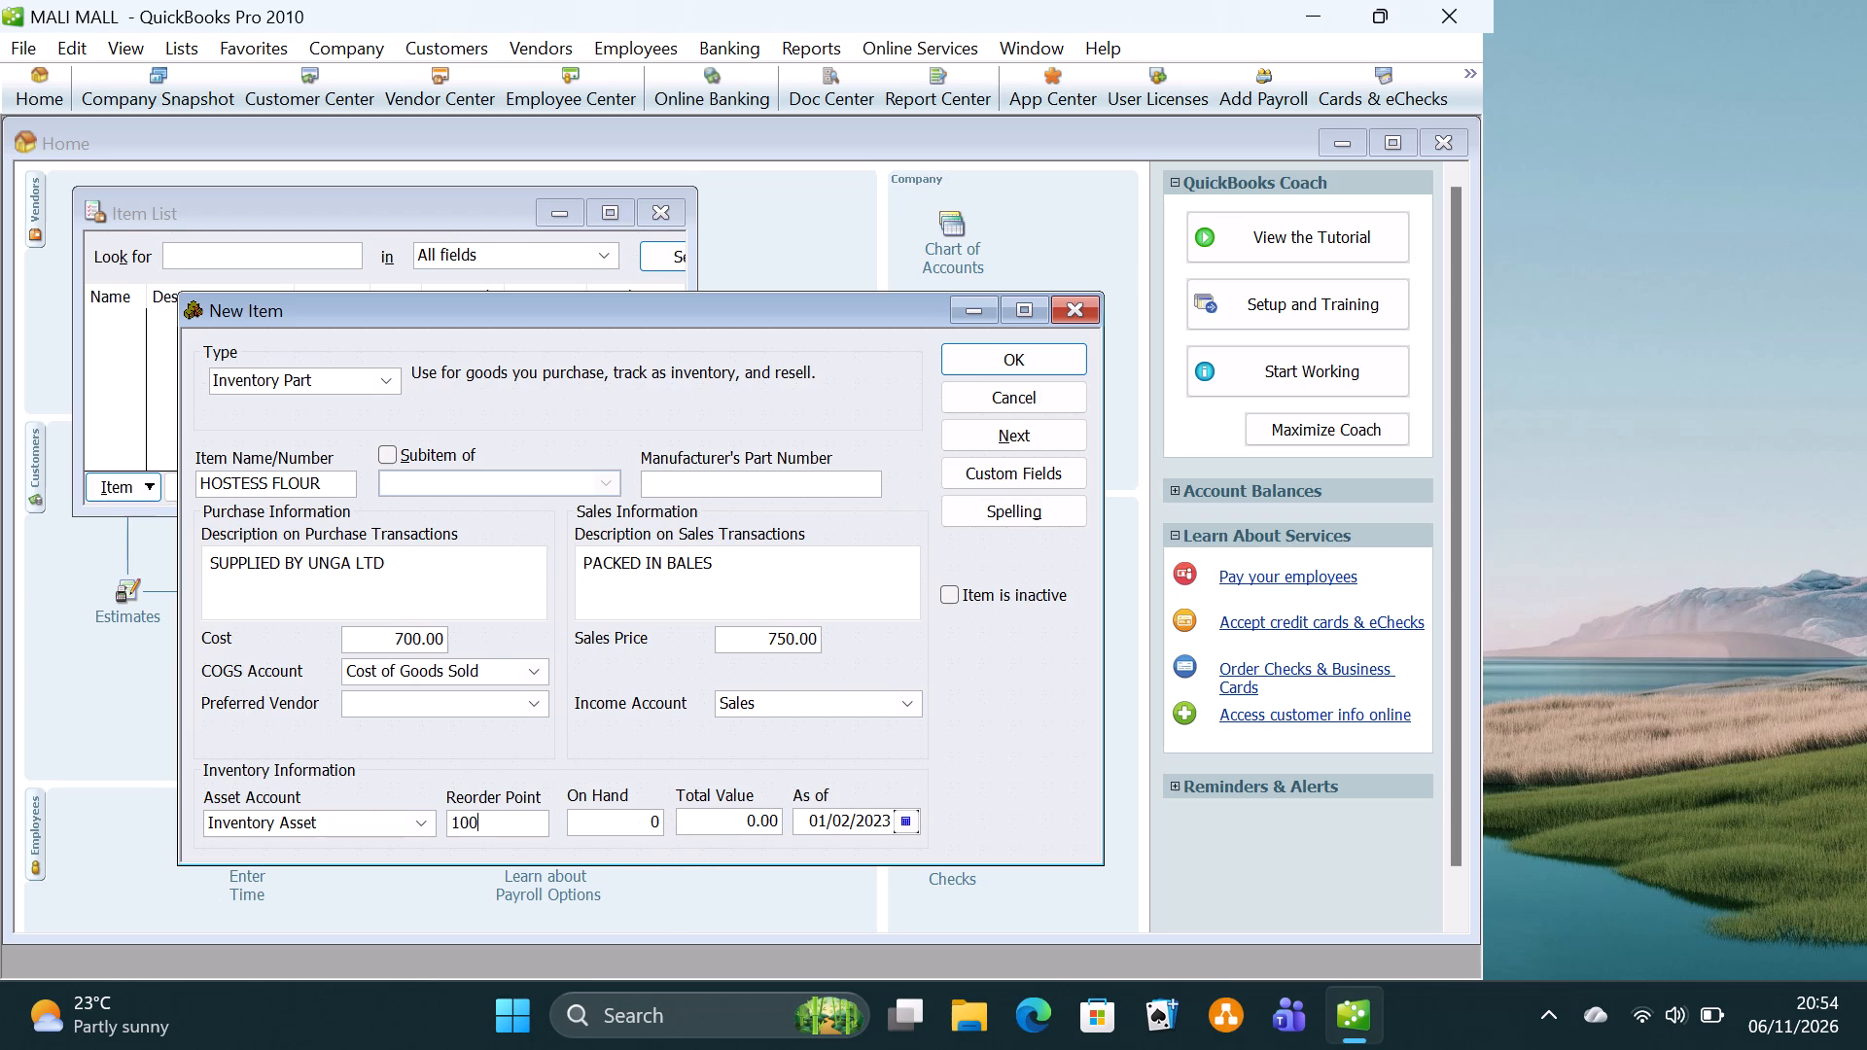
pyautogui.click(637, 817)
pyautogui.write('100')
pyautogui.press('BackSpace')
pyautogui.click(689, 821)
# Save HOSTESS FLOUR and continue to a new item, ignoring the spelling of UNGA and accepting the past date.
pyautogui.click(996, 432)
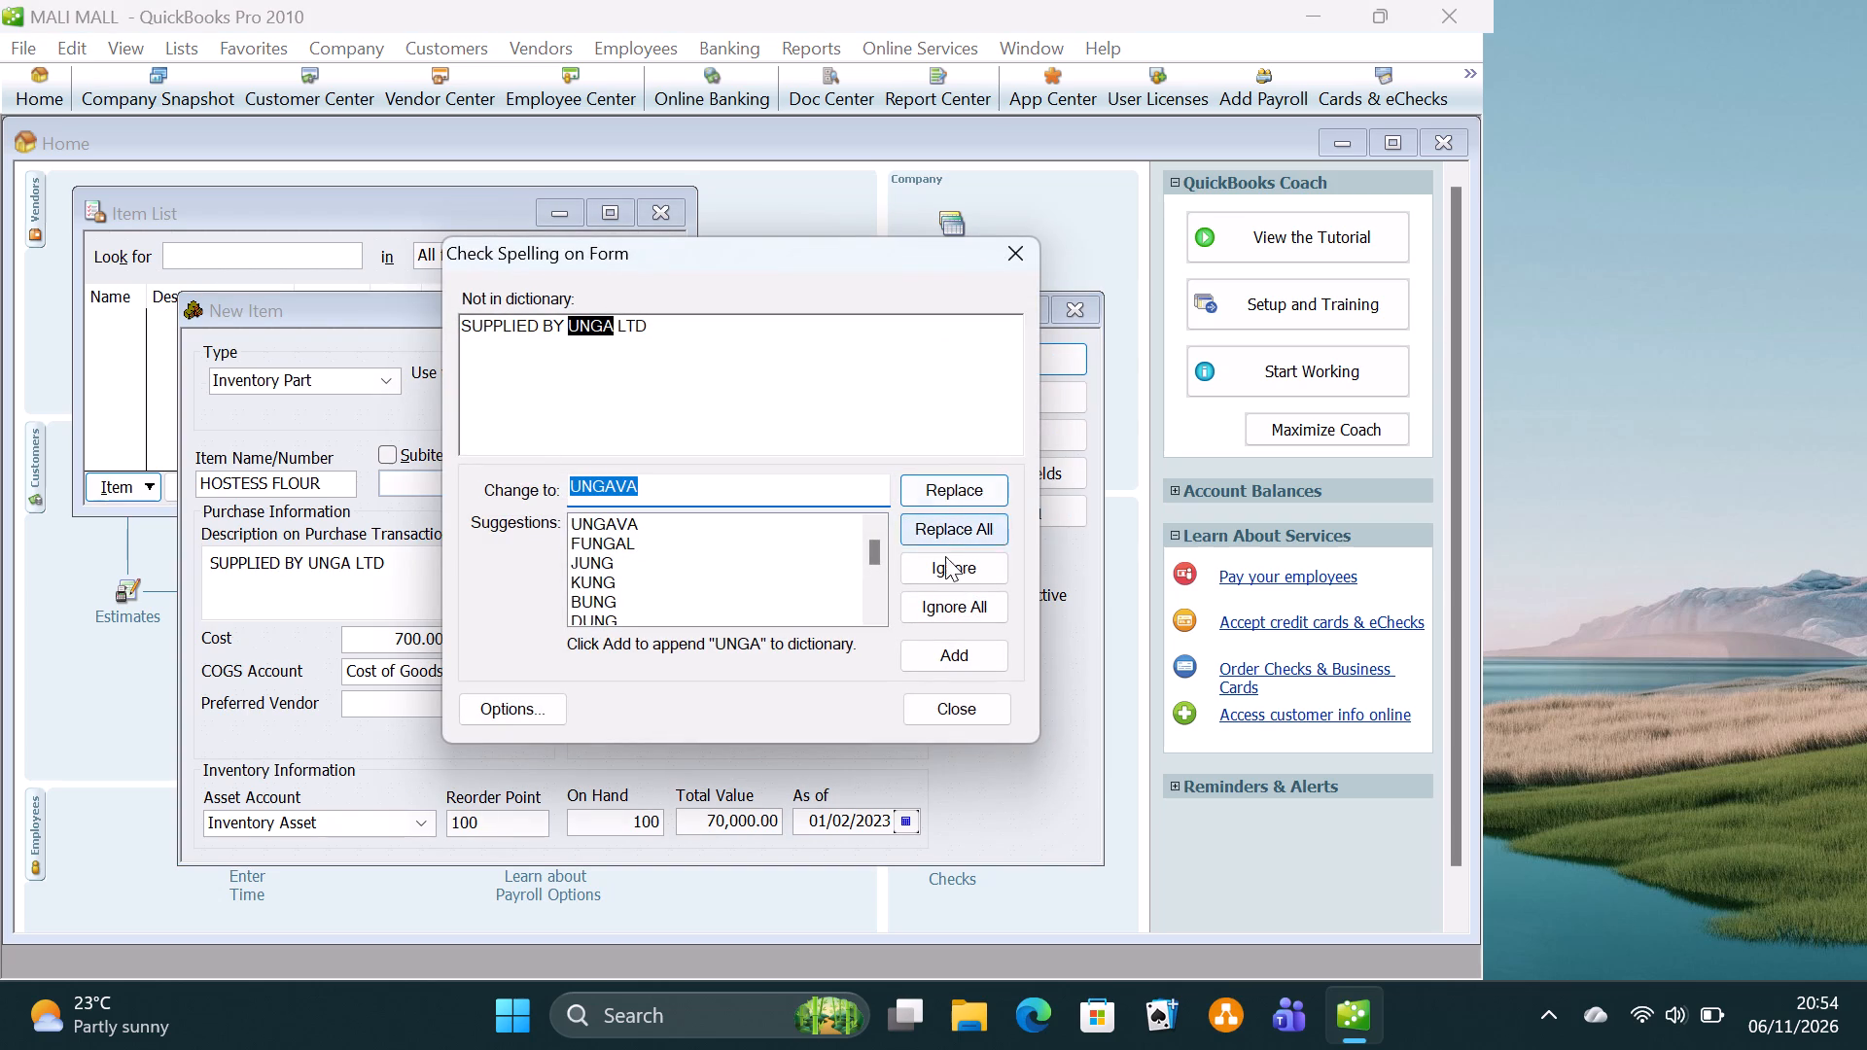
pyautogui.click(943, 563)
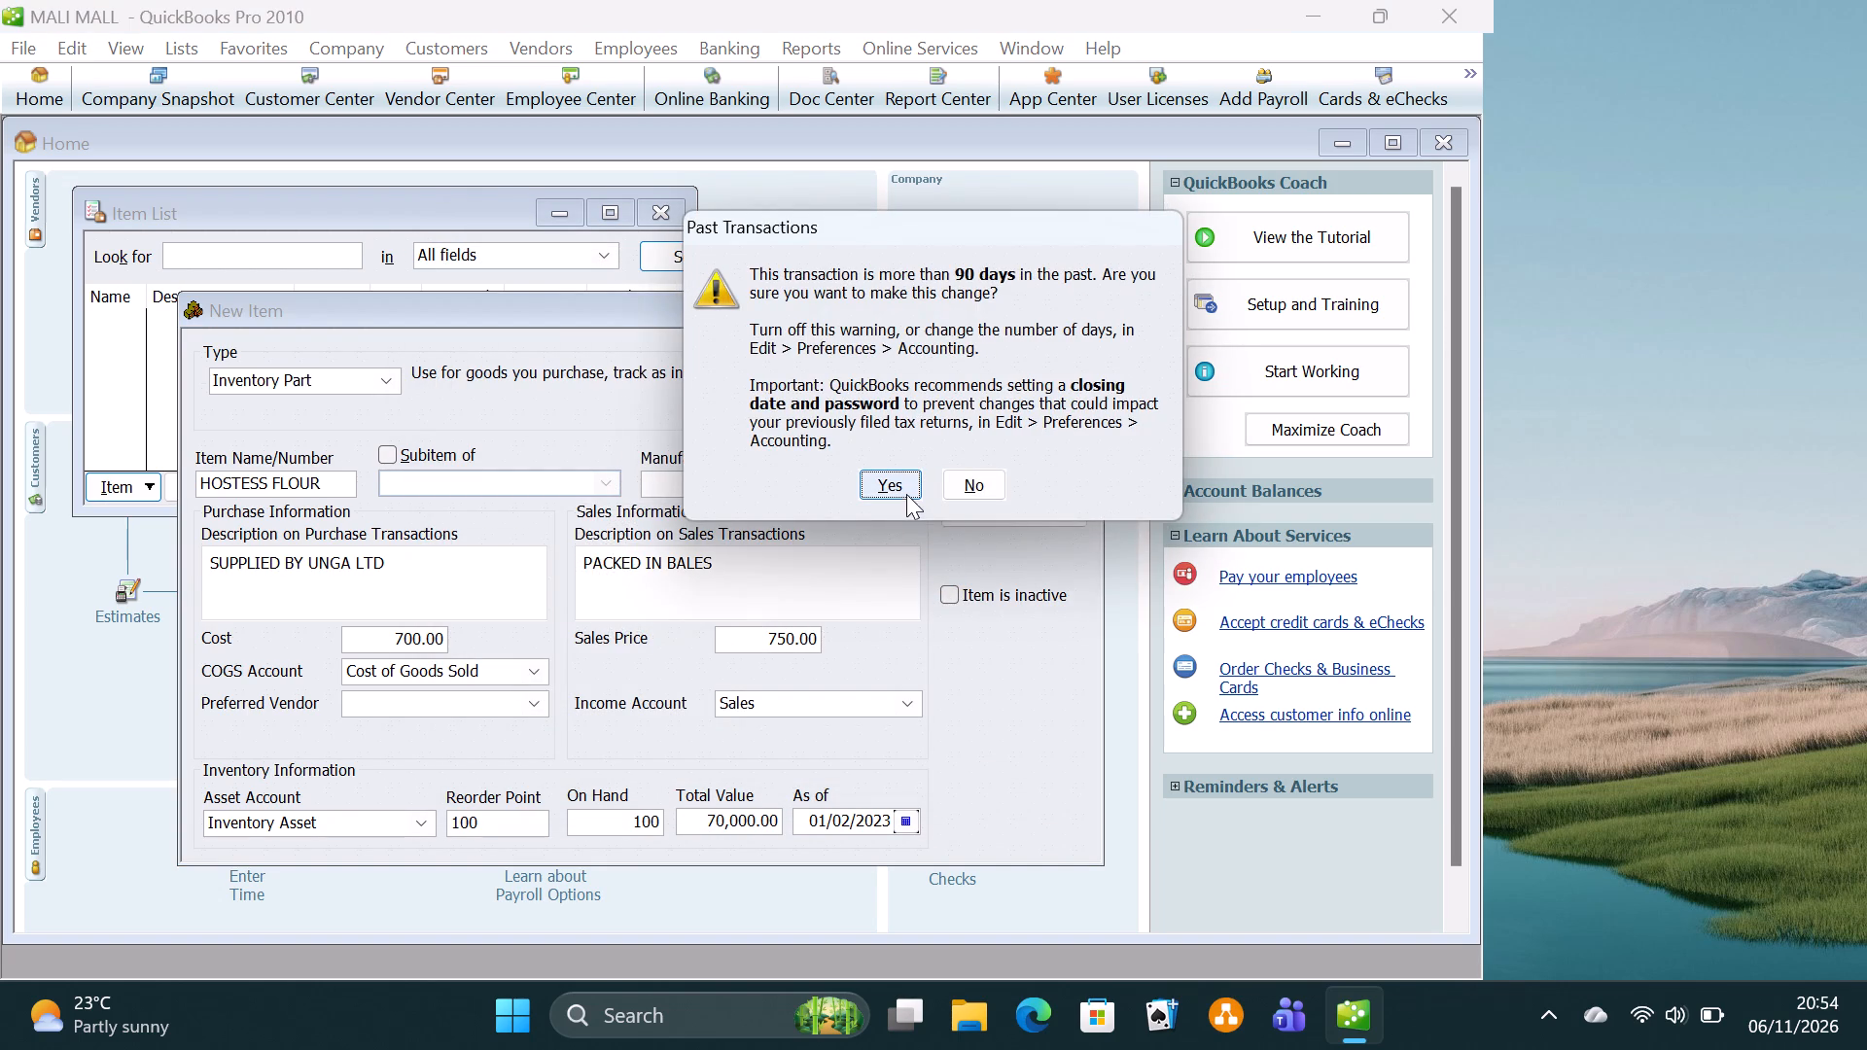
pyautogui.click(898, 490)
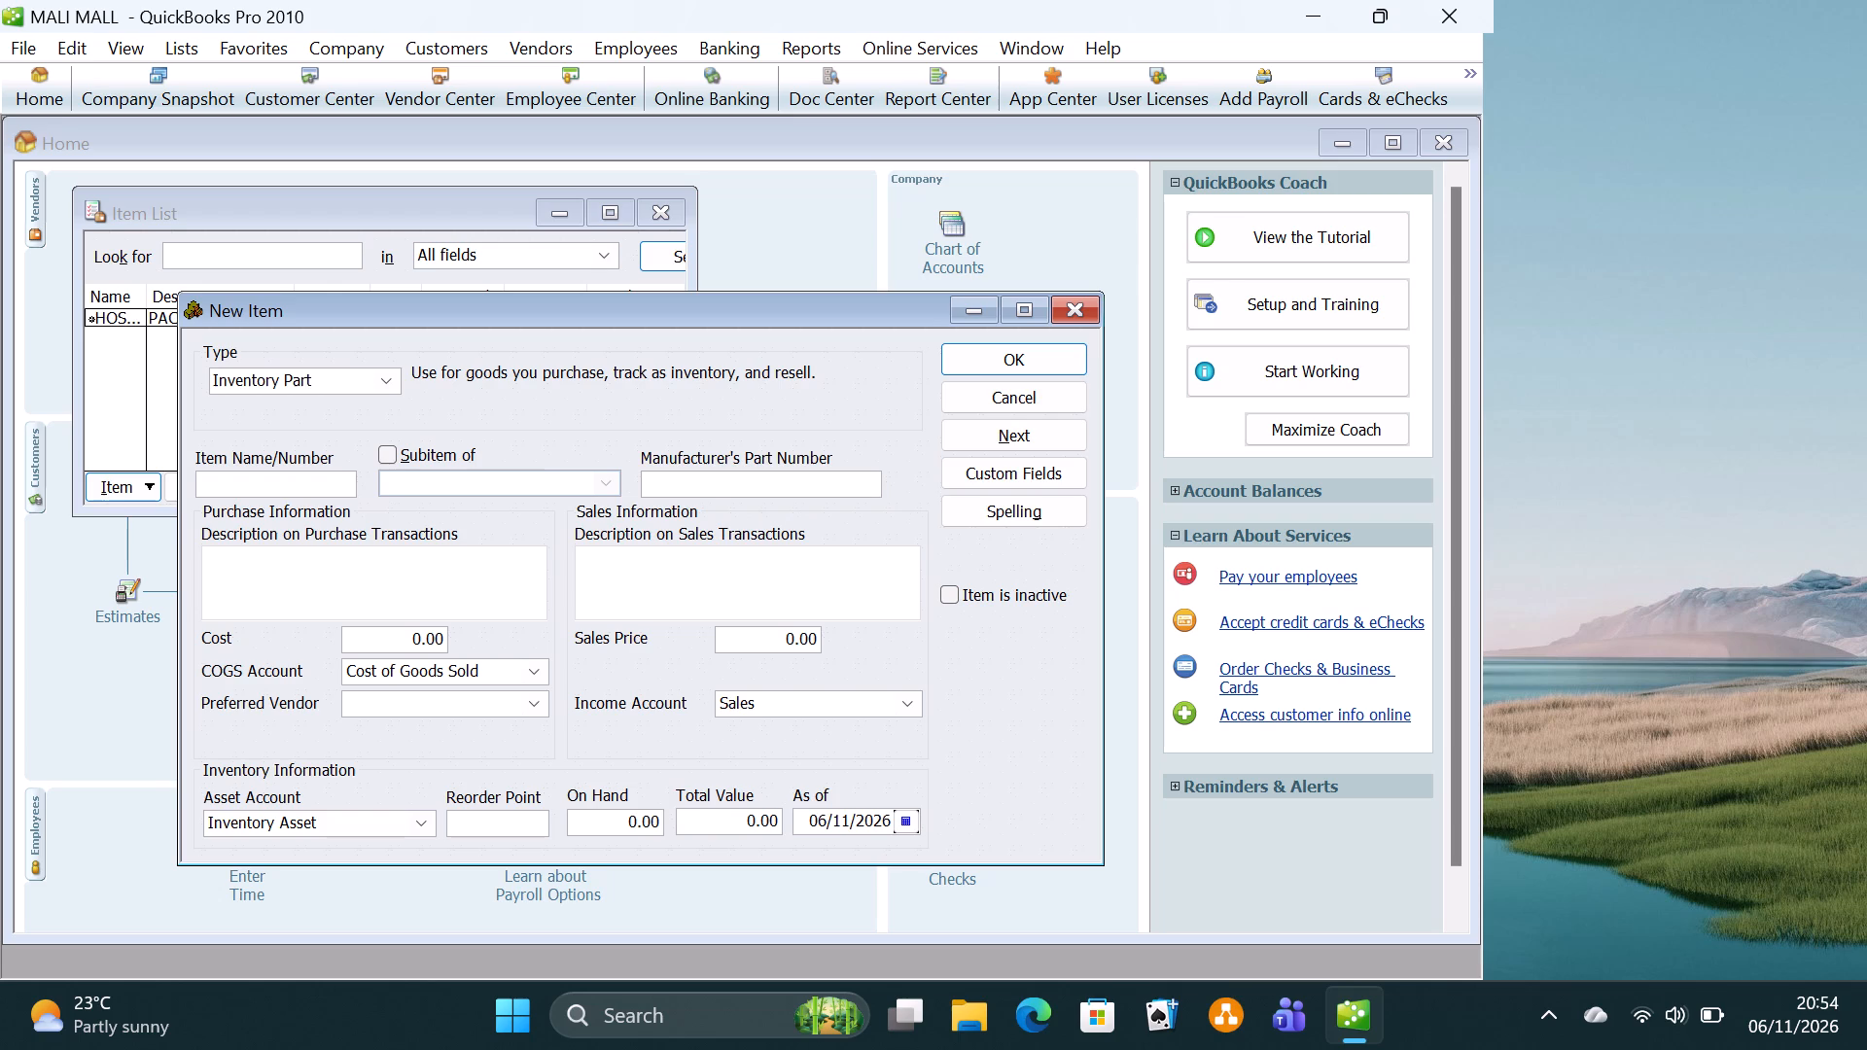
# Name the new inventory part AQUA FRESH TOOTHPASTE.
pyautogui.click(335, 480)
pyautogui.write('AQUA FRESH TOOTHPASTE')
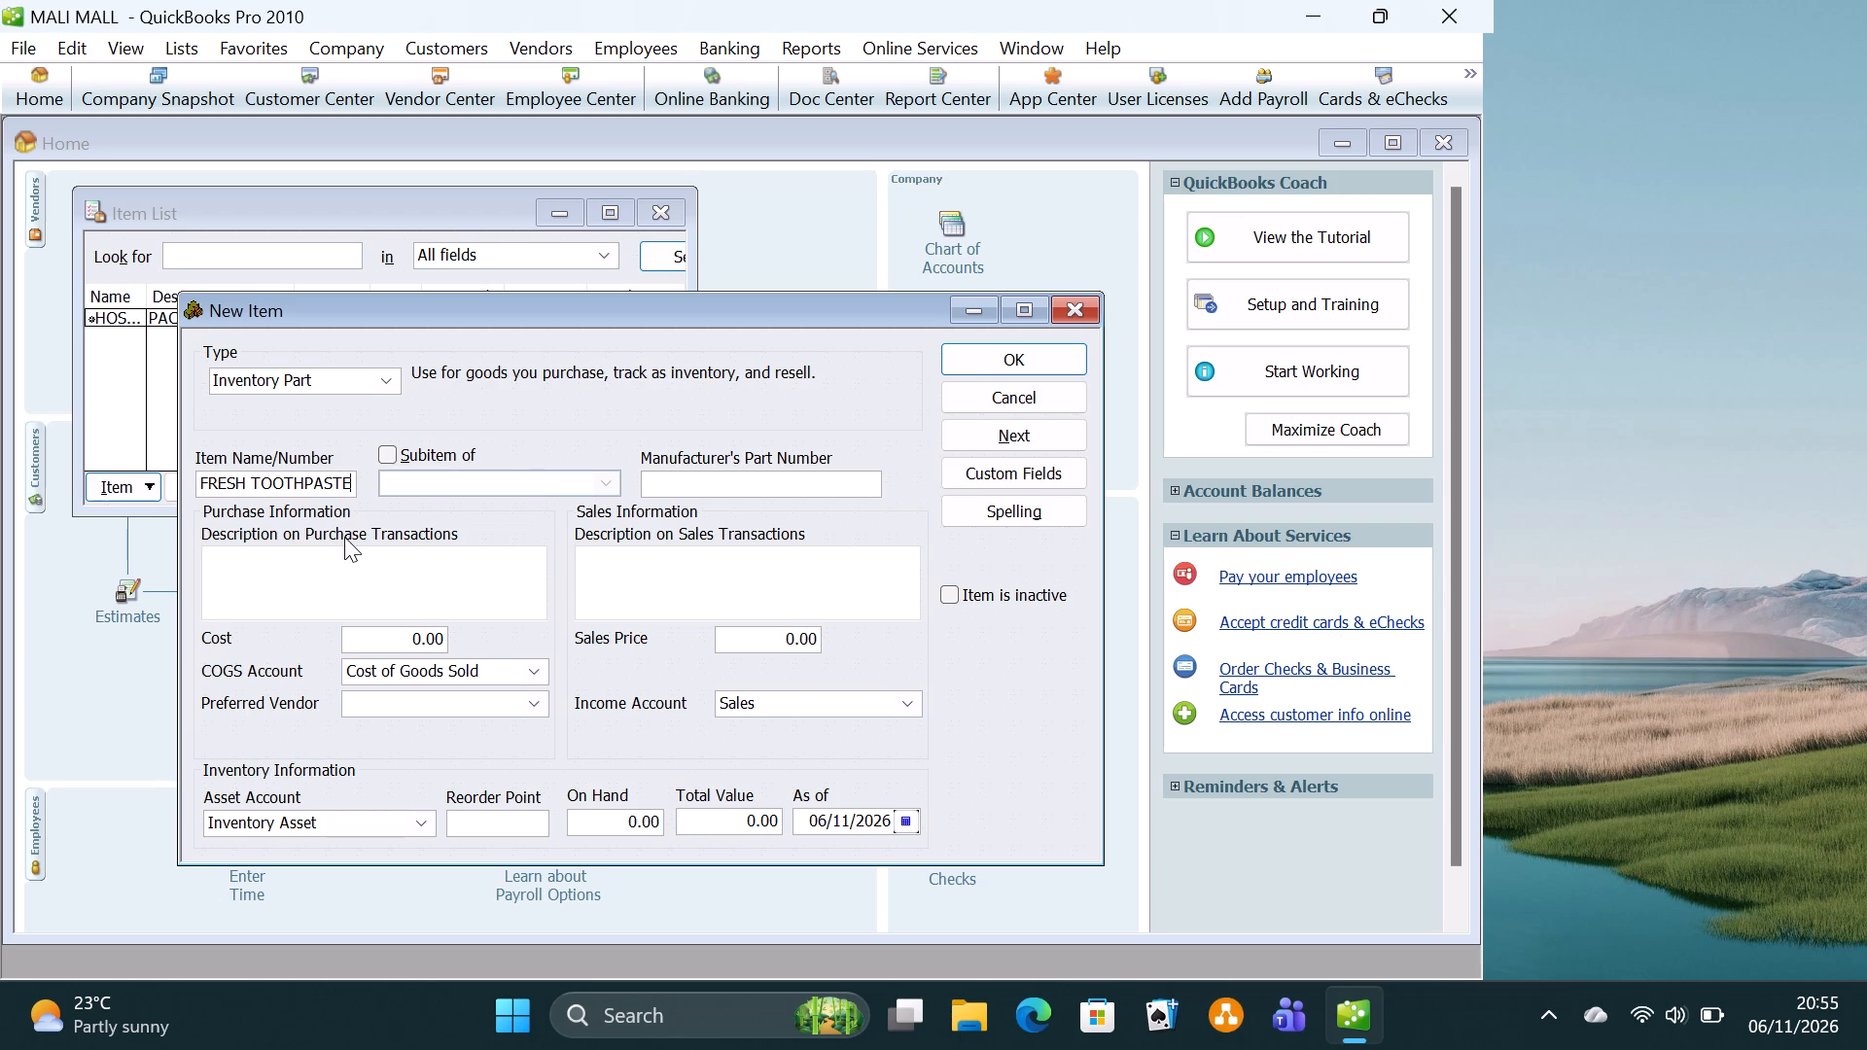
# Set the toothpaste item's cost to 180.00 and its sales price to 200.00.
pyautogui.click(399, 636)
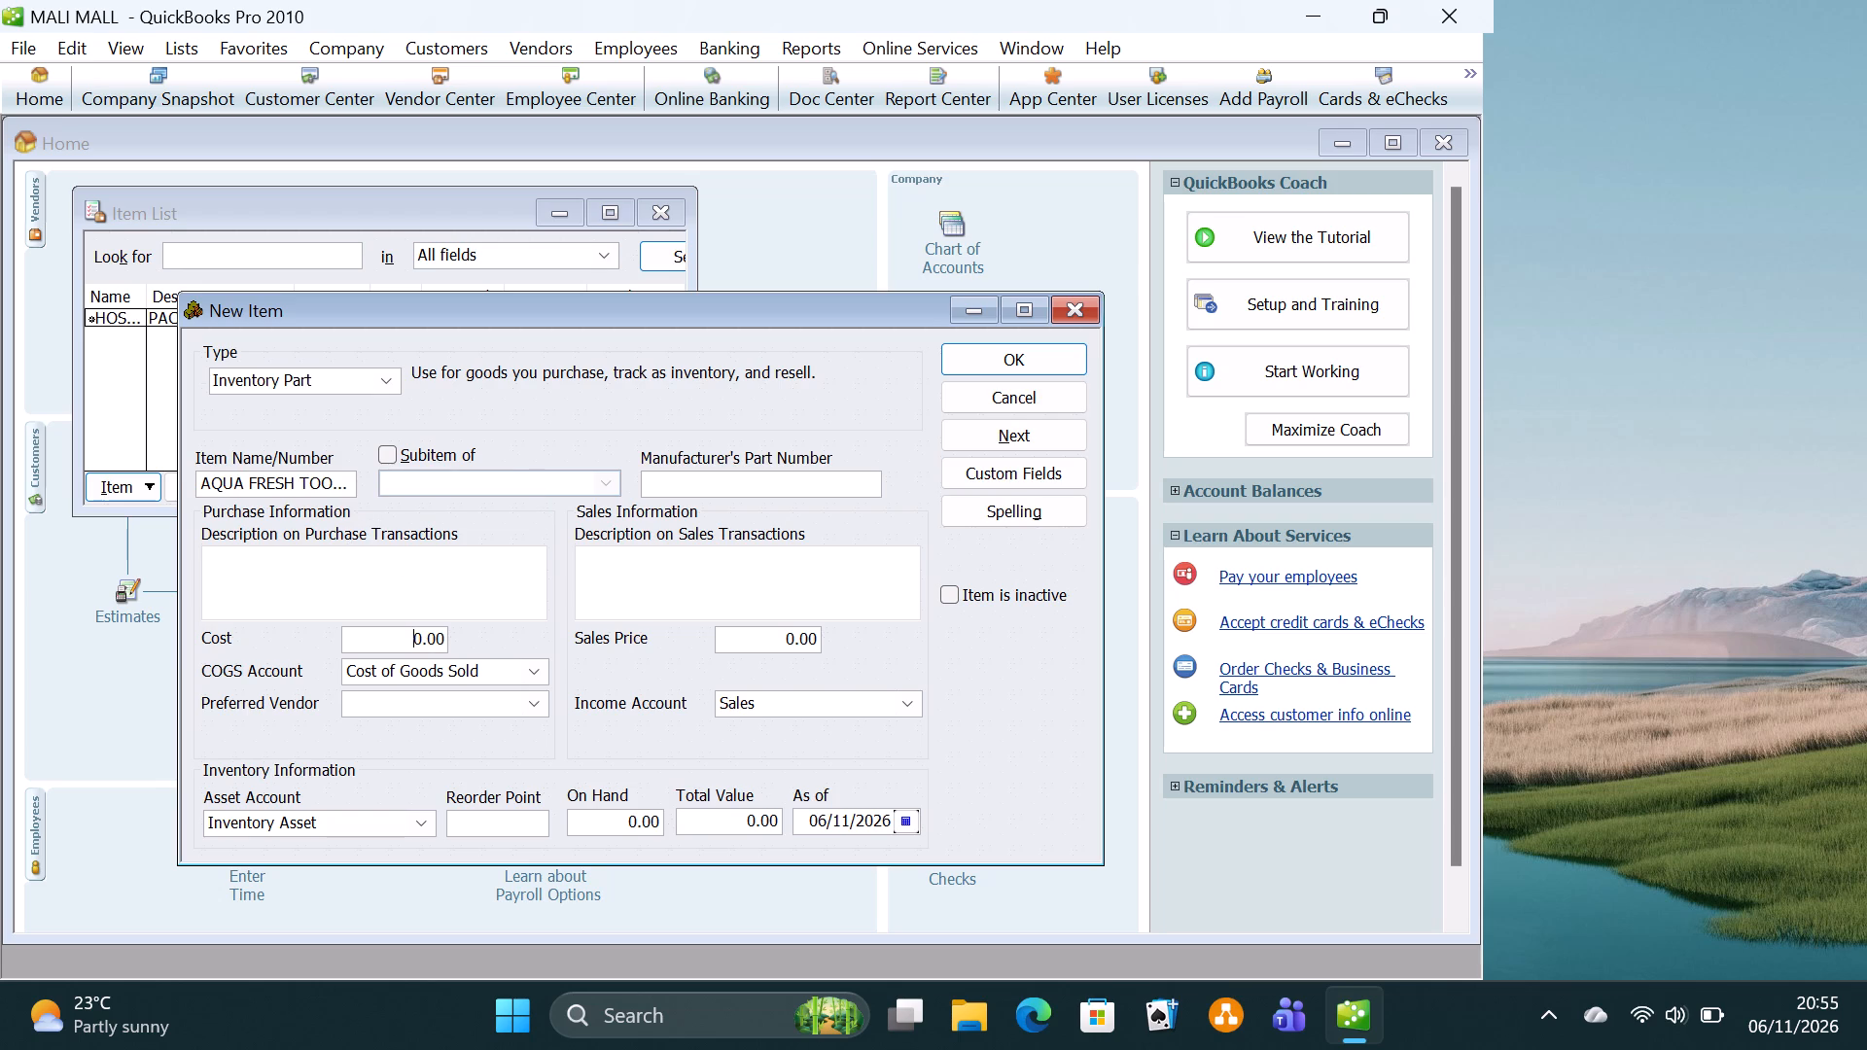
pyautogui.write('18')
pyautogui.click(725, 633)
pyautogui.write('20')
# Set the toothpaste item's reorder point to 300 and its on-hand quantity to 430.
pyautogui.click(513, 812)
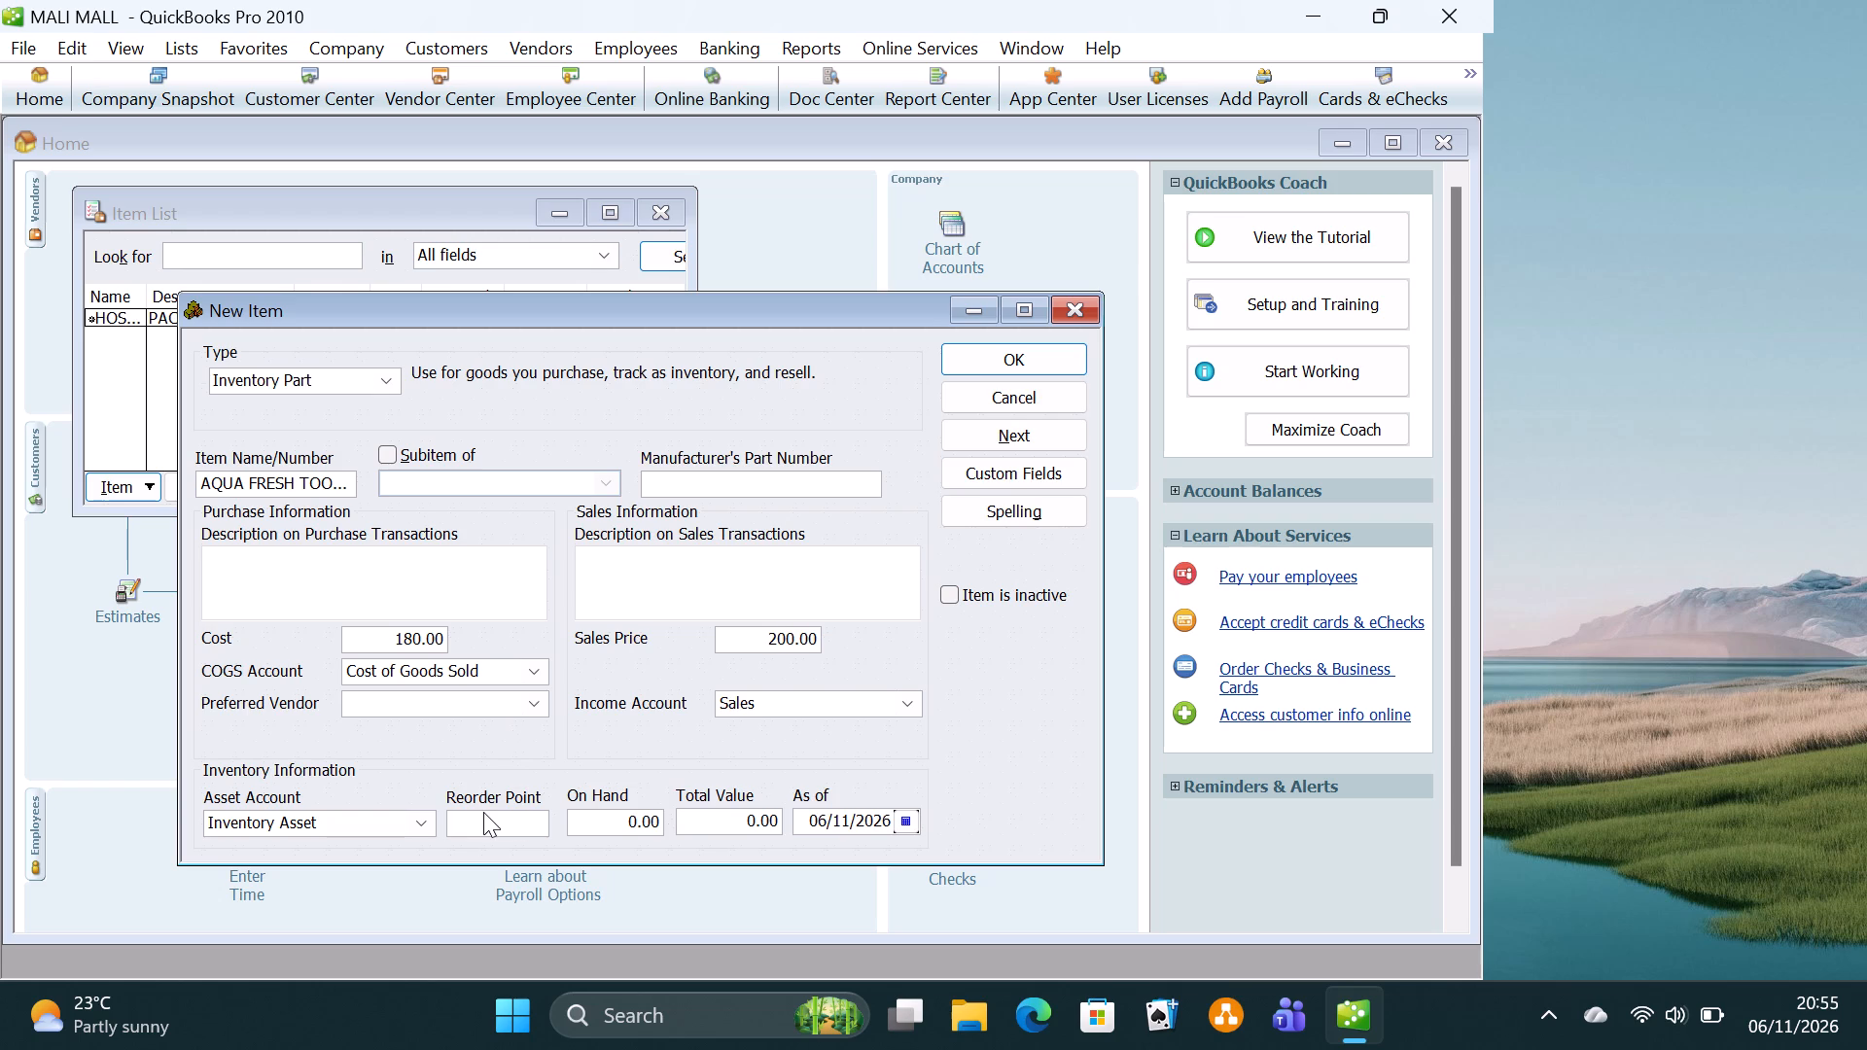
pyautogui.click(483, 812)
pyautogui.write('300')
pyautogui.click(617, 821)
pyautogui.write('45')
pyautogui.press('BackSpace')
pyautogui.press('3')
pyautogui.click(715, 820)
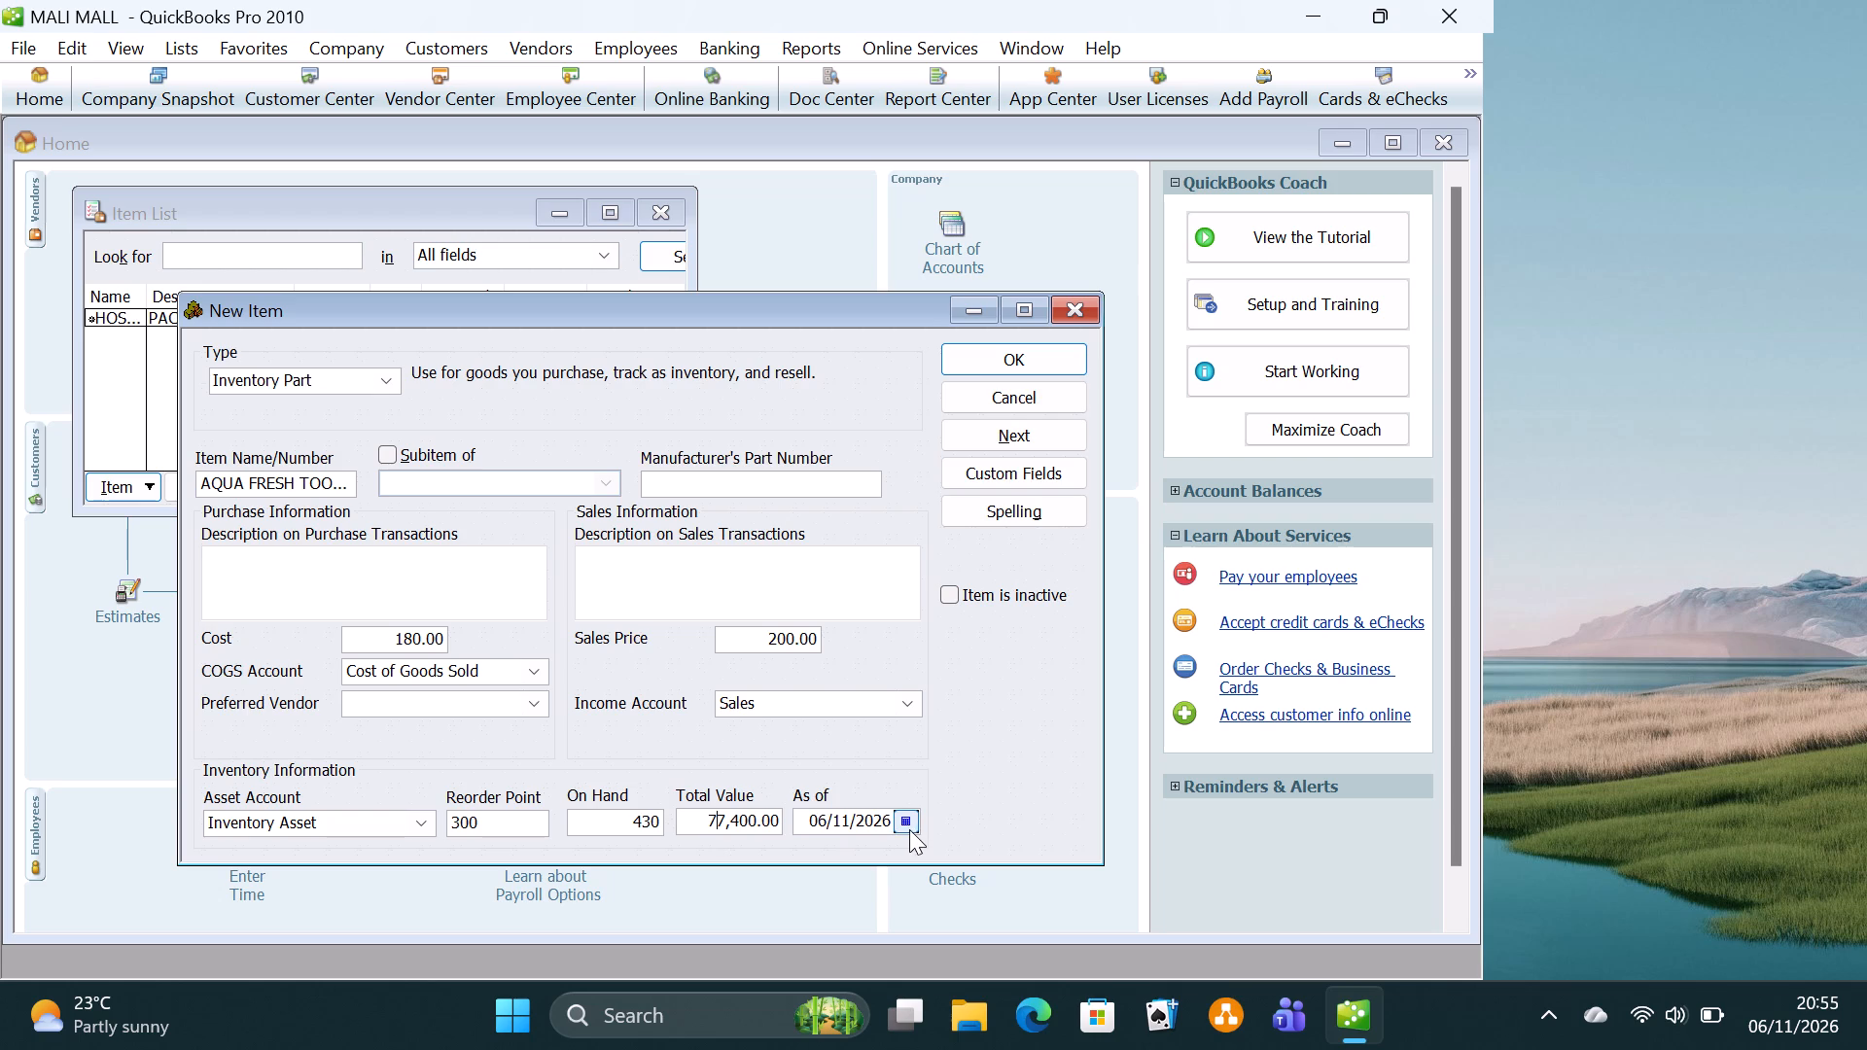
# Replace the toothpaste item's as-of date with the copied date 01/02/2023.
pyautogui.click(899, 822)
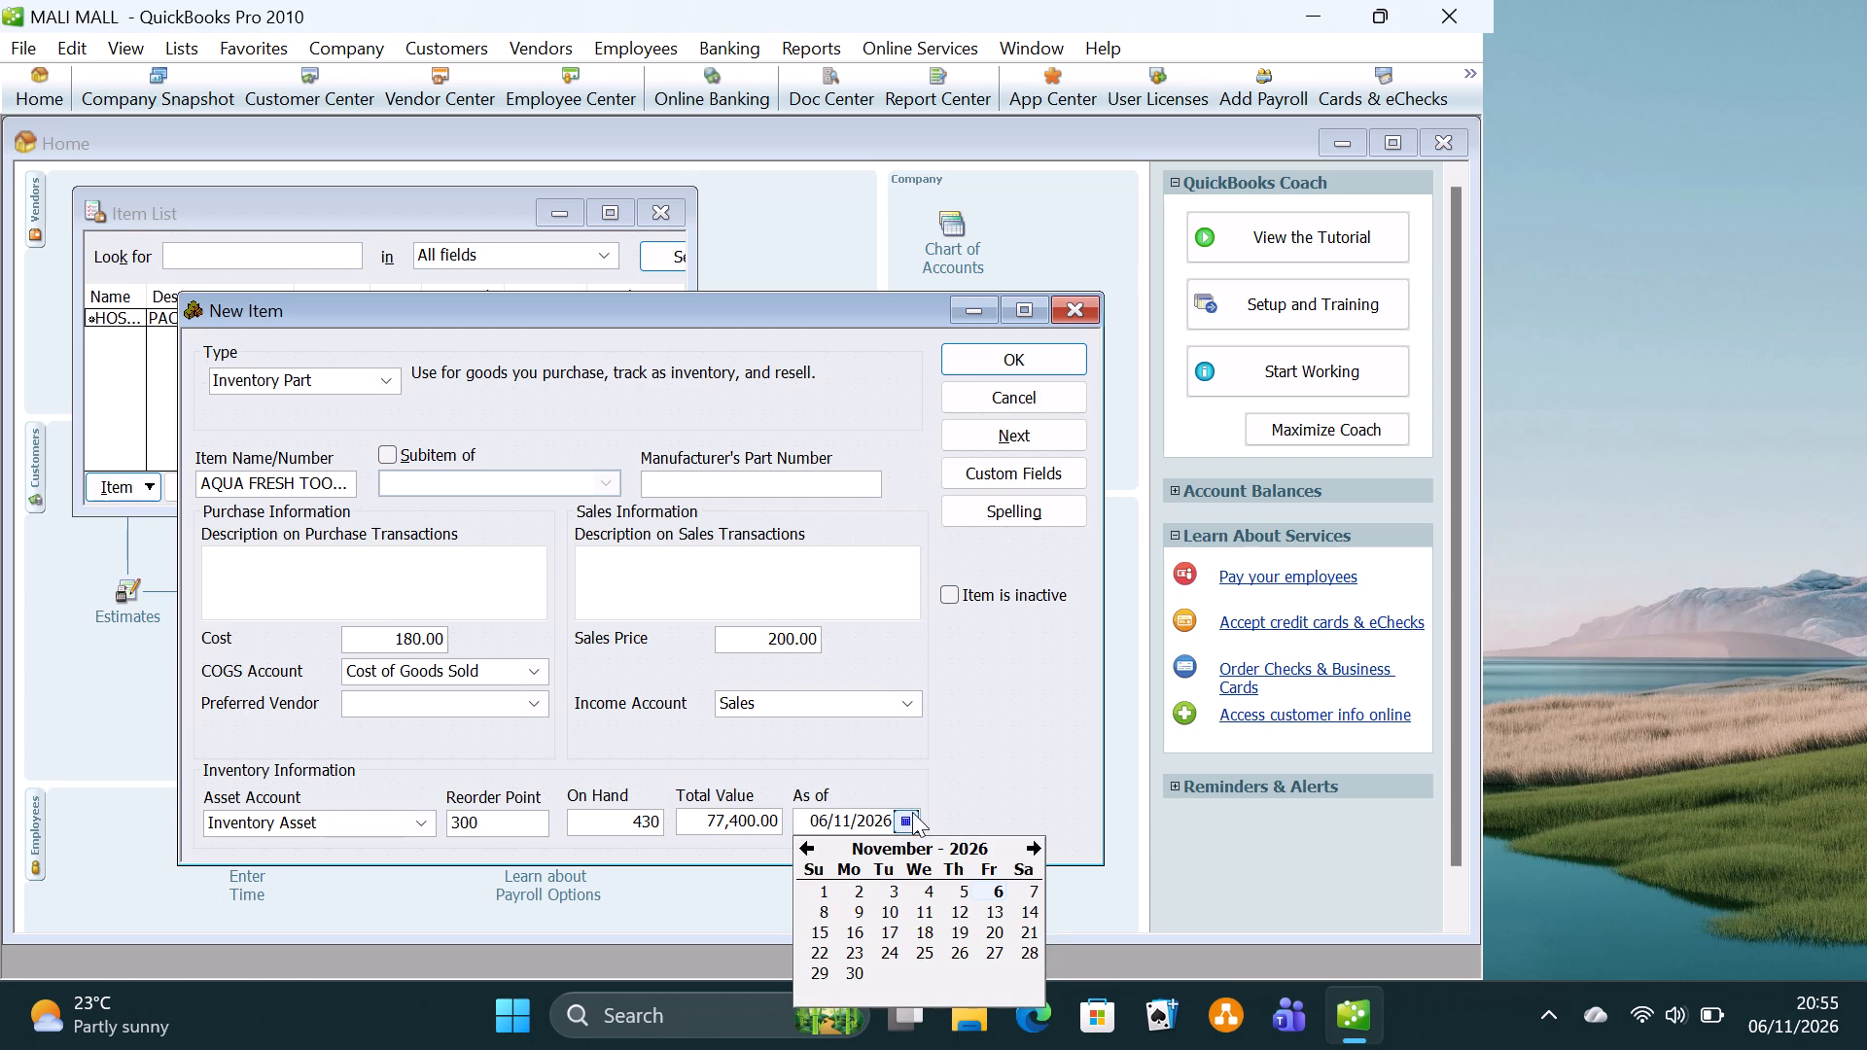
pyautogui.moveTo(903, 775); pyautogui.dragTo(883, 830)
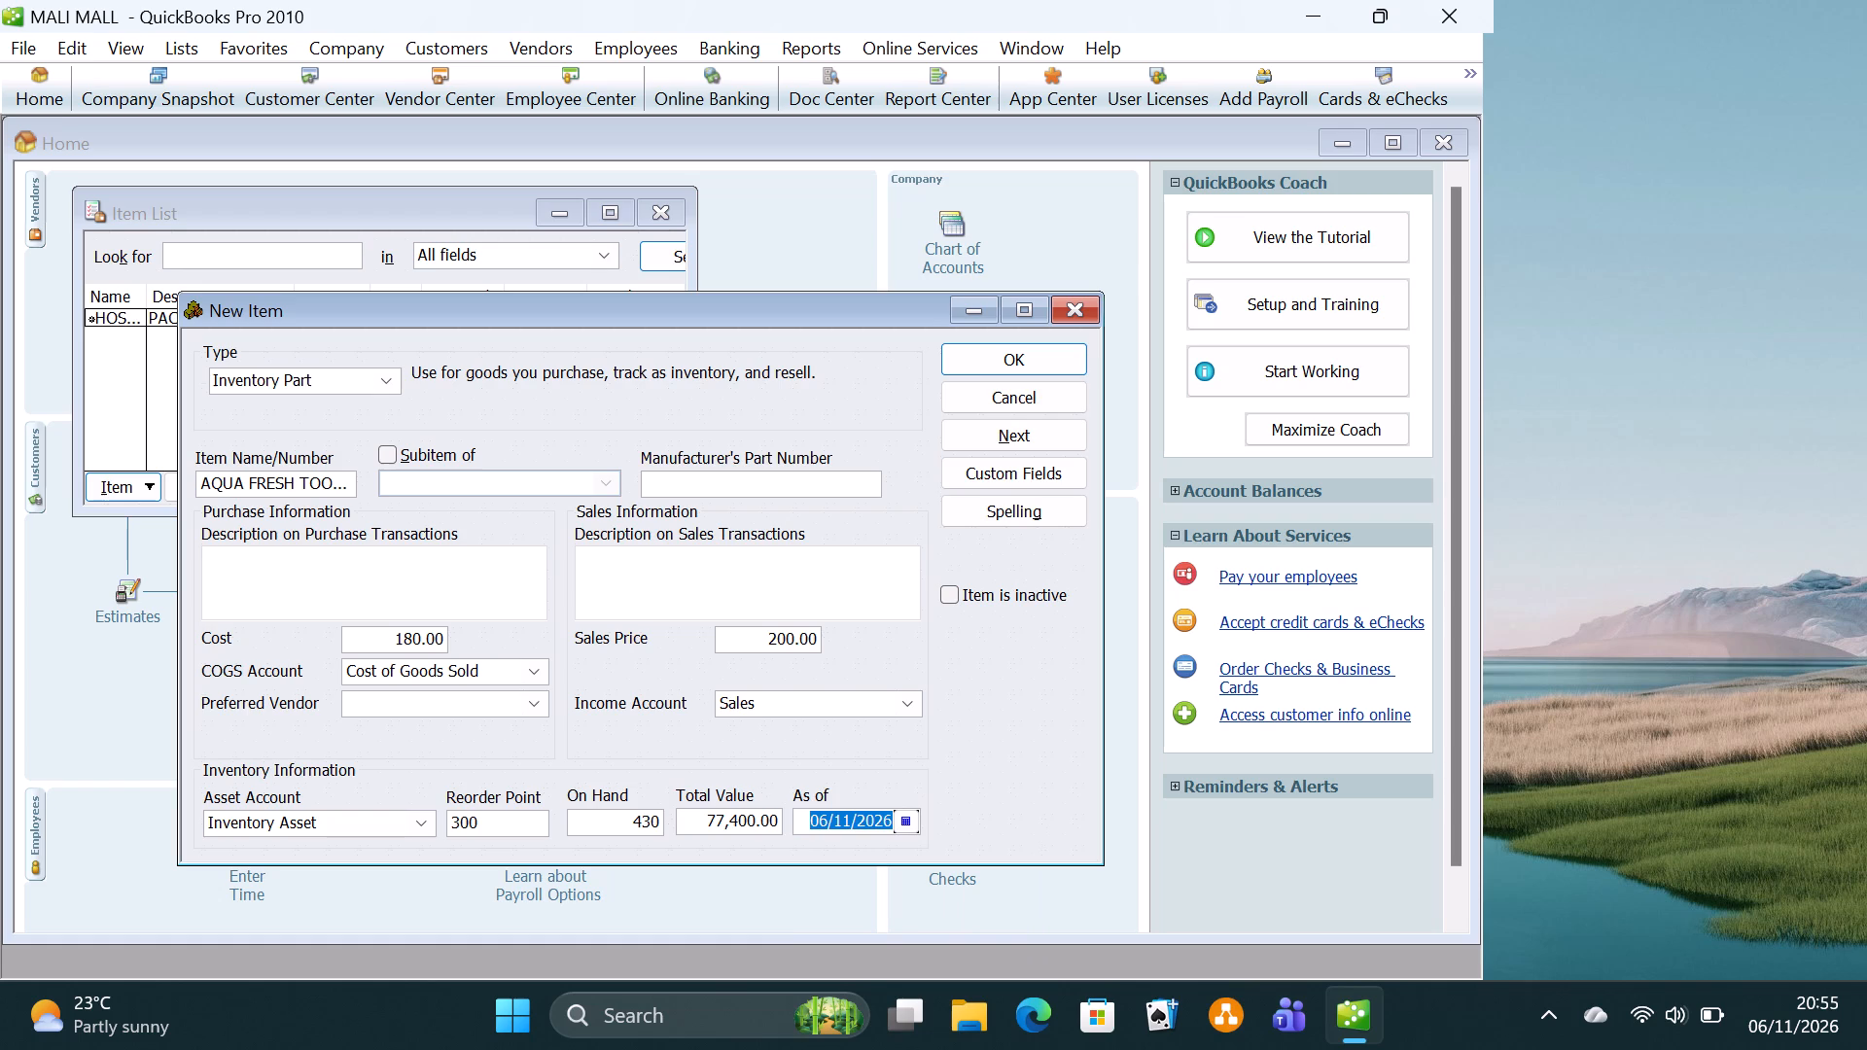
pyautogui.hotkey('ctrl', 'v')
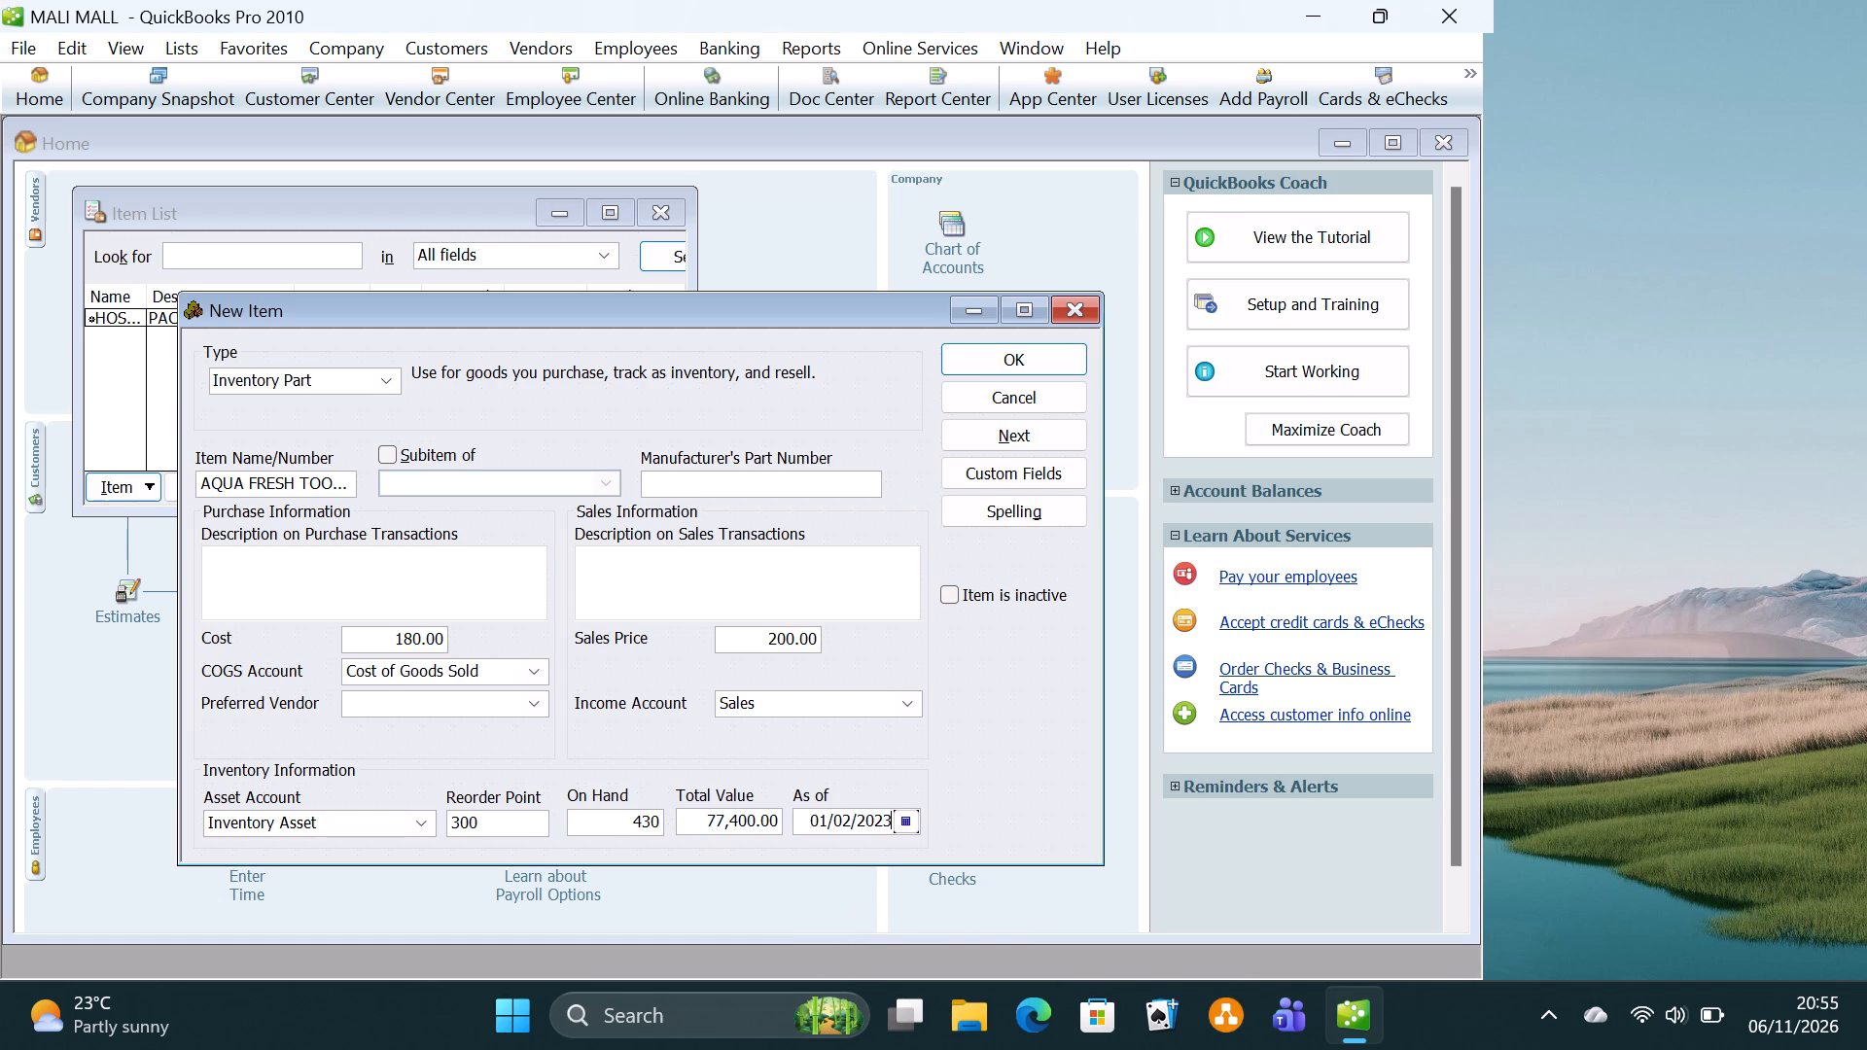
# Enter PROCTA AND ALLAN as the toothpaste item's description on purchase transactions.
pyautogui.click(293, 578)
pyautogui.write('PROCTA AND ALLAN')
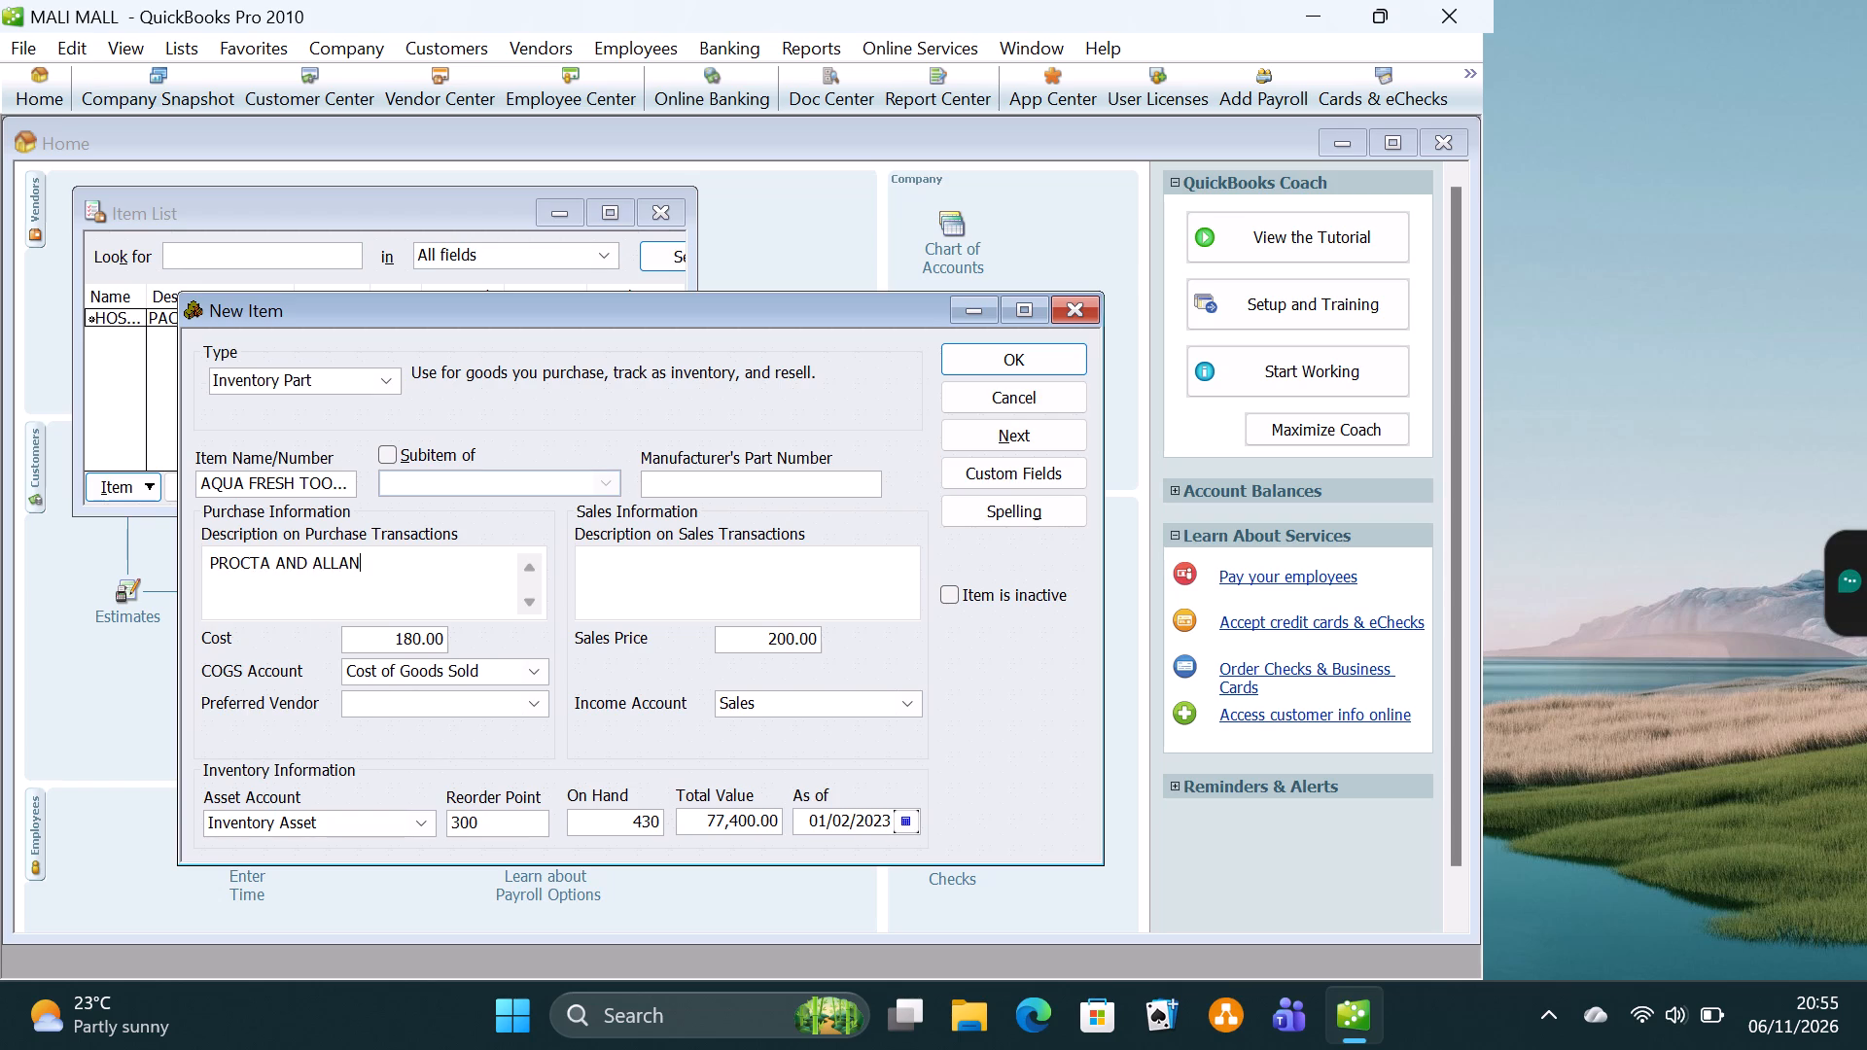
# Replace the toothpaste item's description on sales transactions with SOLD IN CARTONS.
pyautogui.click(603, 566)
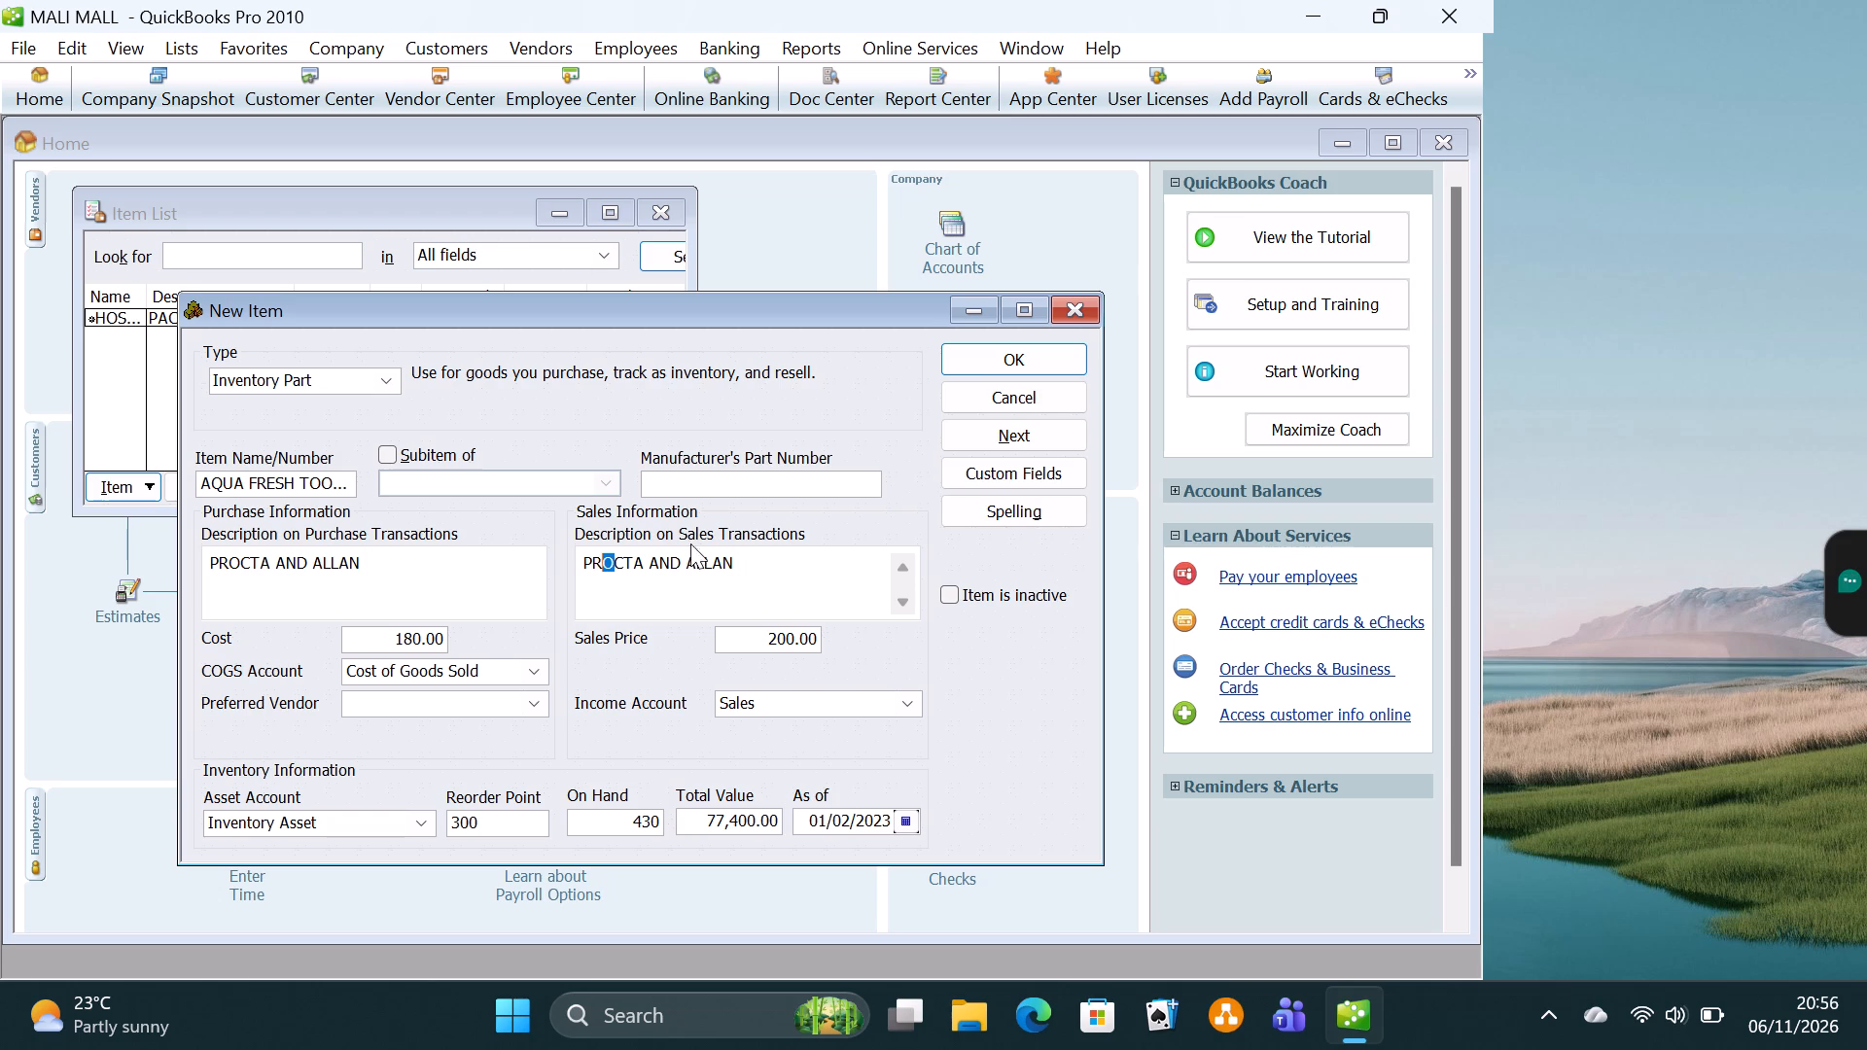
pyautogui.click(741, 558)
pyautogui.press('BackSpace')
pyautogui.press('BackSpace')
pyautogui.press('BackSpace')
pyautogui.press('BackSpace')
pyautogui.press('BackSpace')
pyautogui.press('BackSpace')
pyautogui.press('BackSpace')
pyautogui.press('BackSpace')
pyautogui.press('BackSpace')
pyautogui.press('BackSpace')
pyautogui.press('BackSpace')
pyautogui.press('BackSpace')
pyautogui.press('BackSpace')
pyautogui.press('BackSpace')
pyautogui.press('BackSpace')
pyautogui.press('BackSpace')
pyautogui.write('SOLD IN CARTONA')
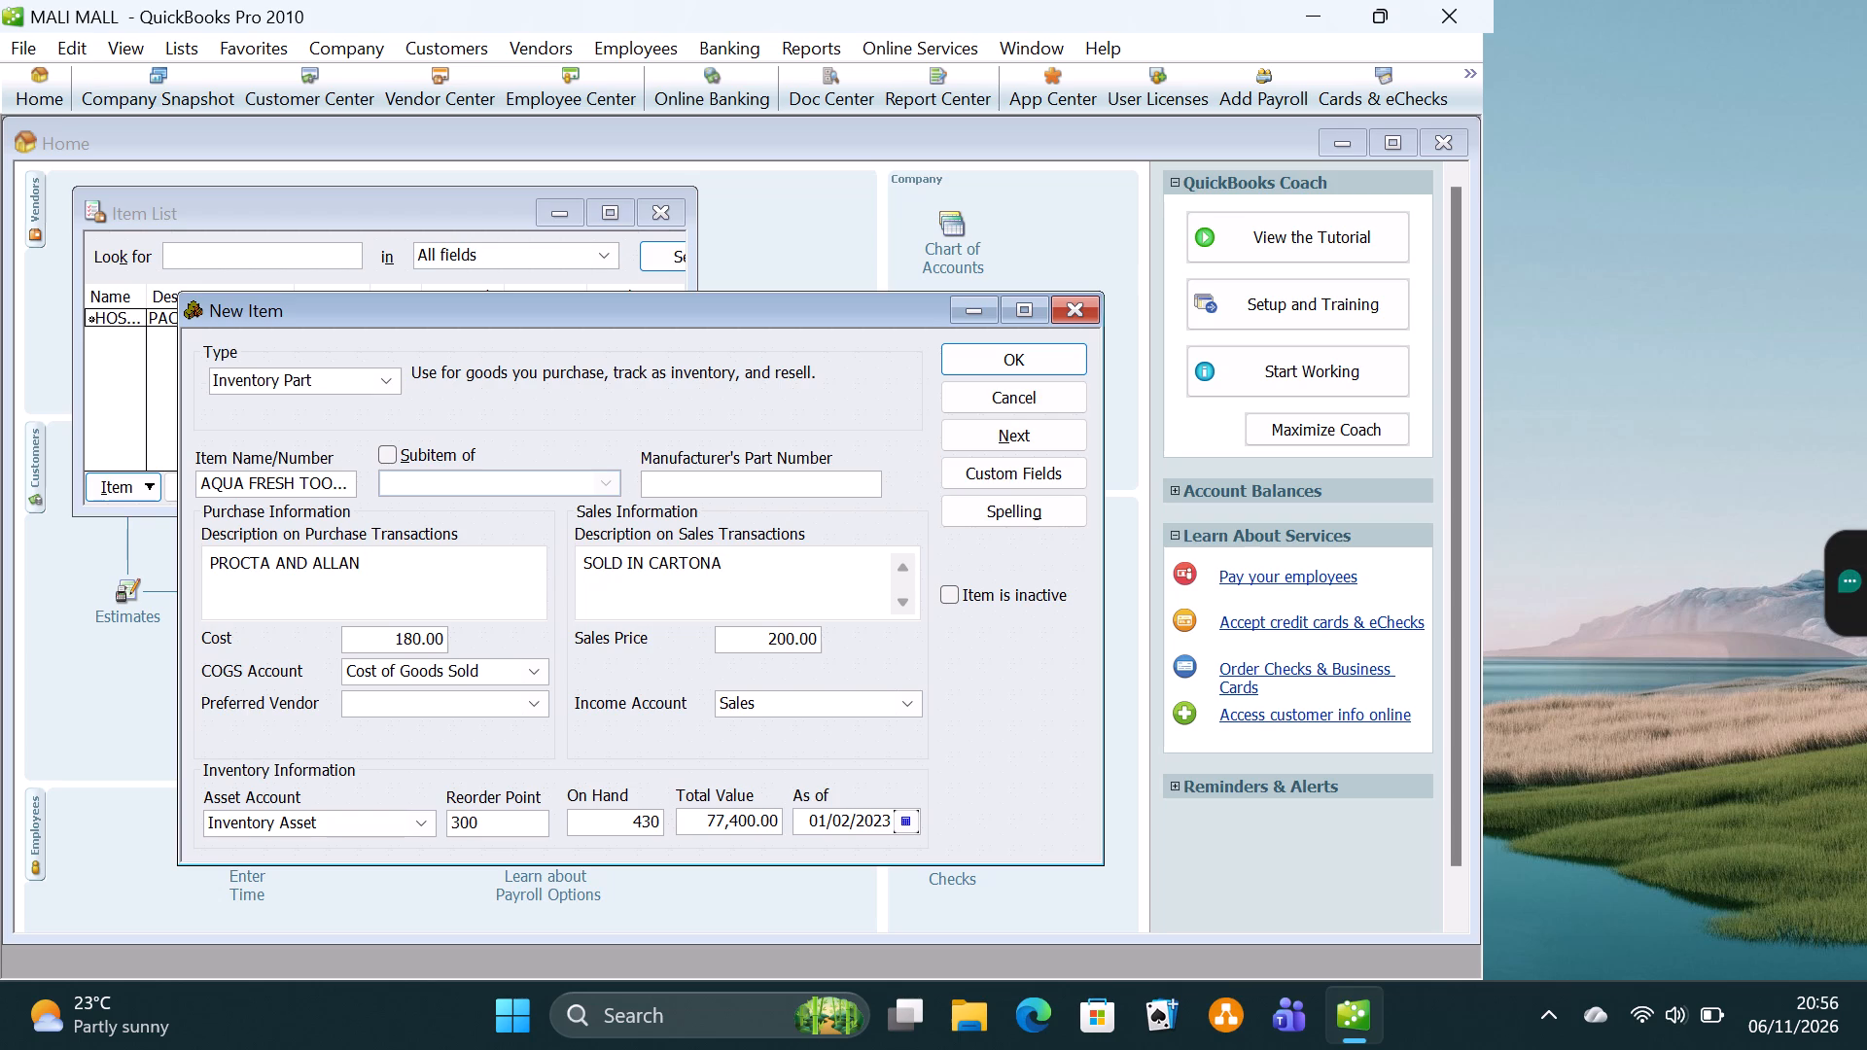
pyautogui.press('BackSpace')
pyautogui.press('s')
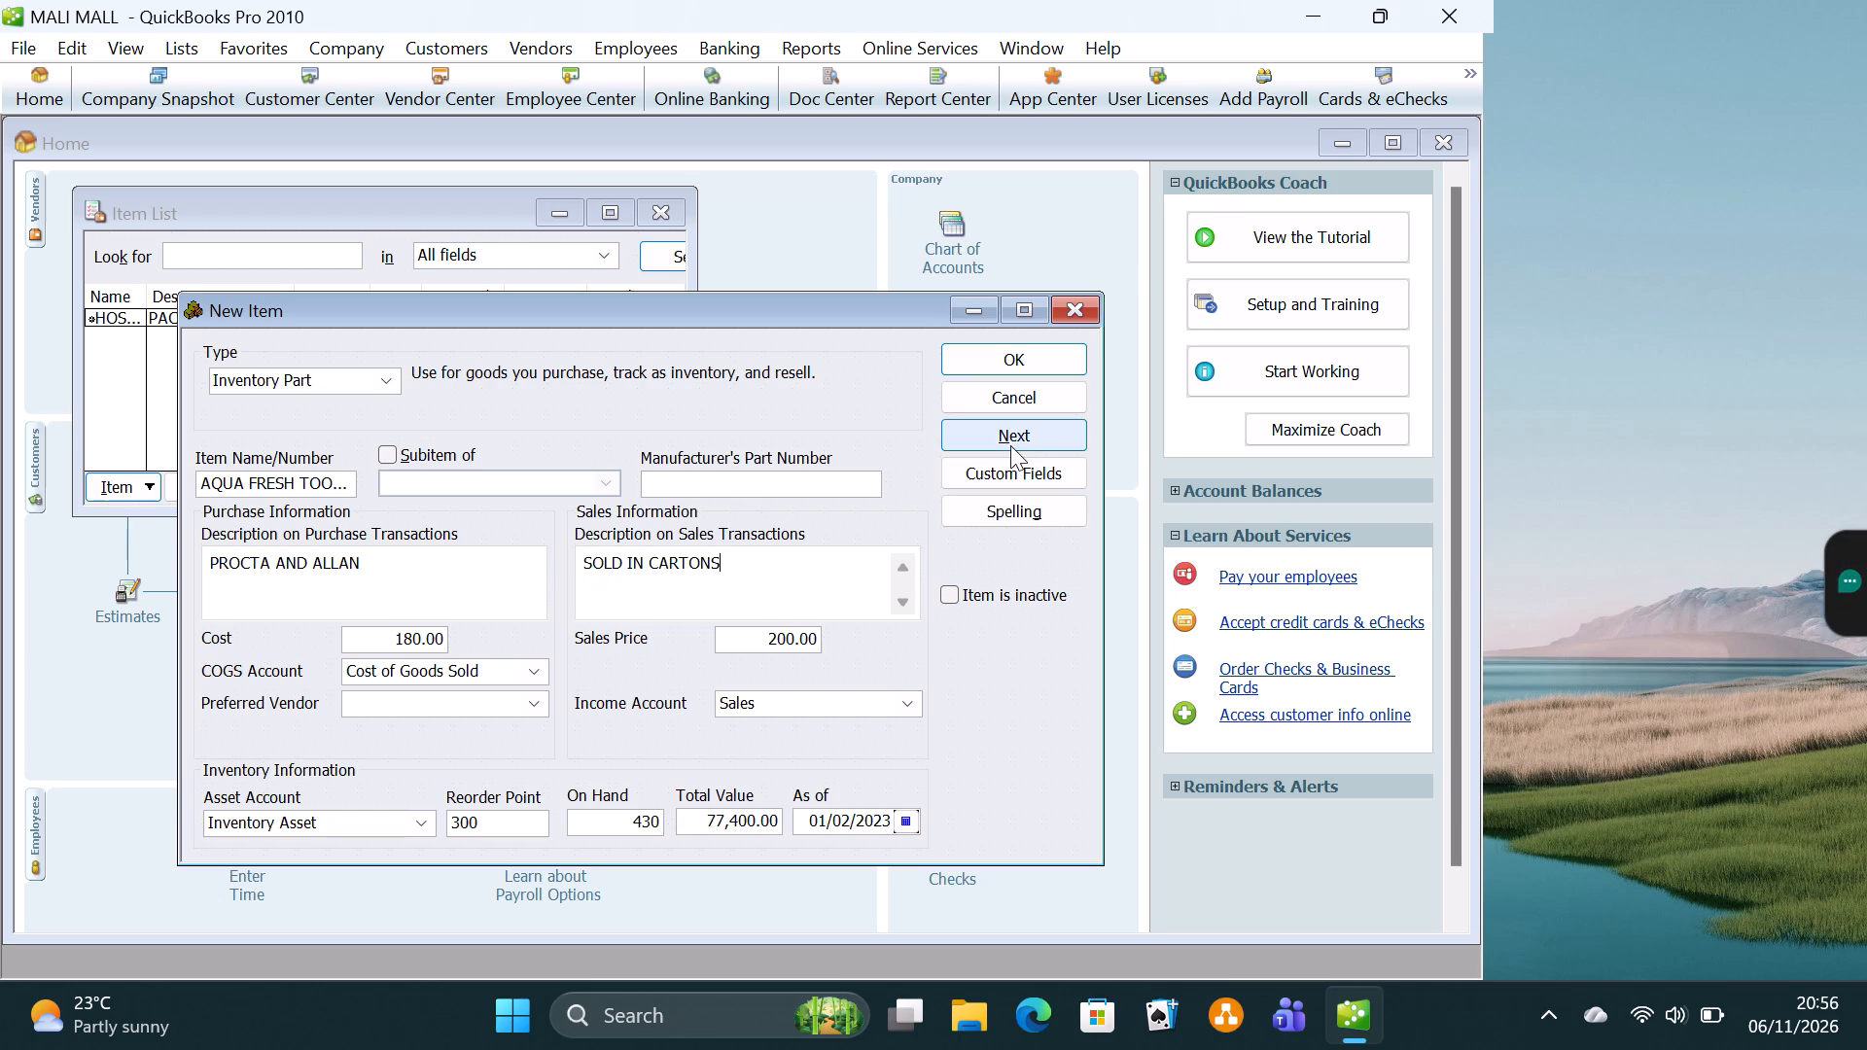
# Save the toothpaste item and move on to a new one, ignoring the spelling of PROCTA and accepting the past date.
pyautogui.click(1008, 436)
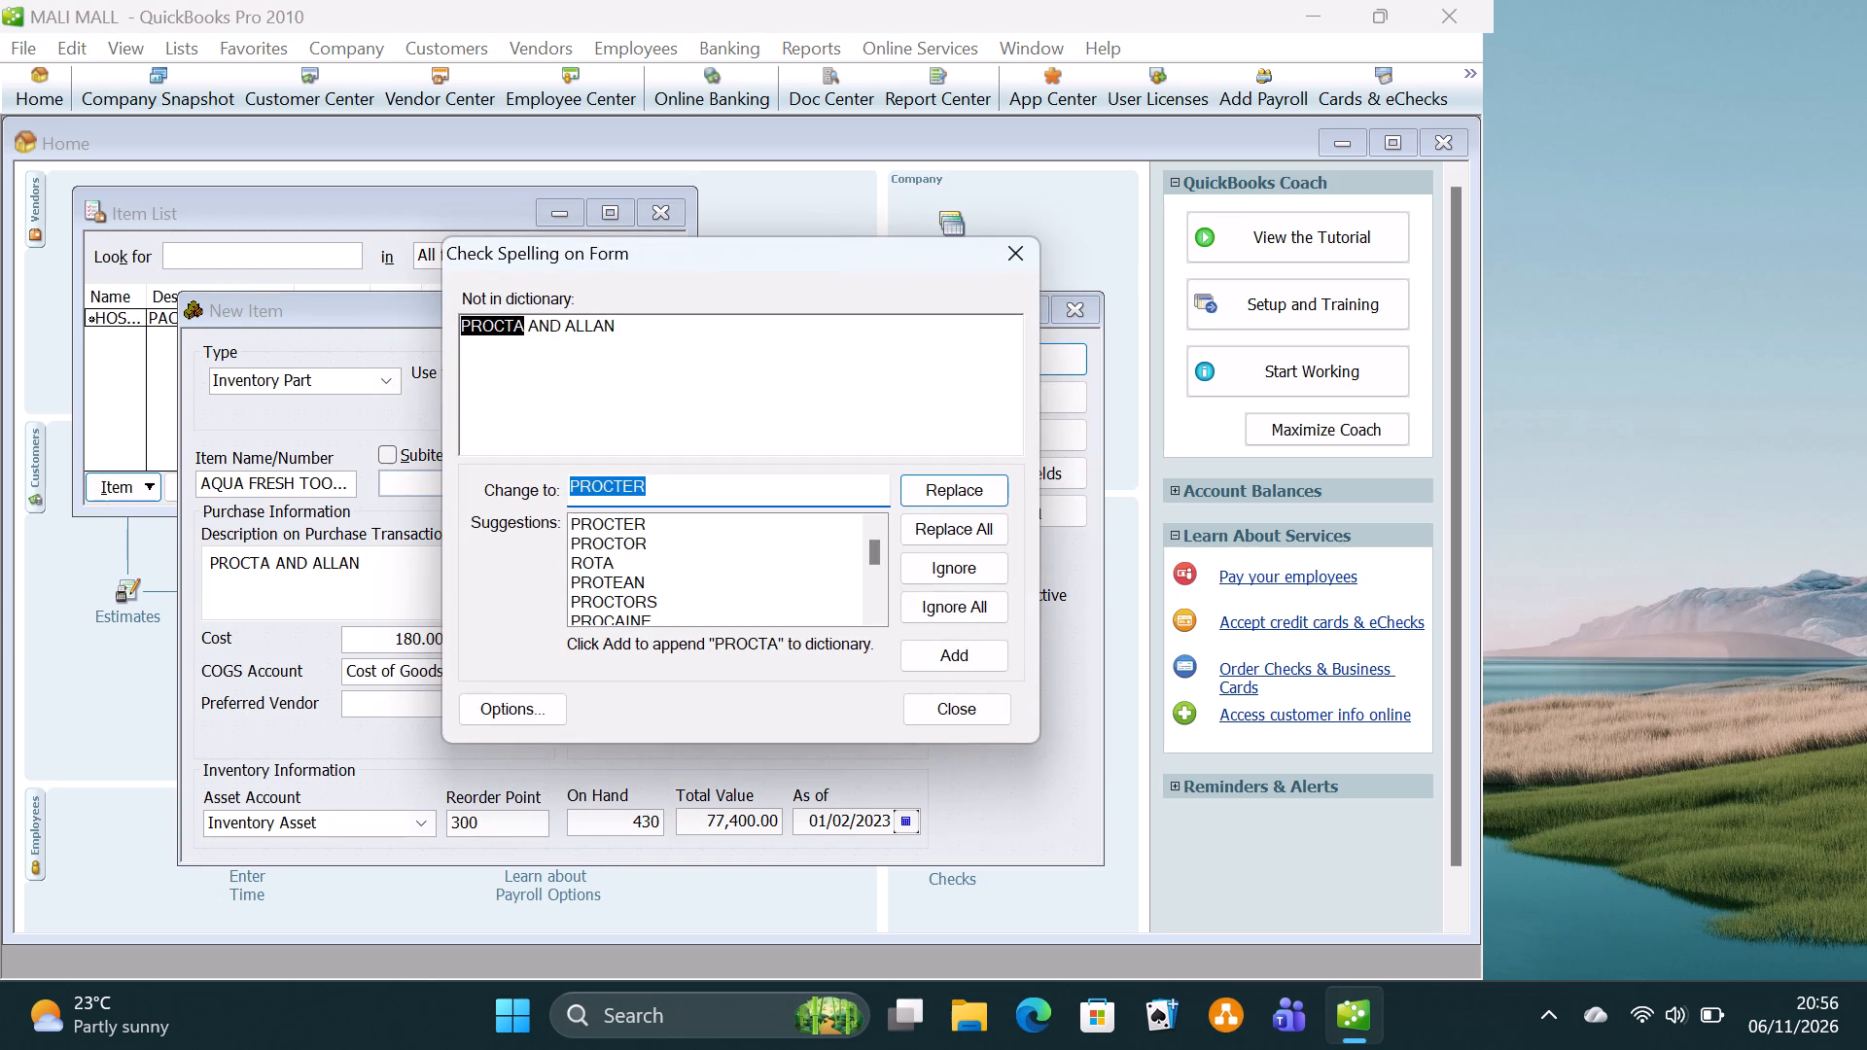
pyautogui.click(945, 562)
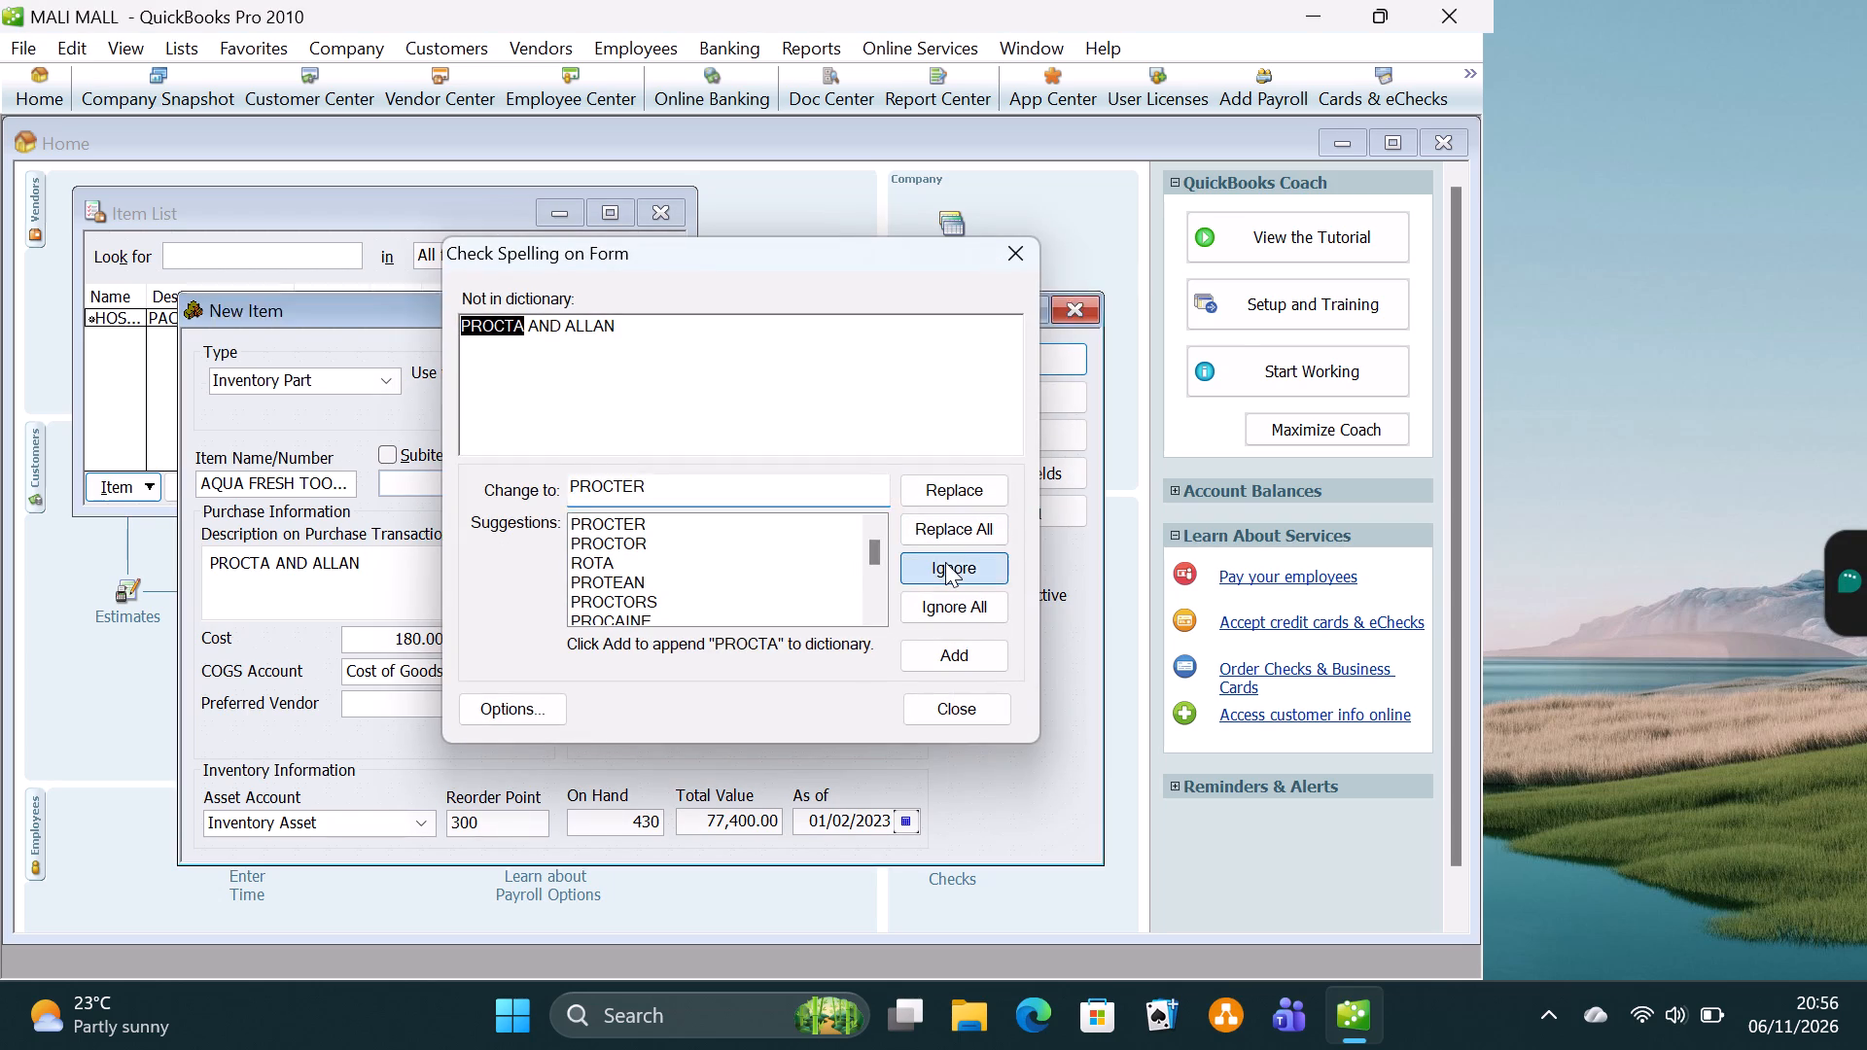
pyautogui.click(894, 474)
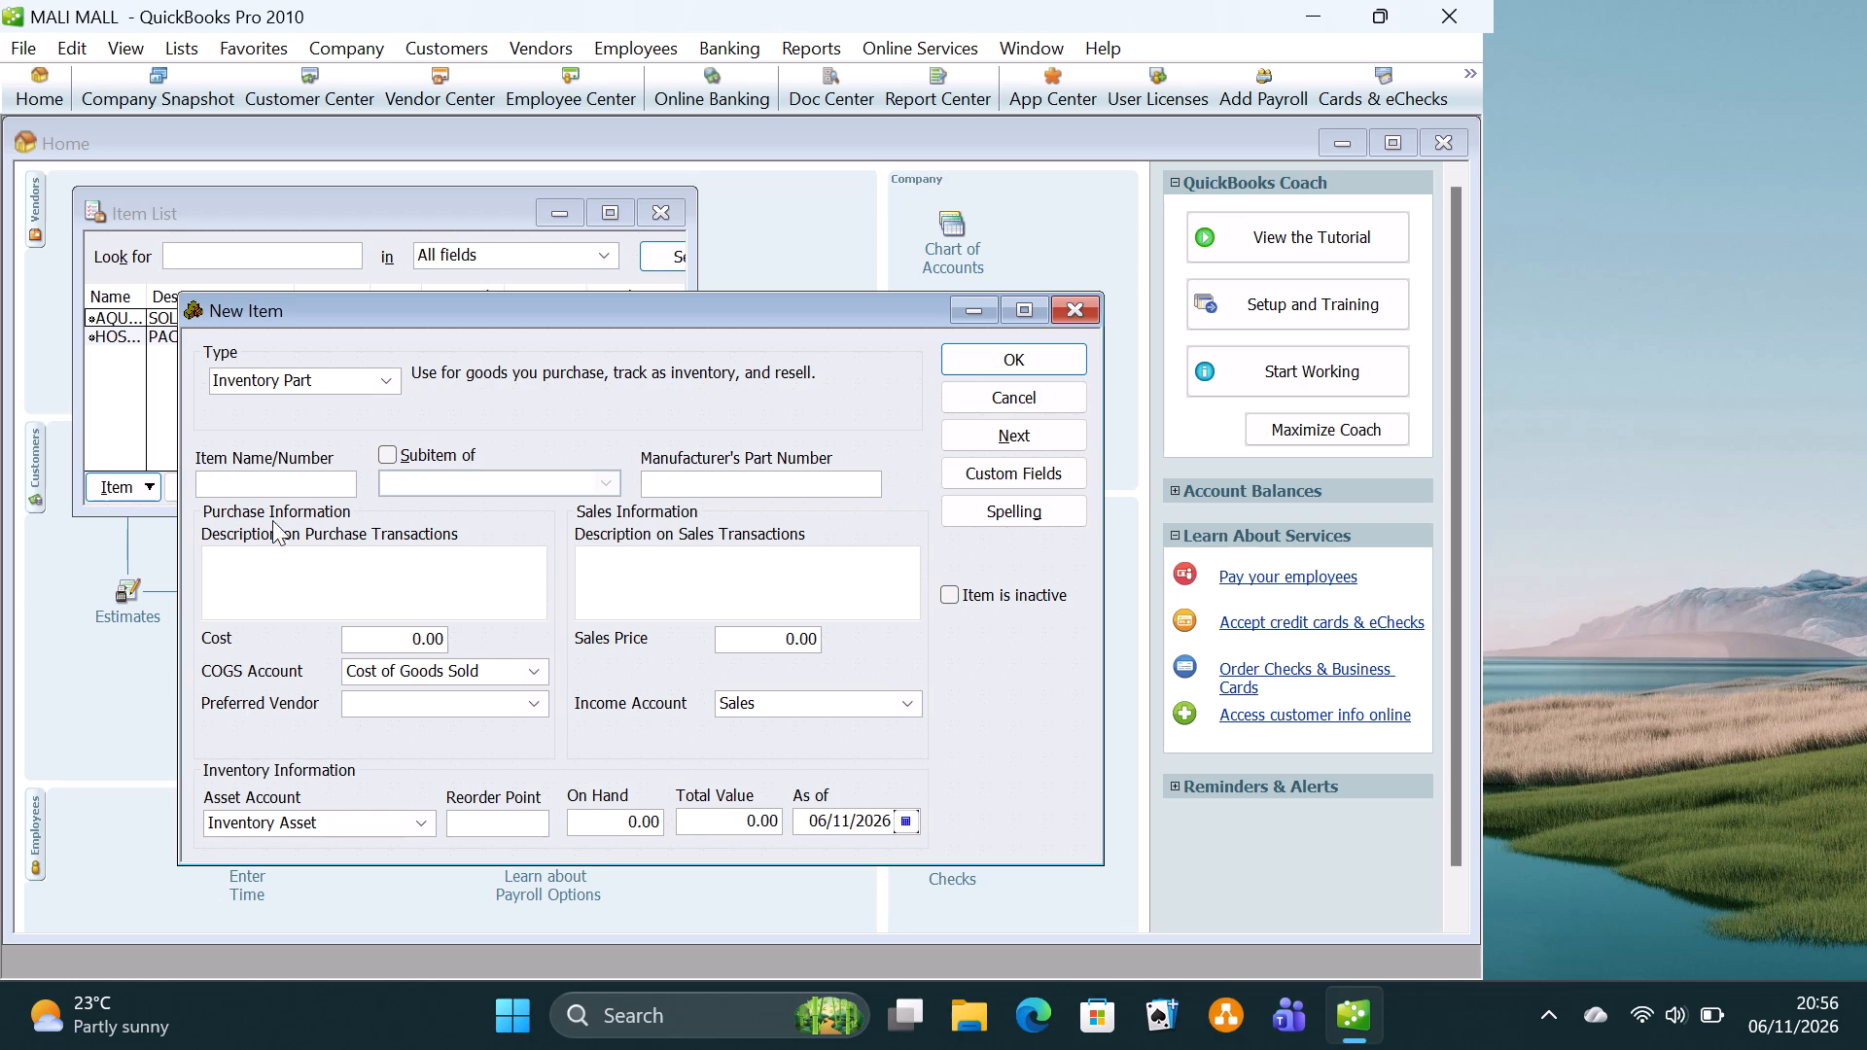
# Name the new inventory part HENDEX TABLET.
pyautogui.click(254, 485)
pyautogui.write('HENDE')
pyautogui.write('X TABLET')
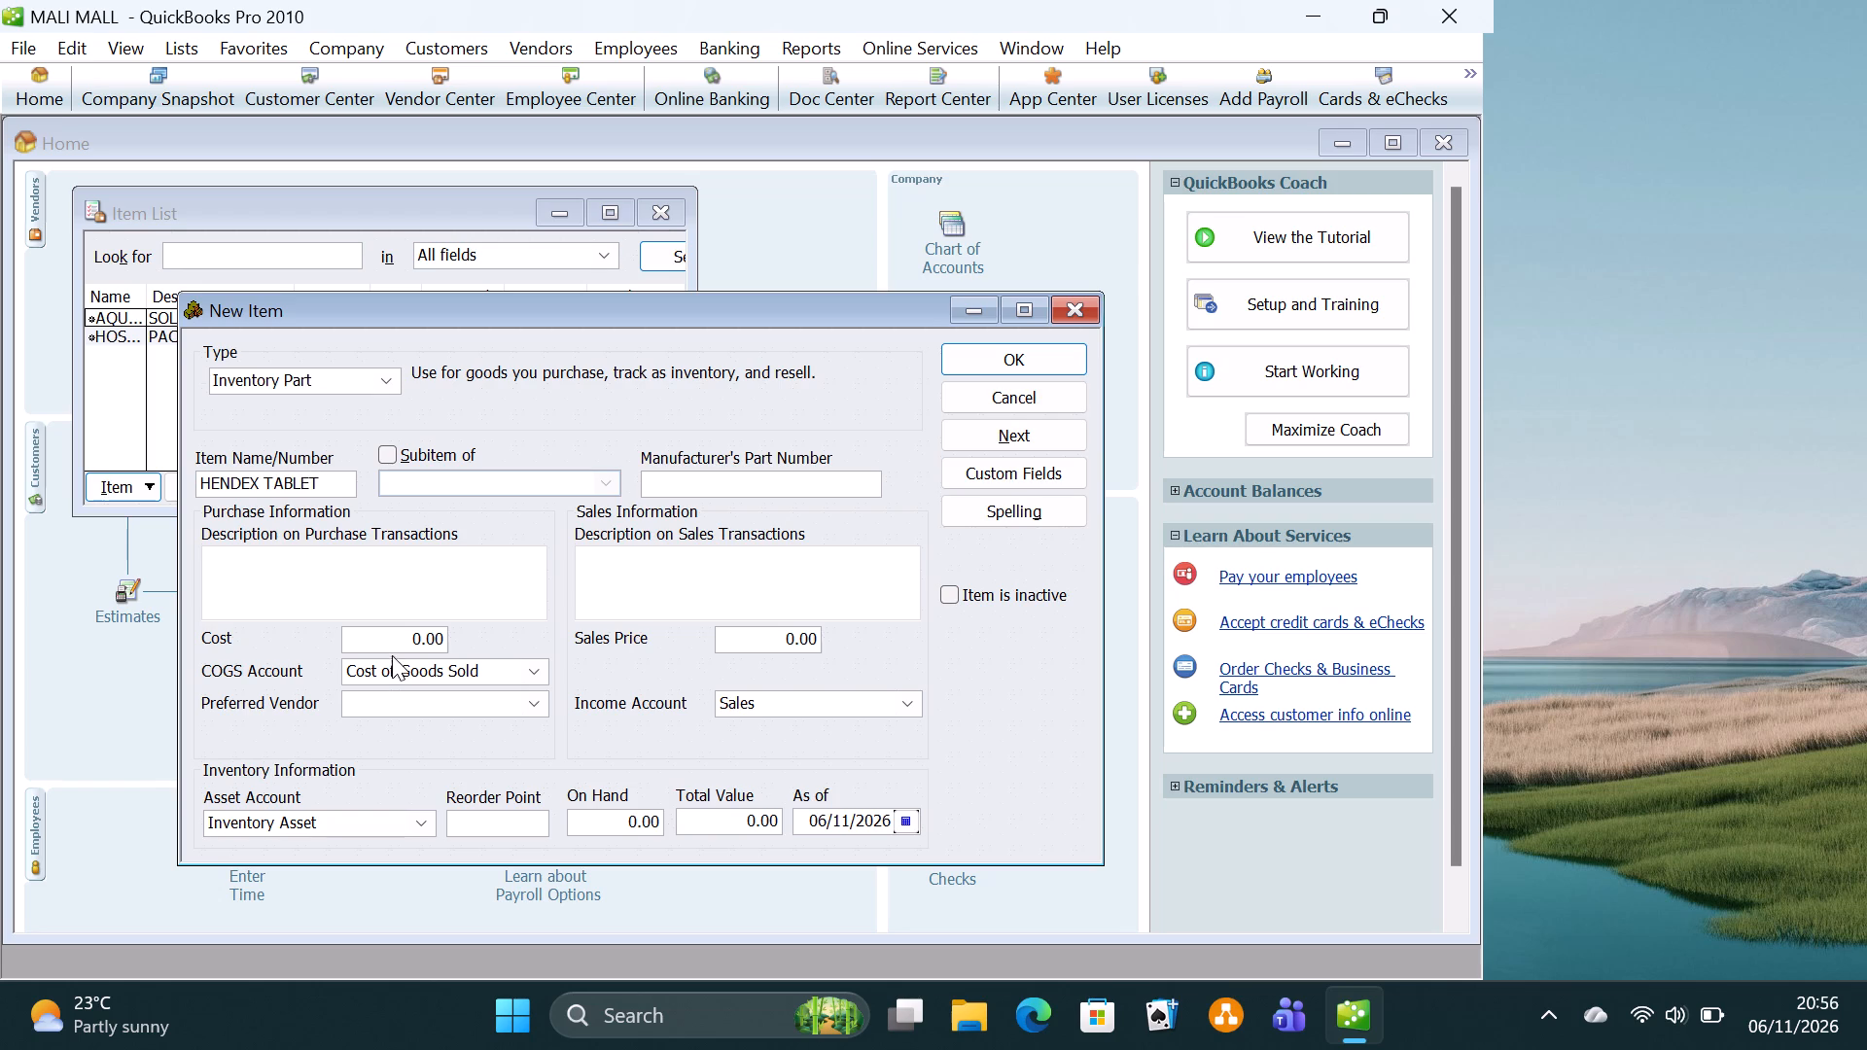
# Set the HENDEX TABLET item's cost to 520.00 and its sales price to 560.00.
pyautogui.click(396, 638)
pyautogui.write('52')
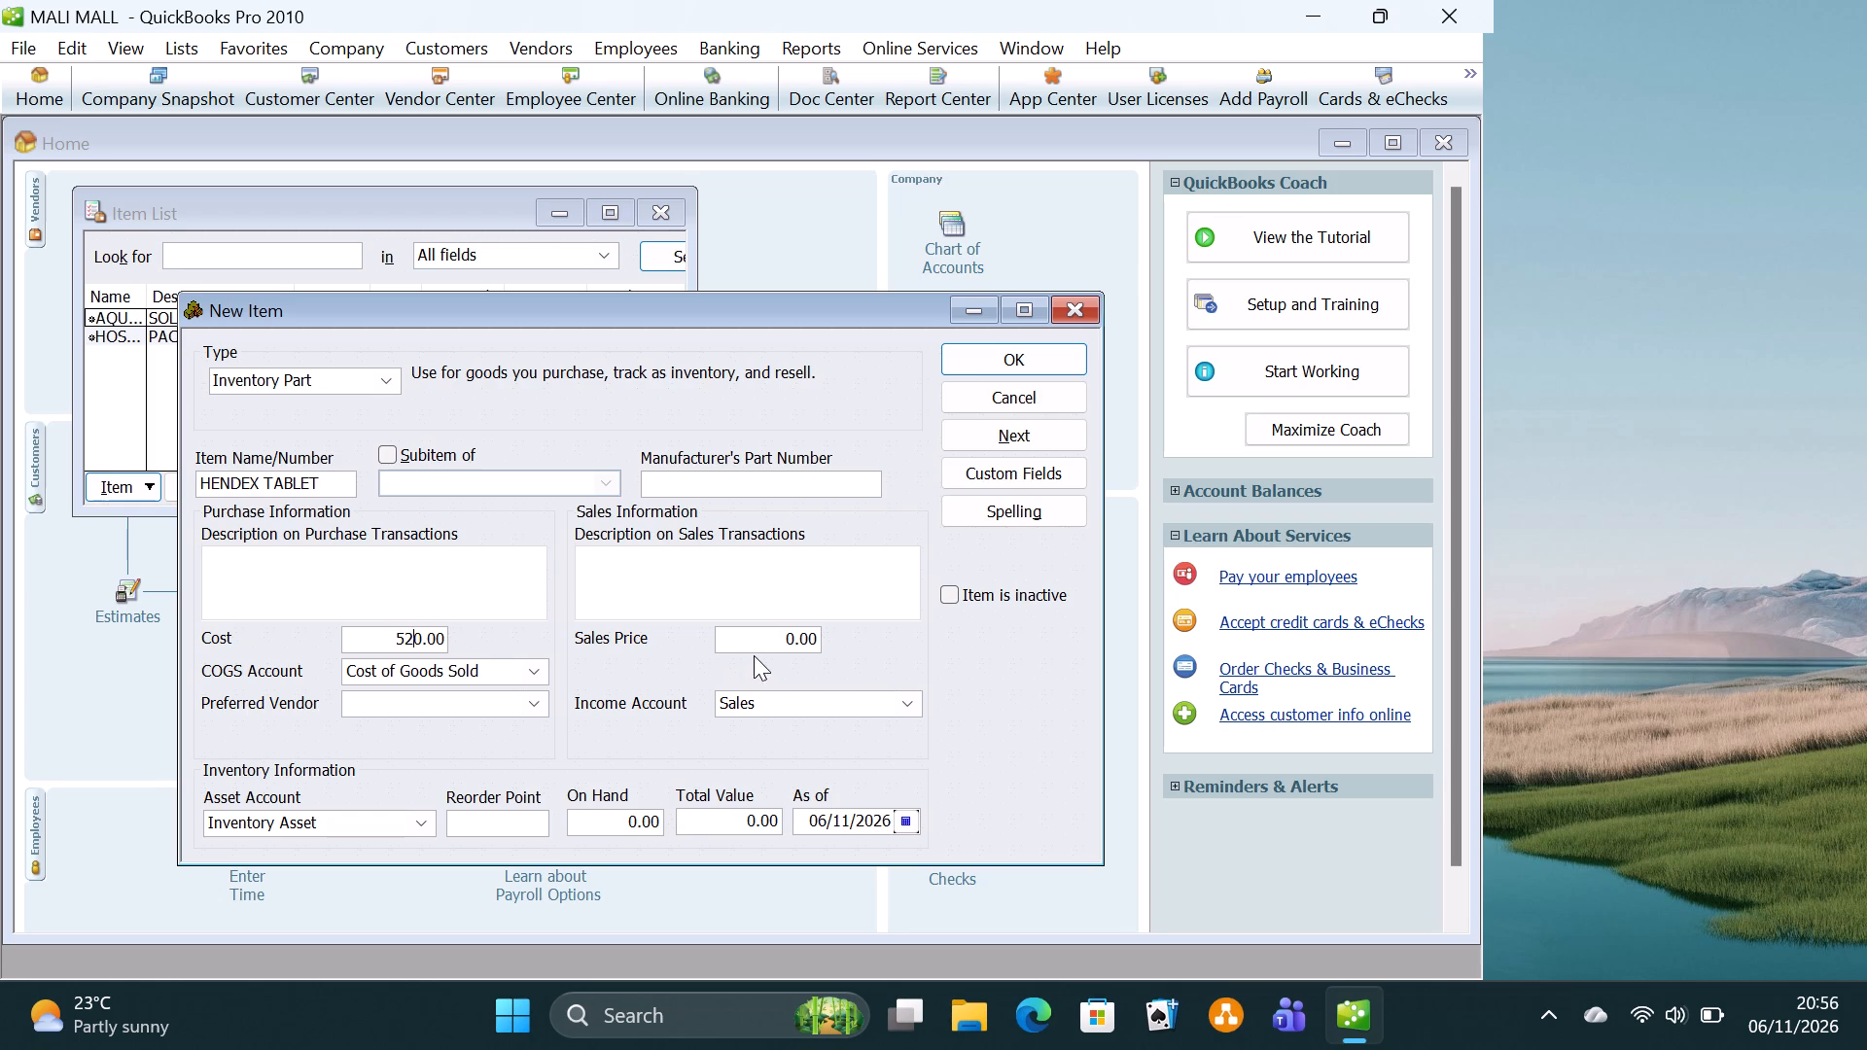
pyautogui.click(761, 635)
pyautogui.write('56')
# Set the HENDEX TABLET item's reorder point to 500 and its on-hand quantity to 410.
pyautogui.click(511, 815)
pyautogui.write('50')
pyautogui.press('0')
pyautogui.click(611, 820)
pyautogui.write('41')
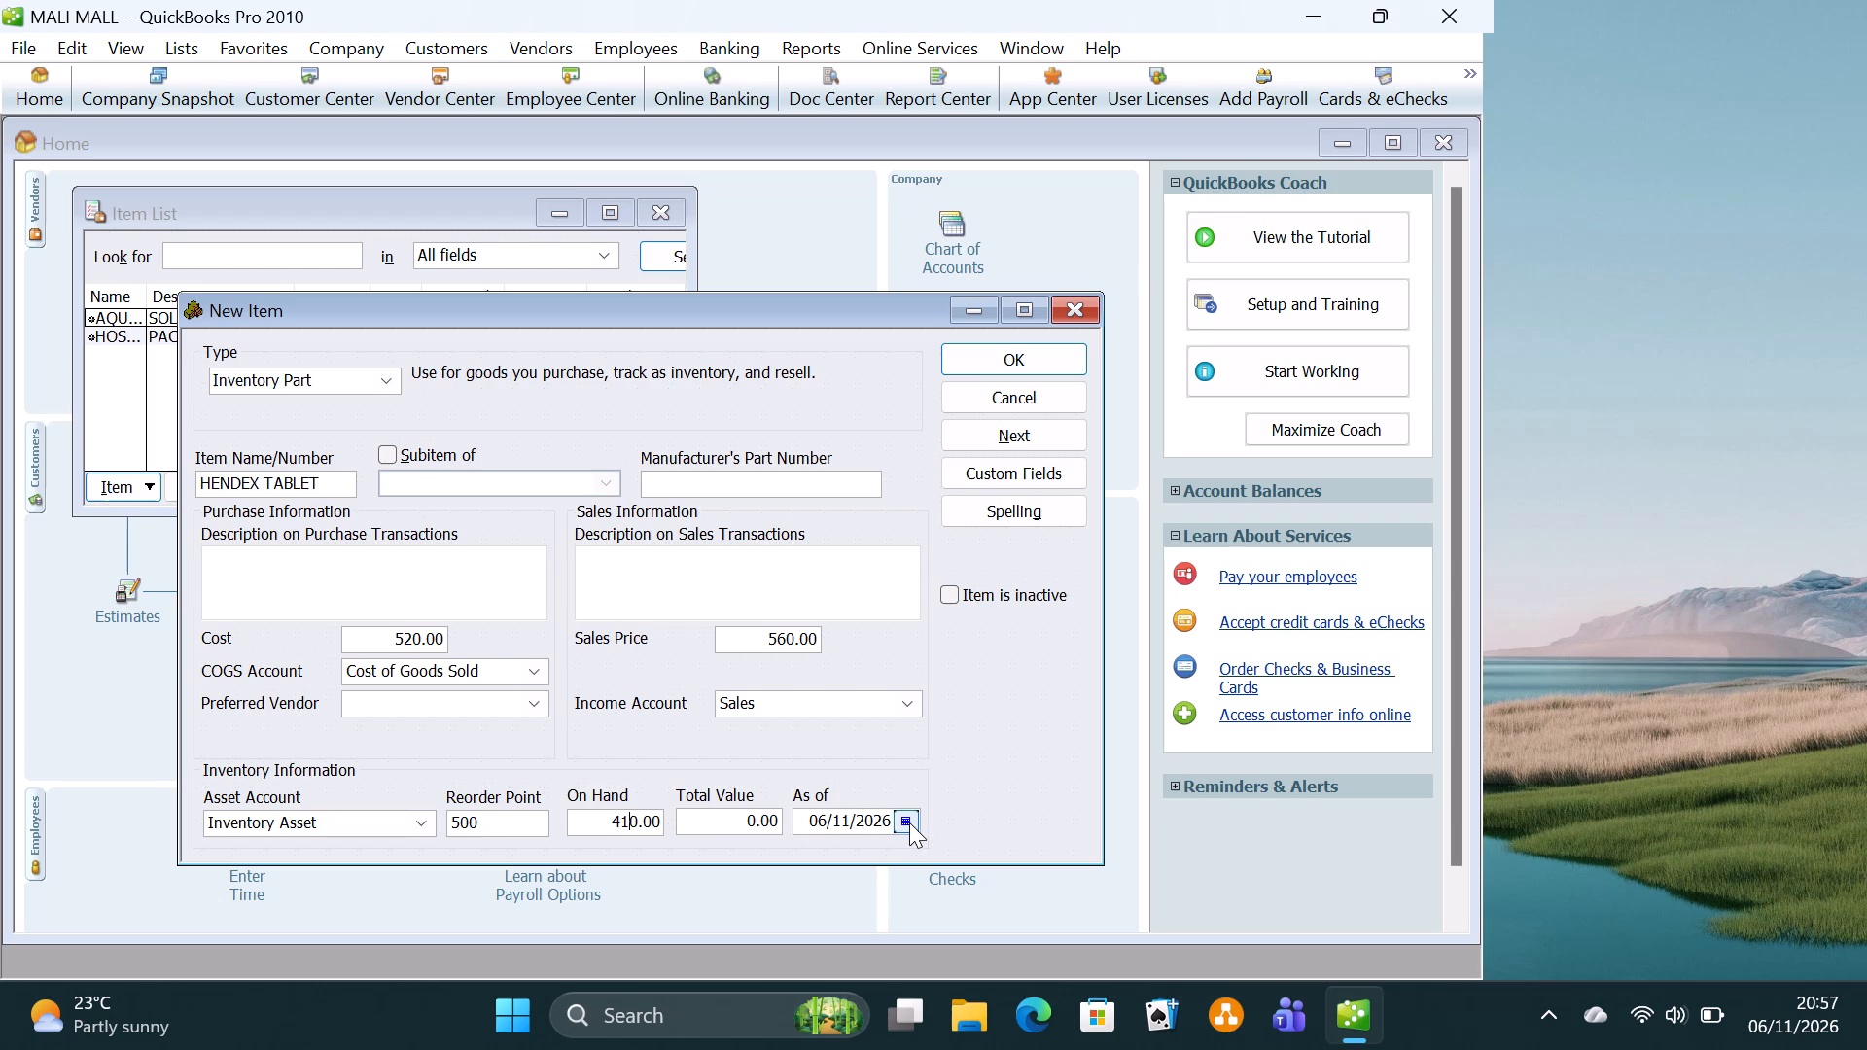
# Replace the HENDEX TABLET item's as-of date with the copied date 01/02/2023.
pyautogui.click(886, 805)
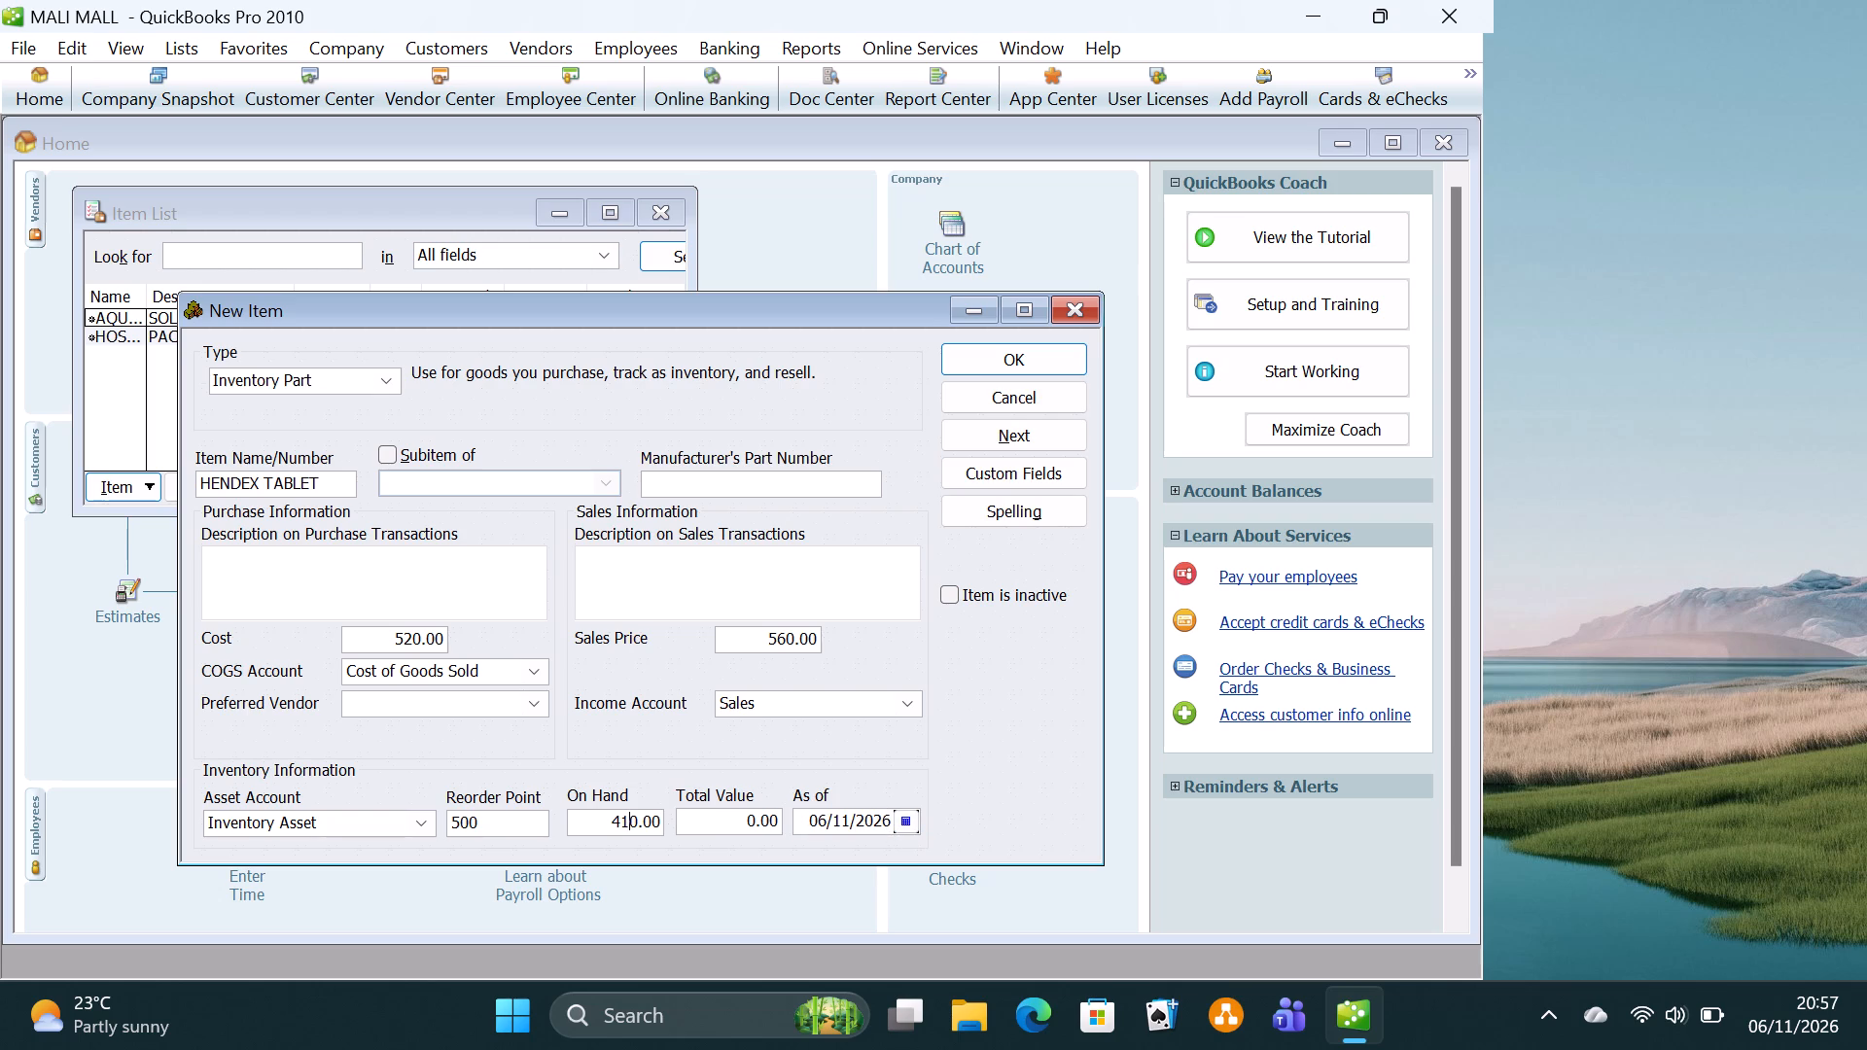
pyautogui.click(886, 818)
pyautogui.doubleClick(886, 818)
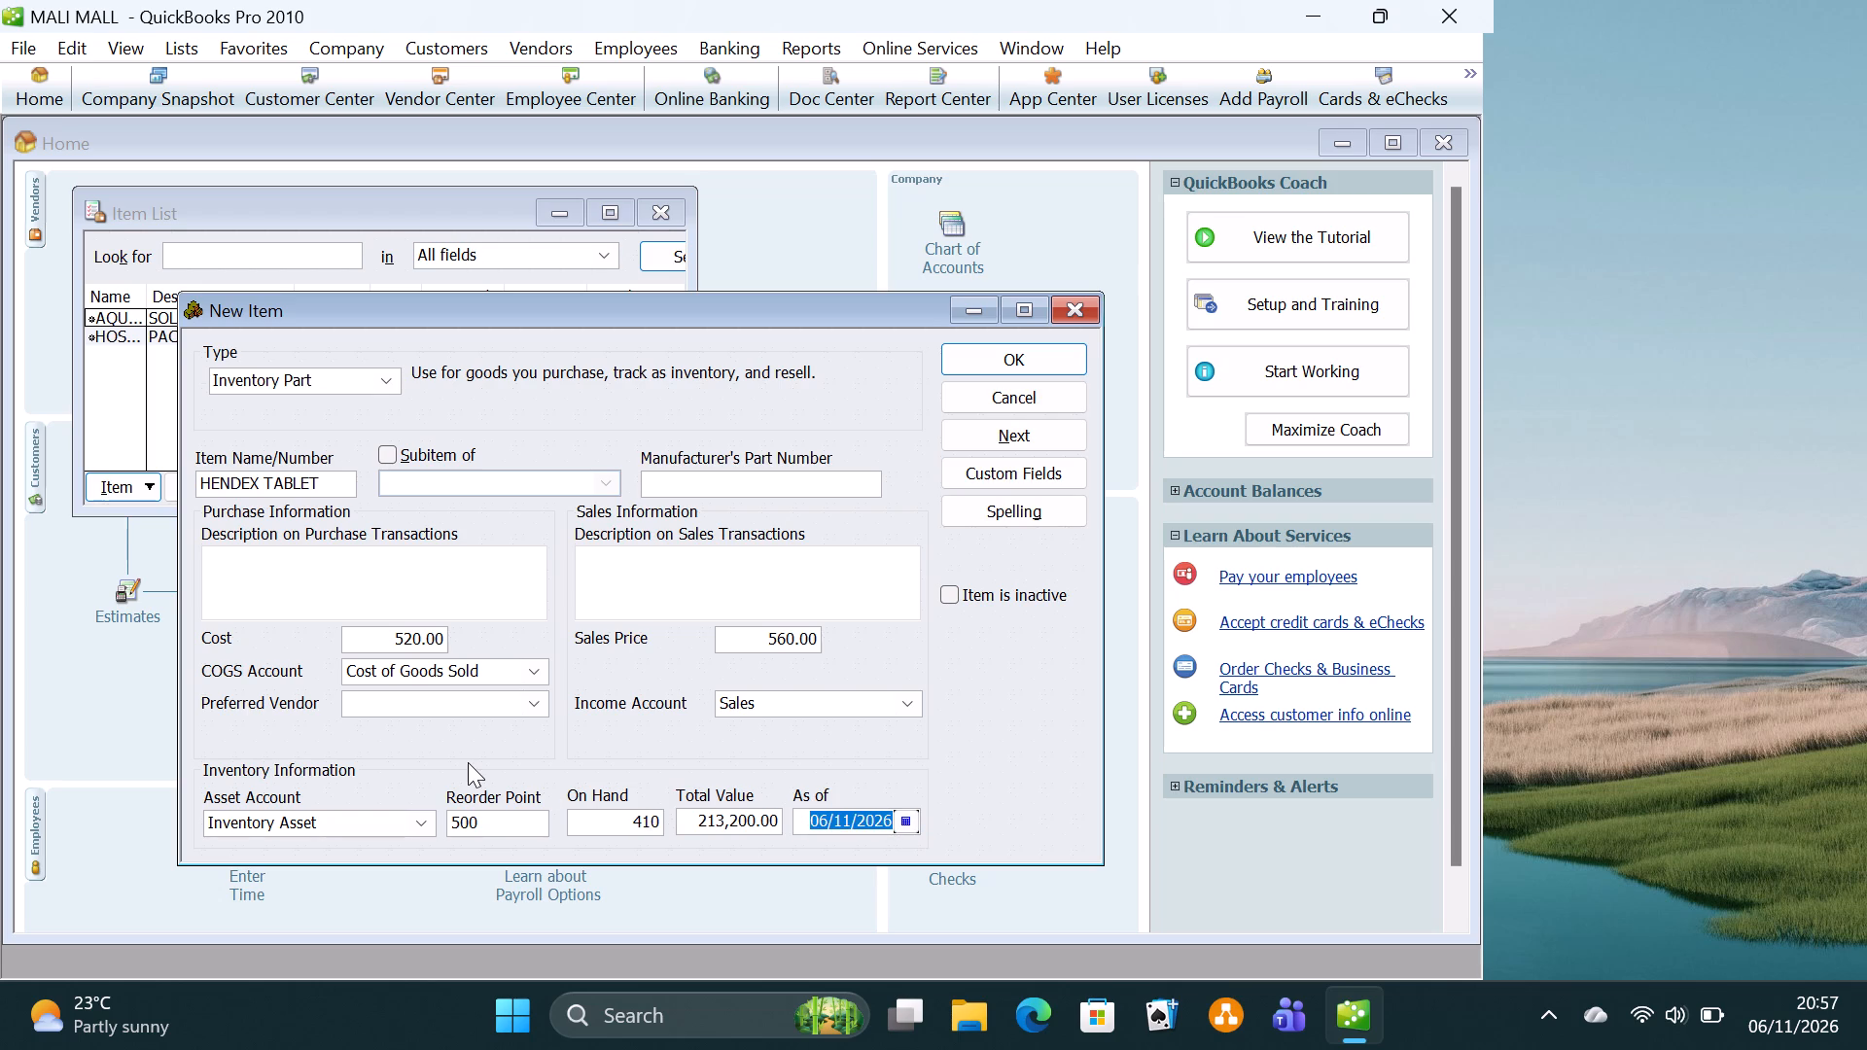
pyautogui.hotkey('ctrl', 'v')
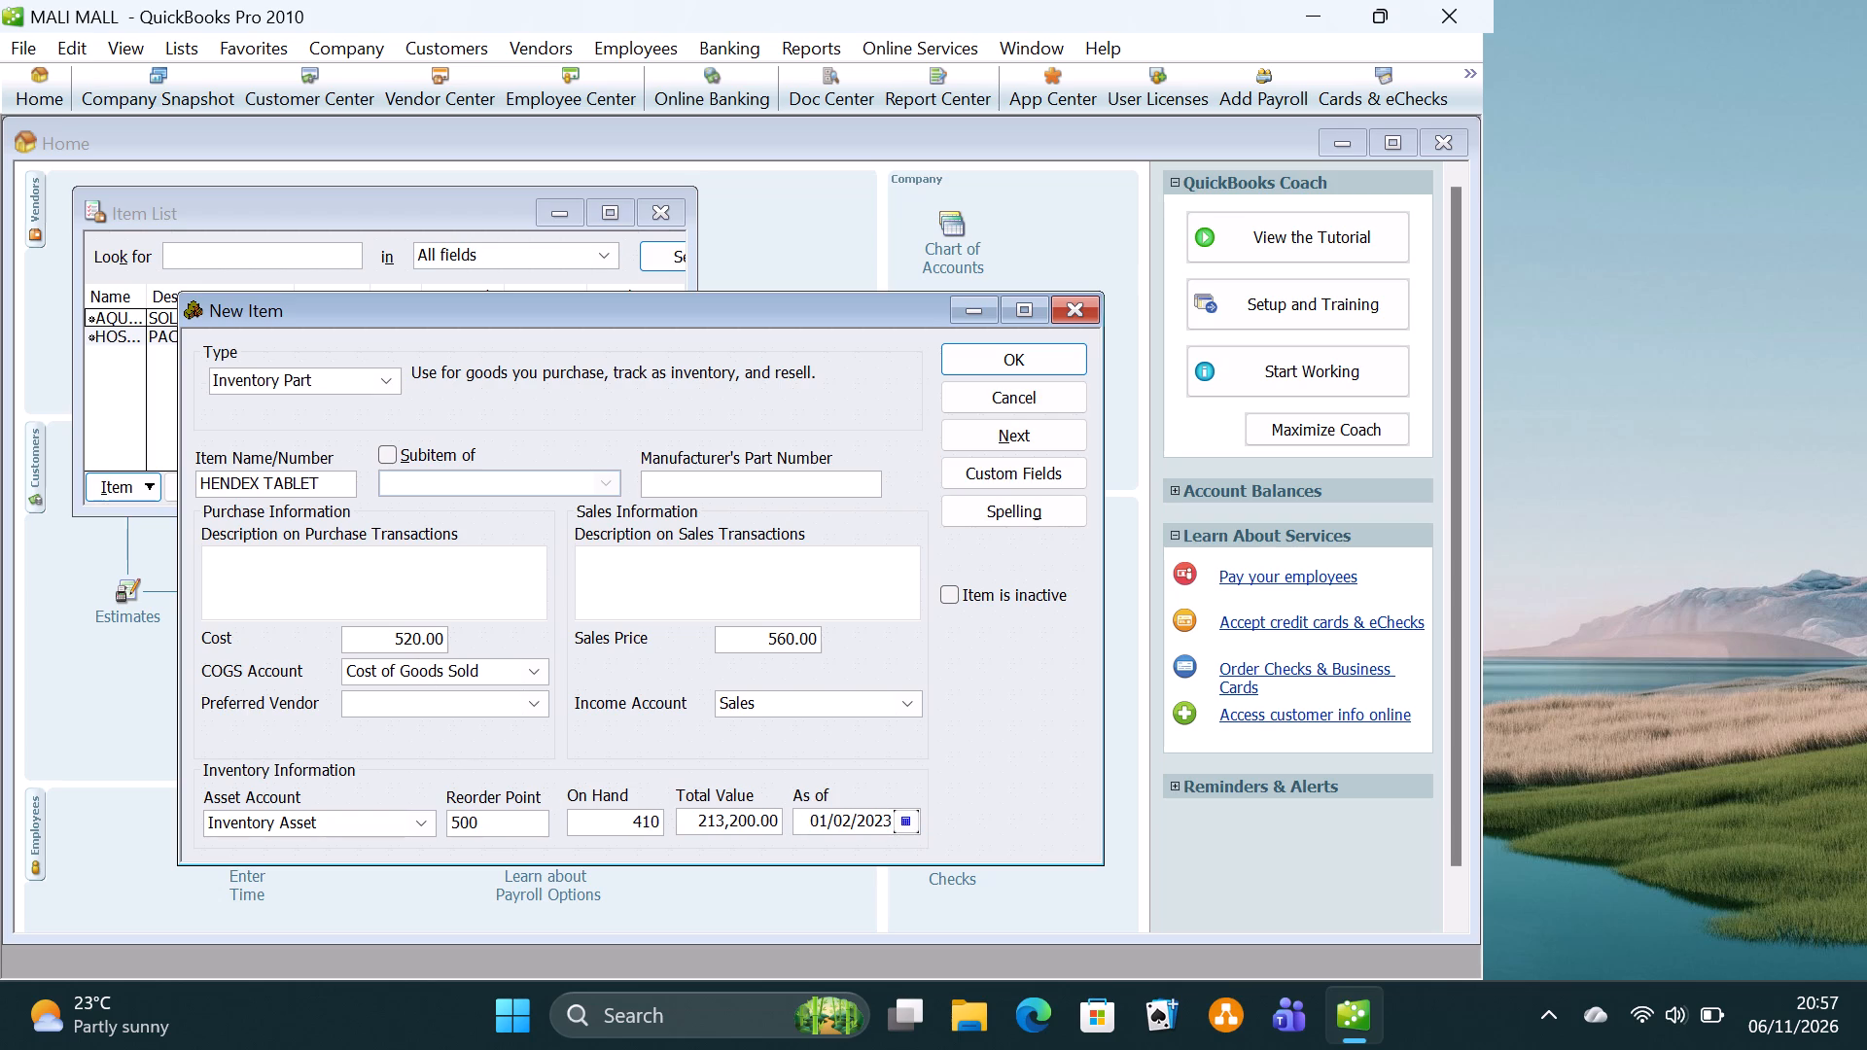
# Enter SUPPLIED BY TRANSCHEM as the HENDEX TABLET item's description on purchase transactions.
pyautogui.click(337, 570)
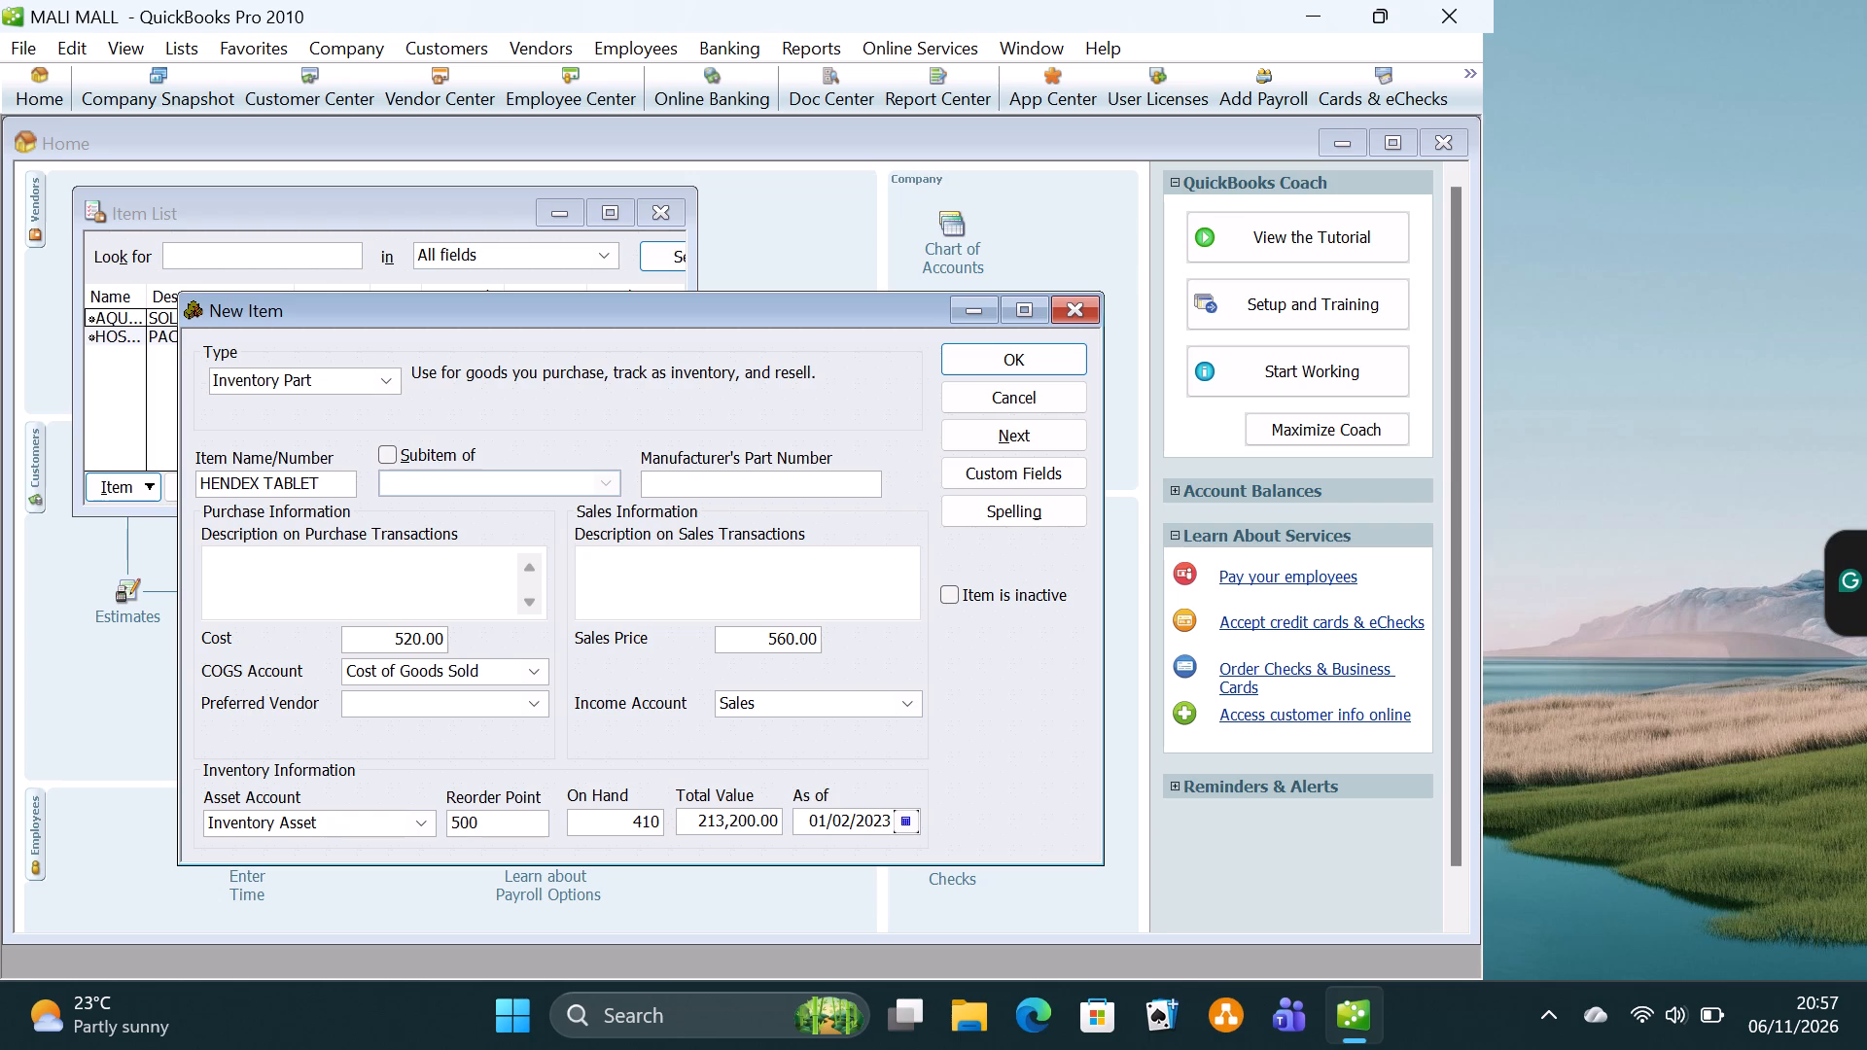
pyautogui.write('SUPPLIED BY TRANSCHEM')
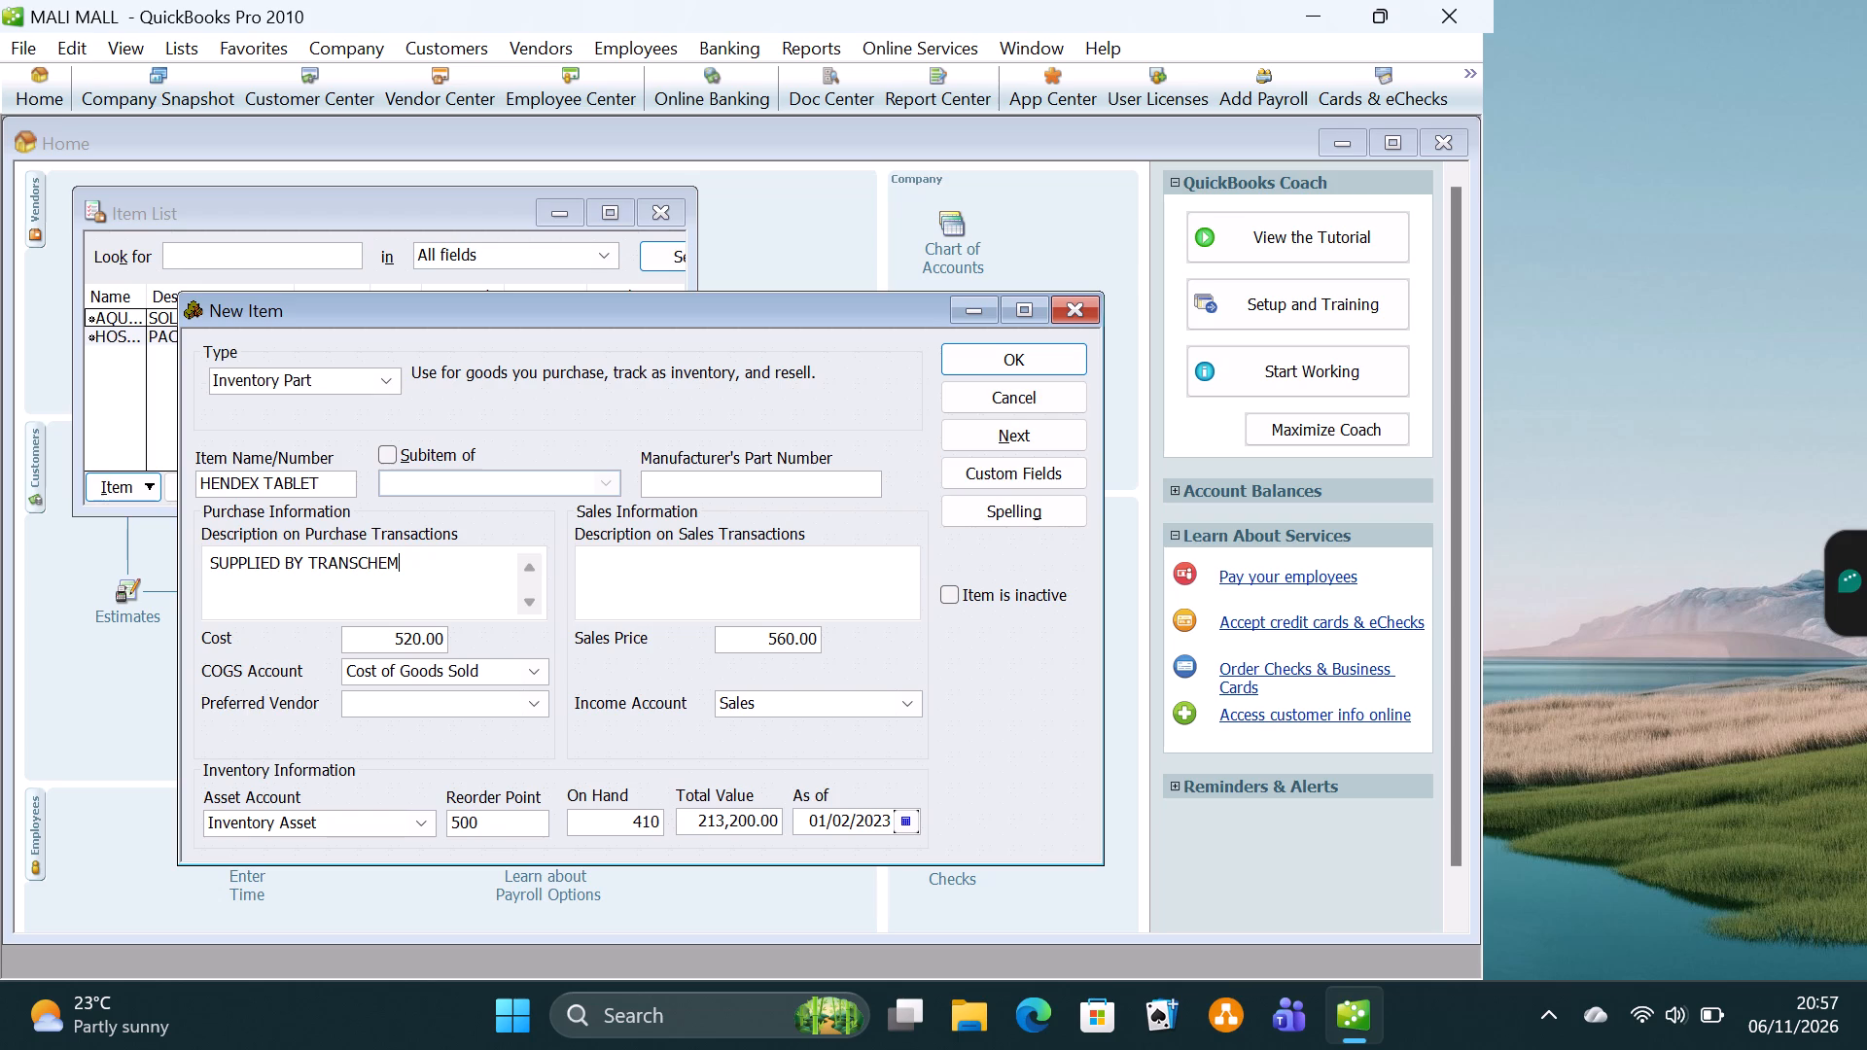
# Replace the HENDEX TABLET item's description on sales transactions with PACKED IN PACKETS.
pyautogui.click(634, 589)
pyautogui.click(779, 560)
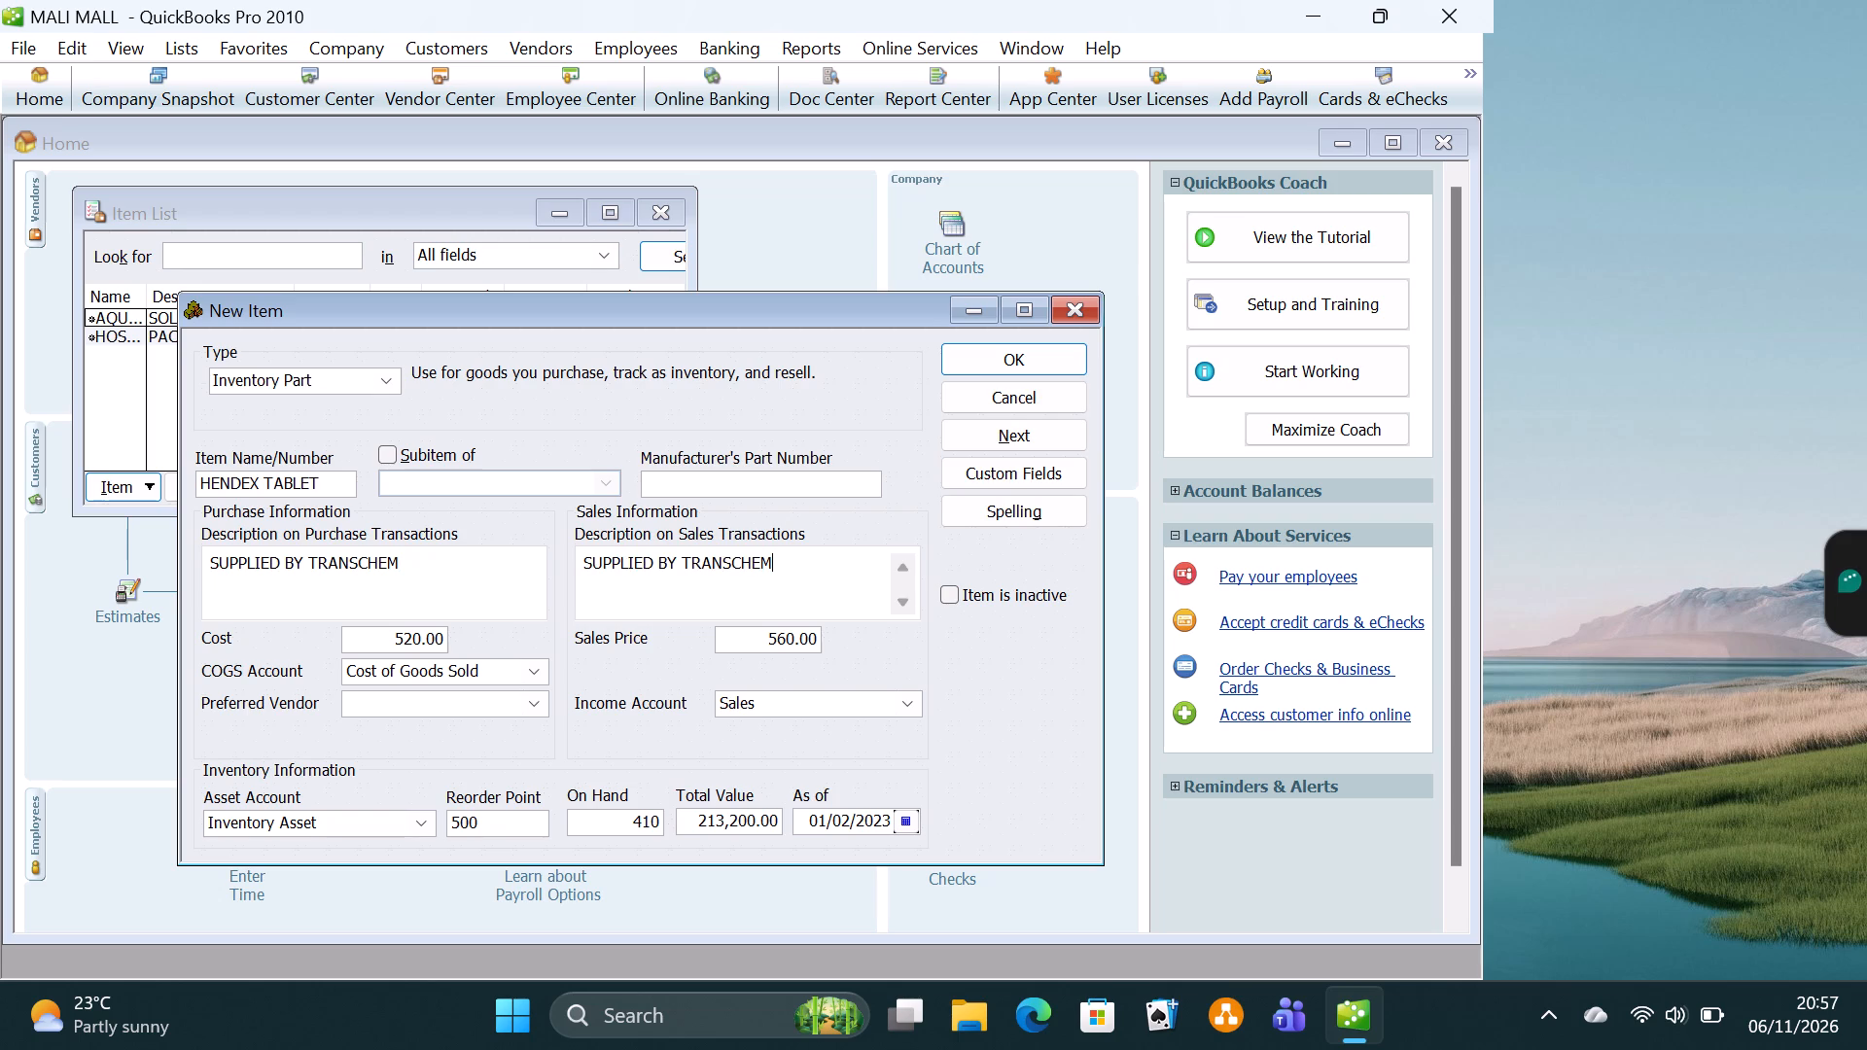
pyautogui.press('BackSpace')
pyautogui.press('BackSpace')
pyautogui.press('BackSpace')
pyautogui.press('BackSpace')
pyautogui.press('BackSpace')
pyautogui.press('BackSpace')
pyautogui.press('BackSpace')
pyautogui.press('BackSpace')
pyautogui.press('BackSpace')
pyautogui.press('BackSpace')
pyautogui.press('BackSpace')
pyautogui.press('BackSpace')
pyautogui.press('BackSpace')
pyautogui.press('BackSpace')
pyautogui.press('BackSpace')
pyautogui.press('BackSpace')
pyautogui.press('BackSpace')
pyautogui.press('BackSpace')
pyautogui.press('BackSpace')
pyautogui.press('BackSpace')
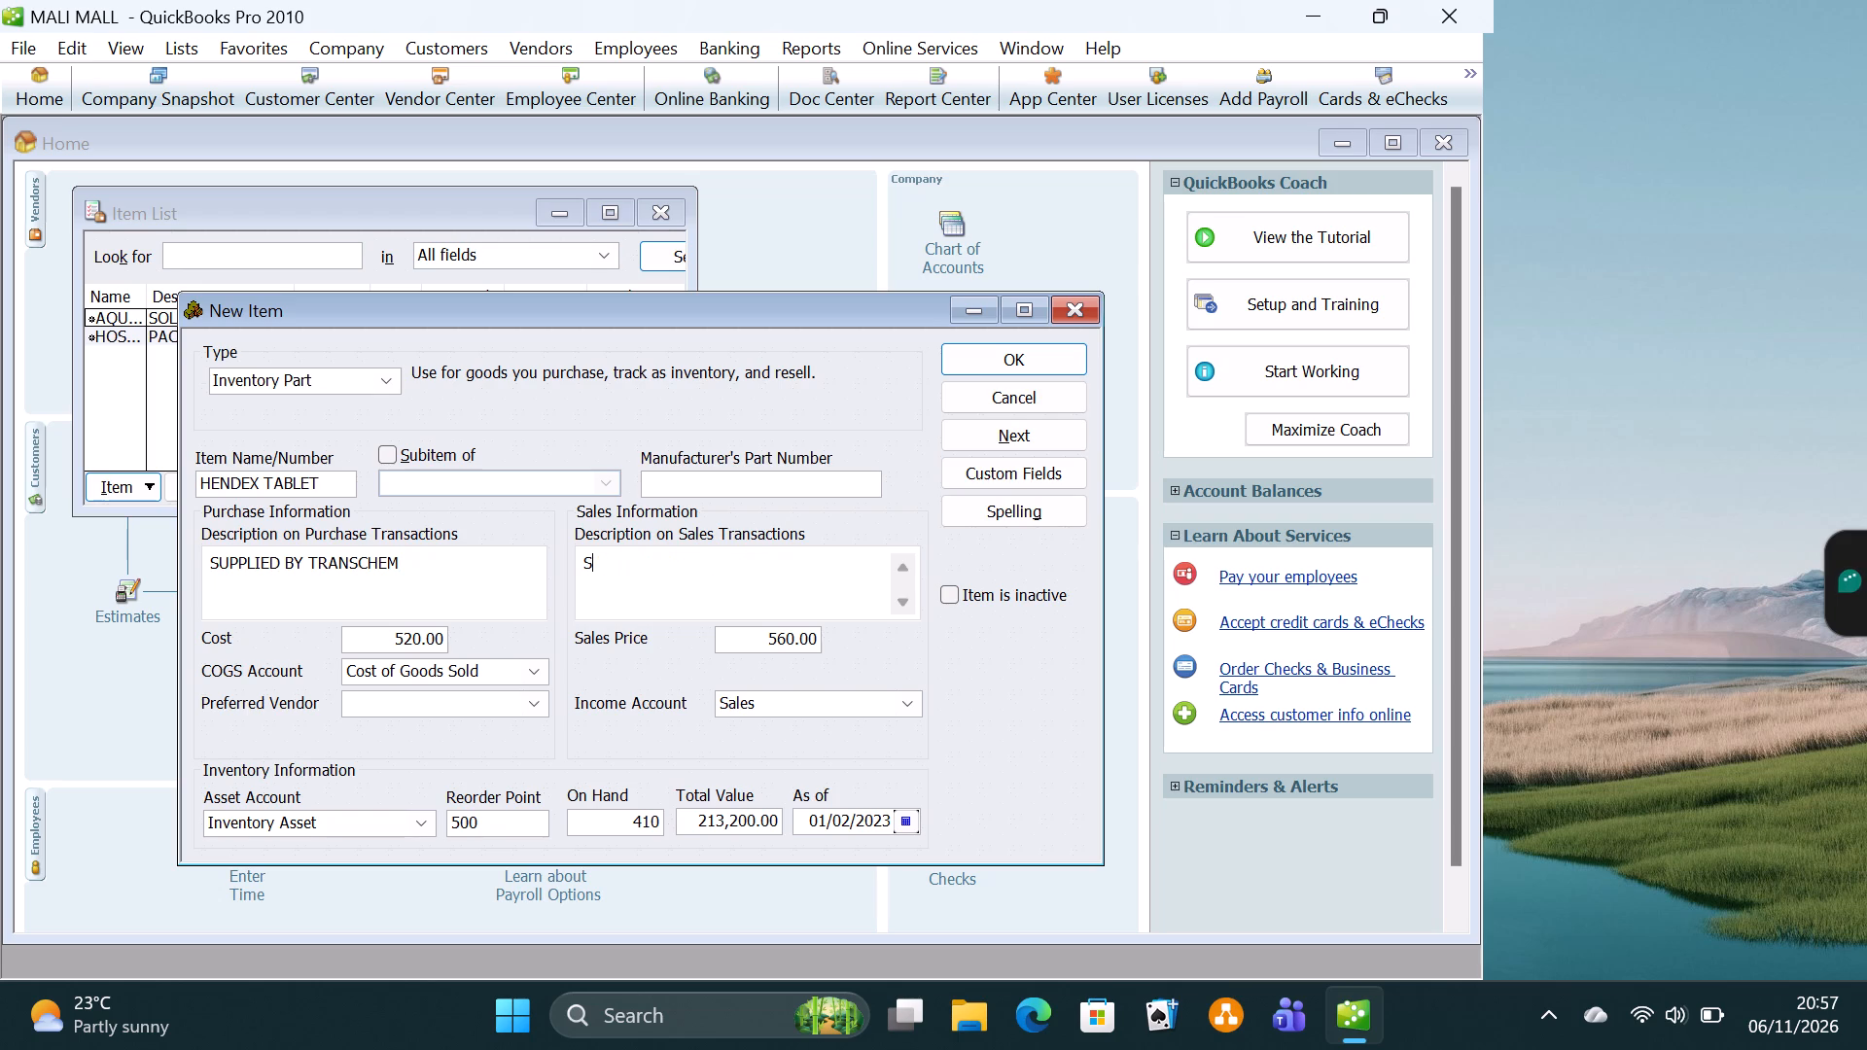
pyautogui.press('BackSpace')
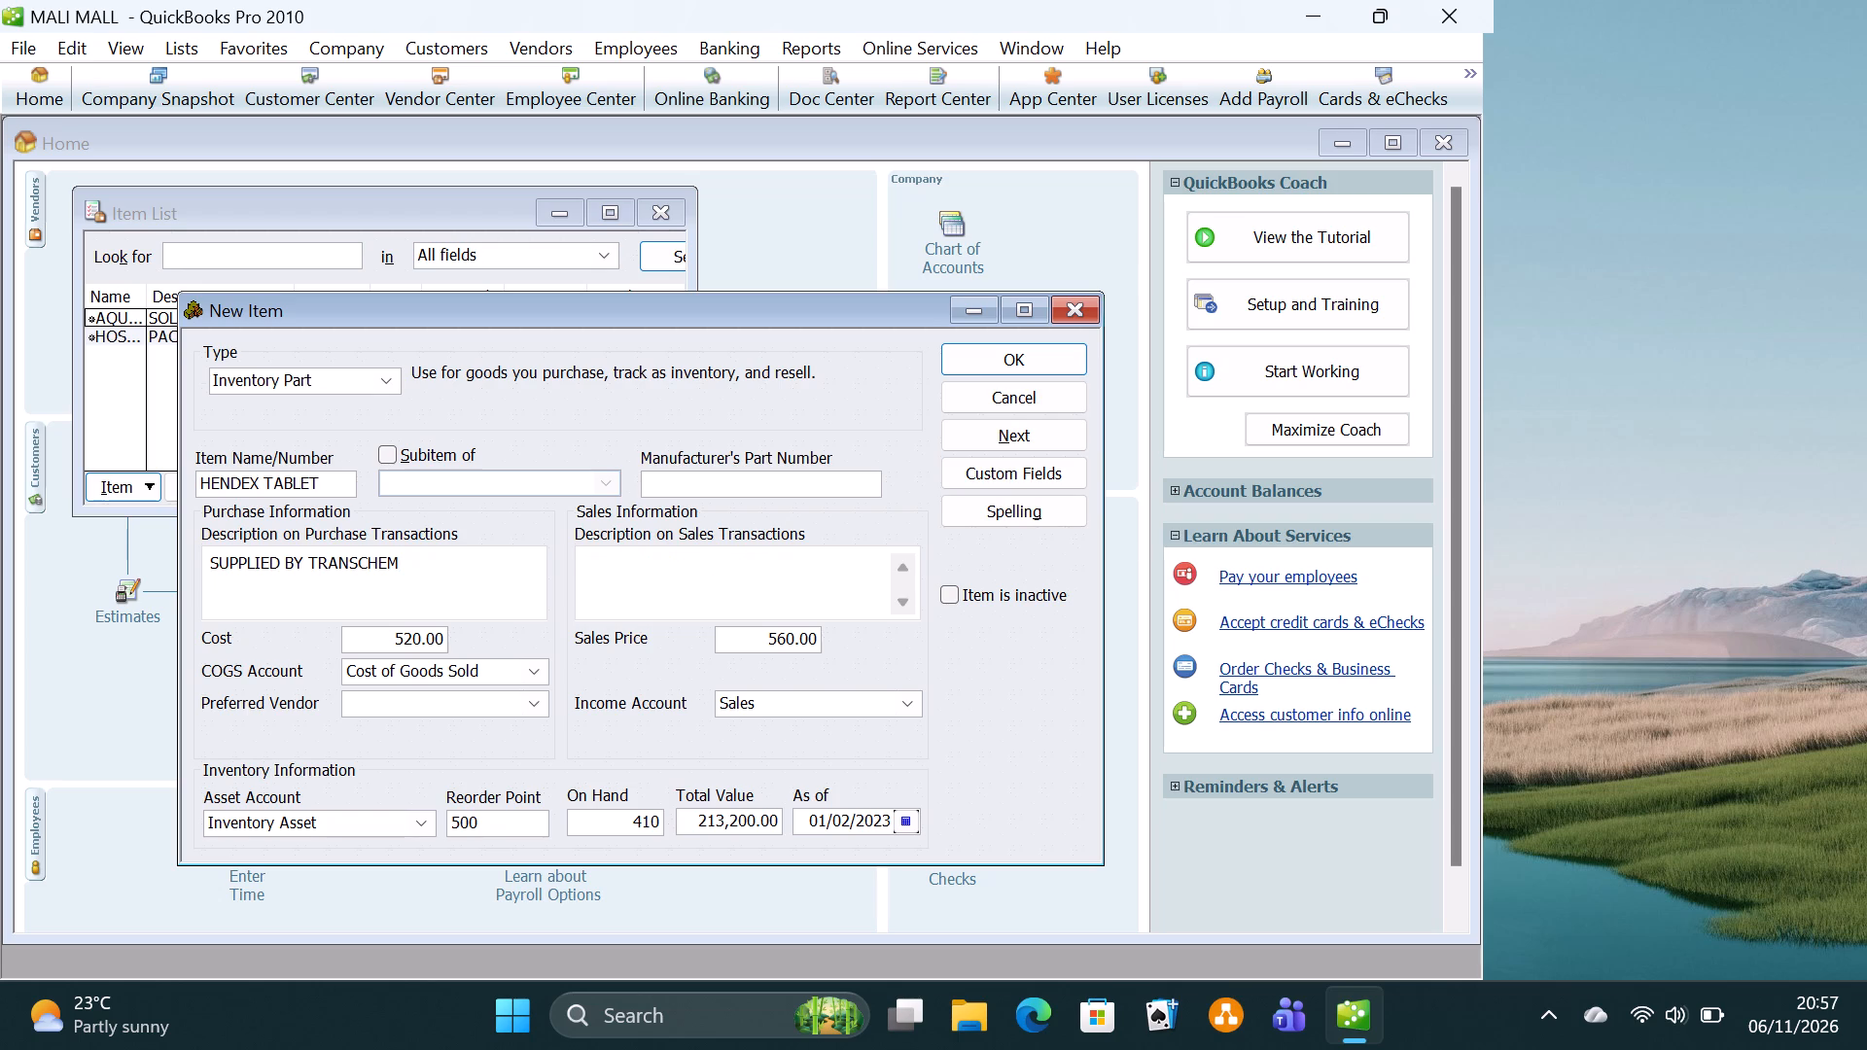
pyautogui.write('PACKED IN PACKETS')
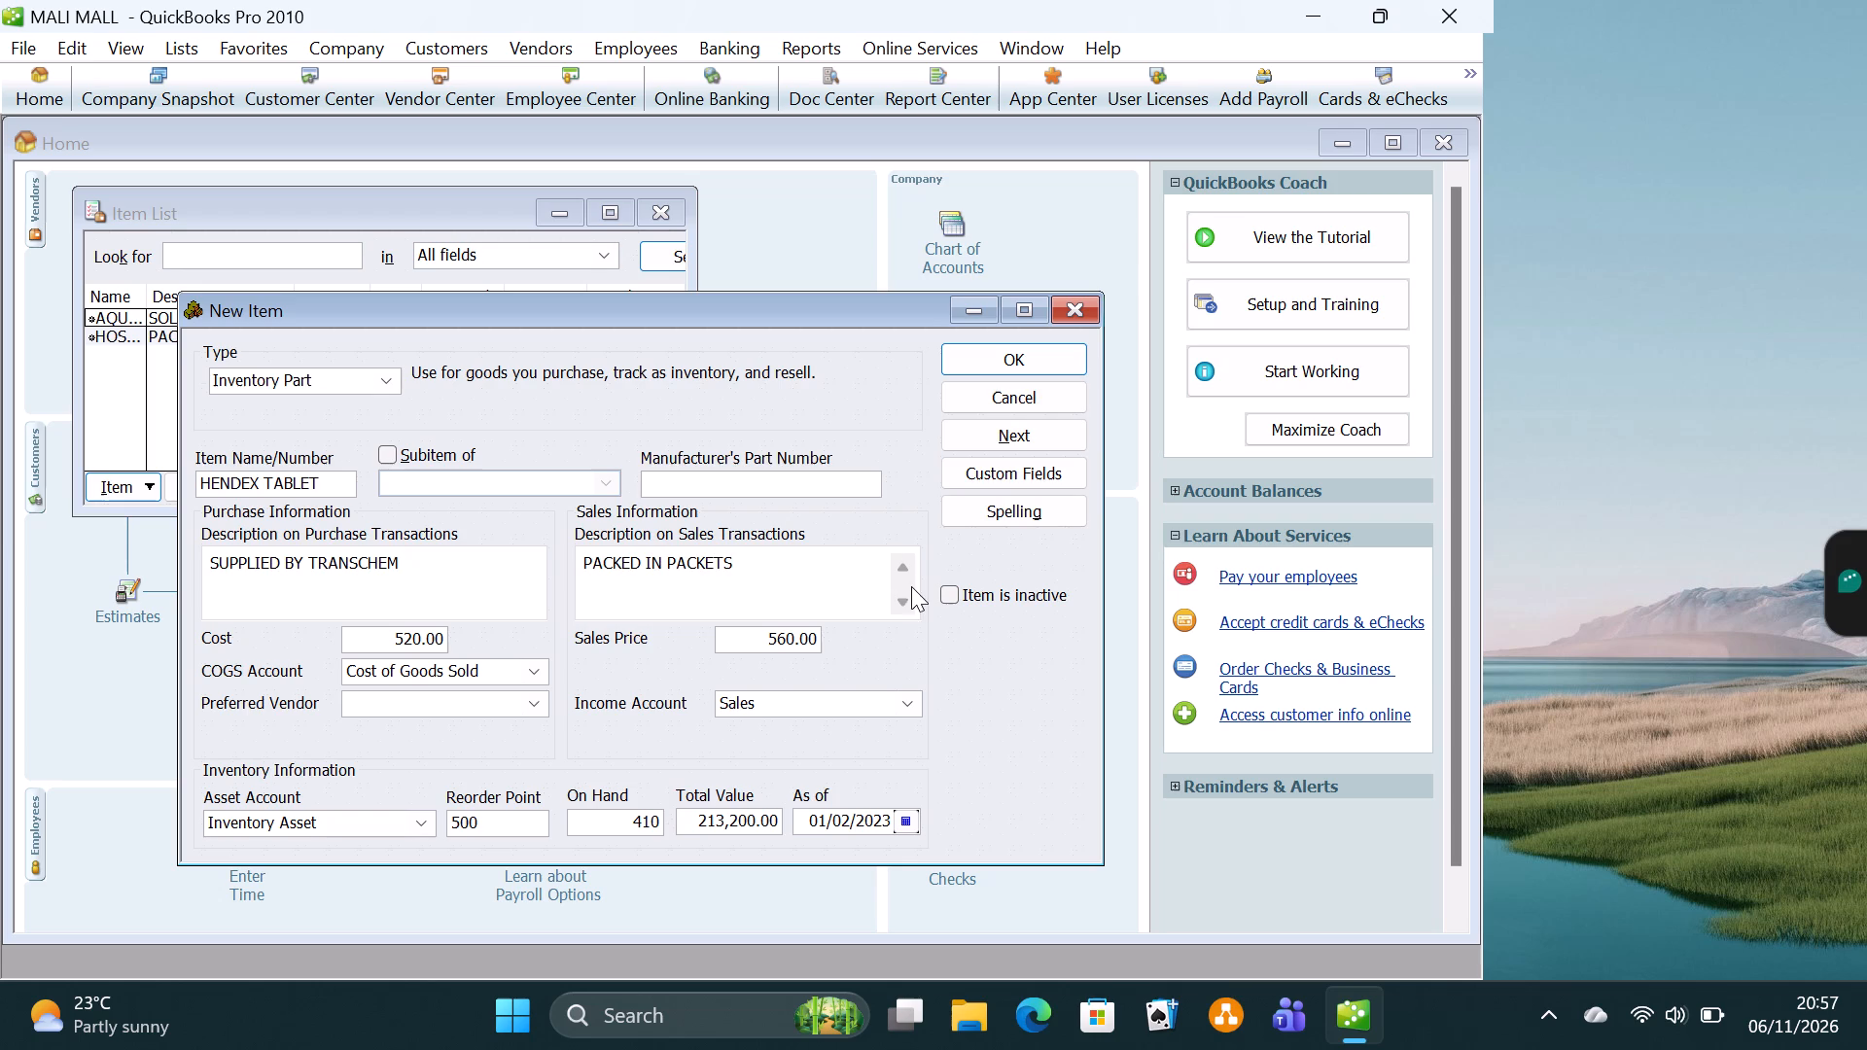
# Save the HENDEX TABLET item and move on to a new one, ignoring the spelling of TRANSCHEM and accepting the past date.
pyautogui.click(1002, 437)
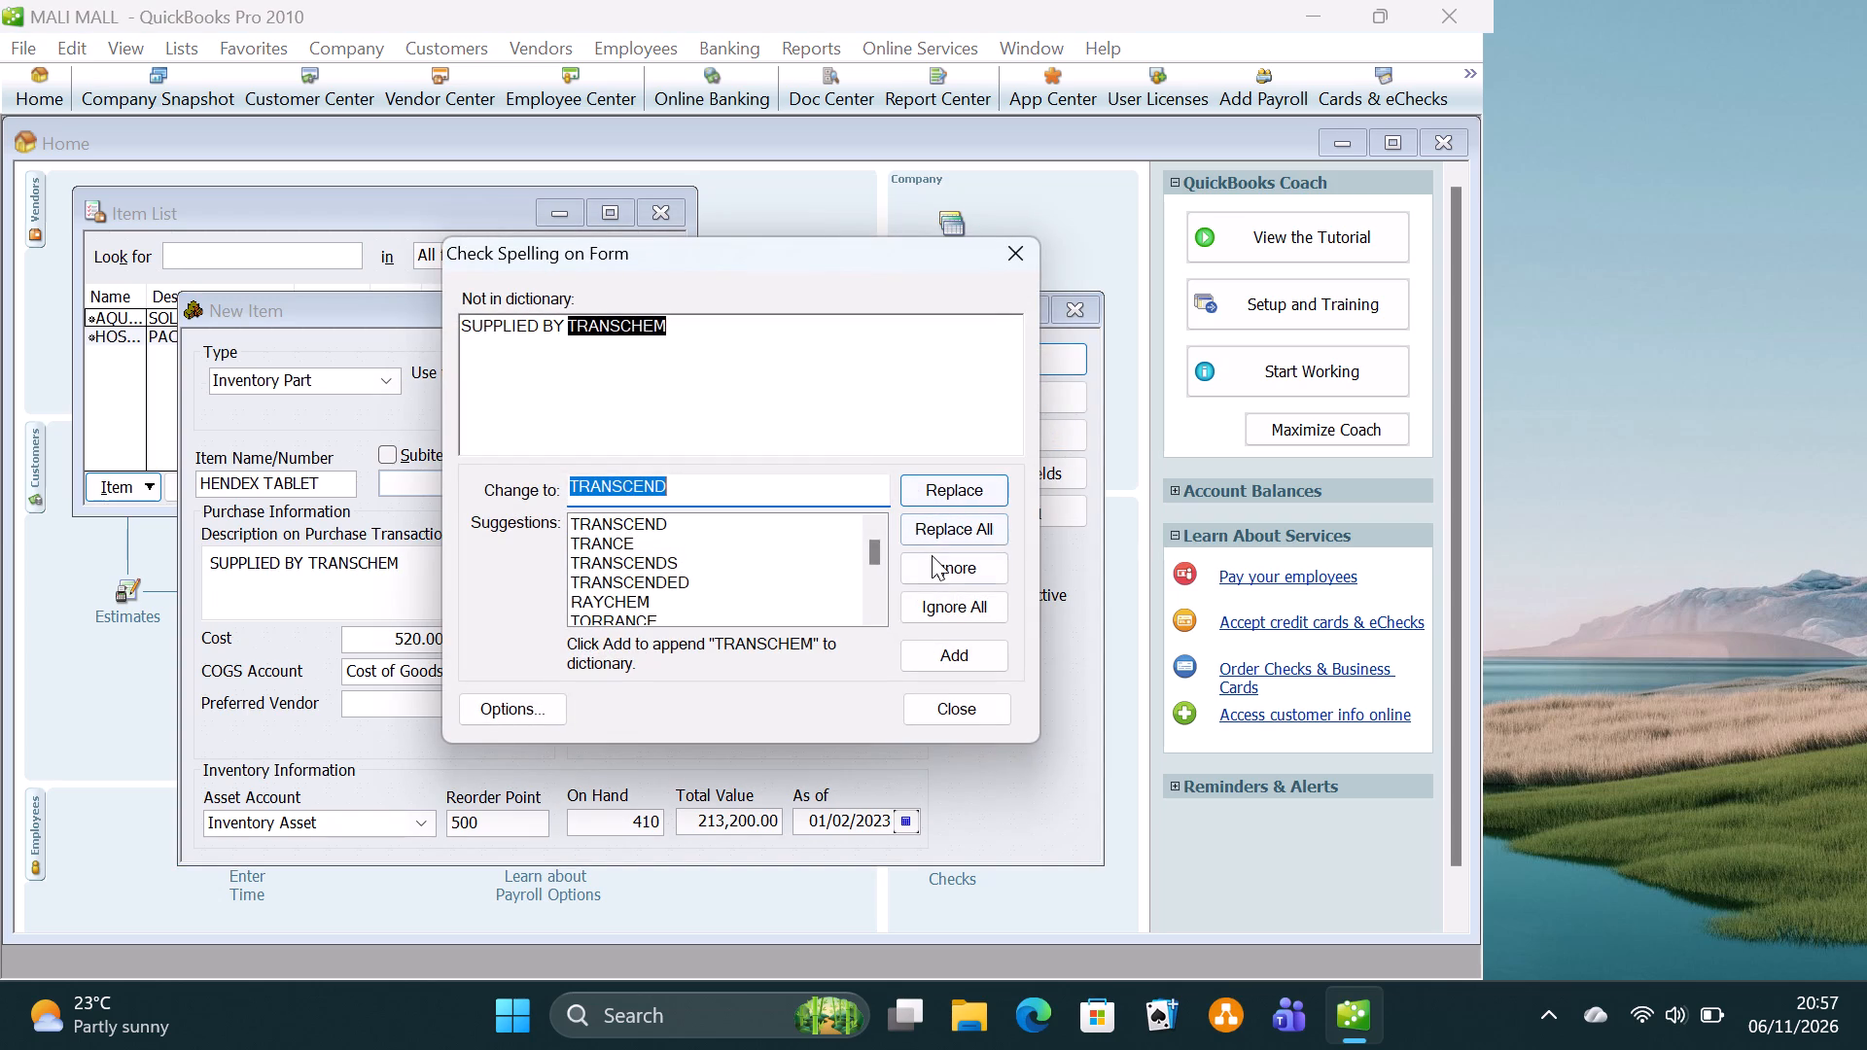
pyautogui.click(933, 567)
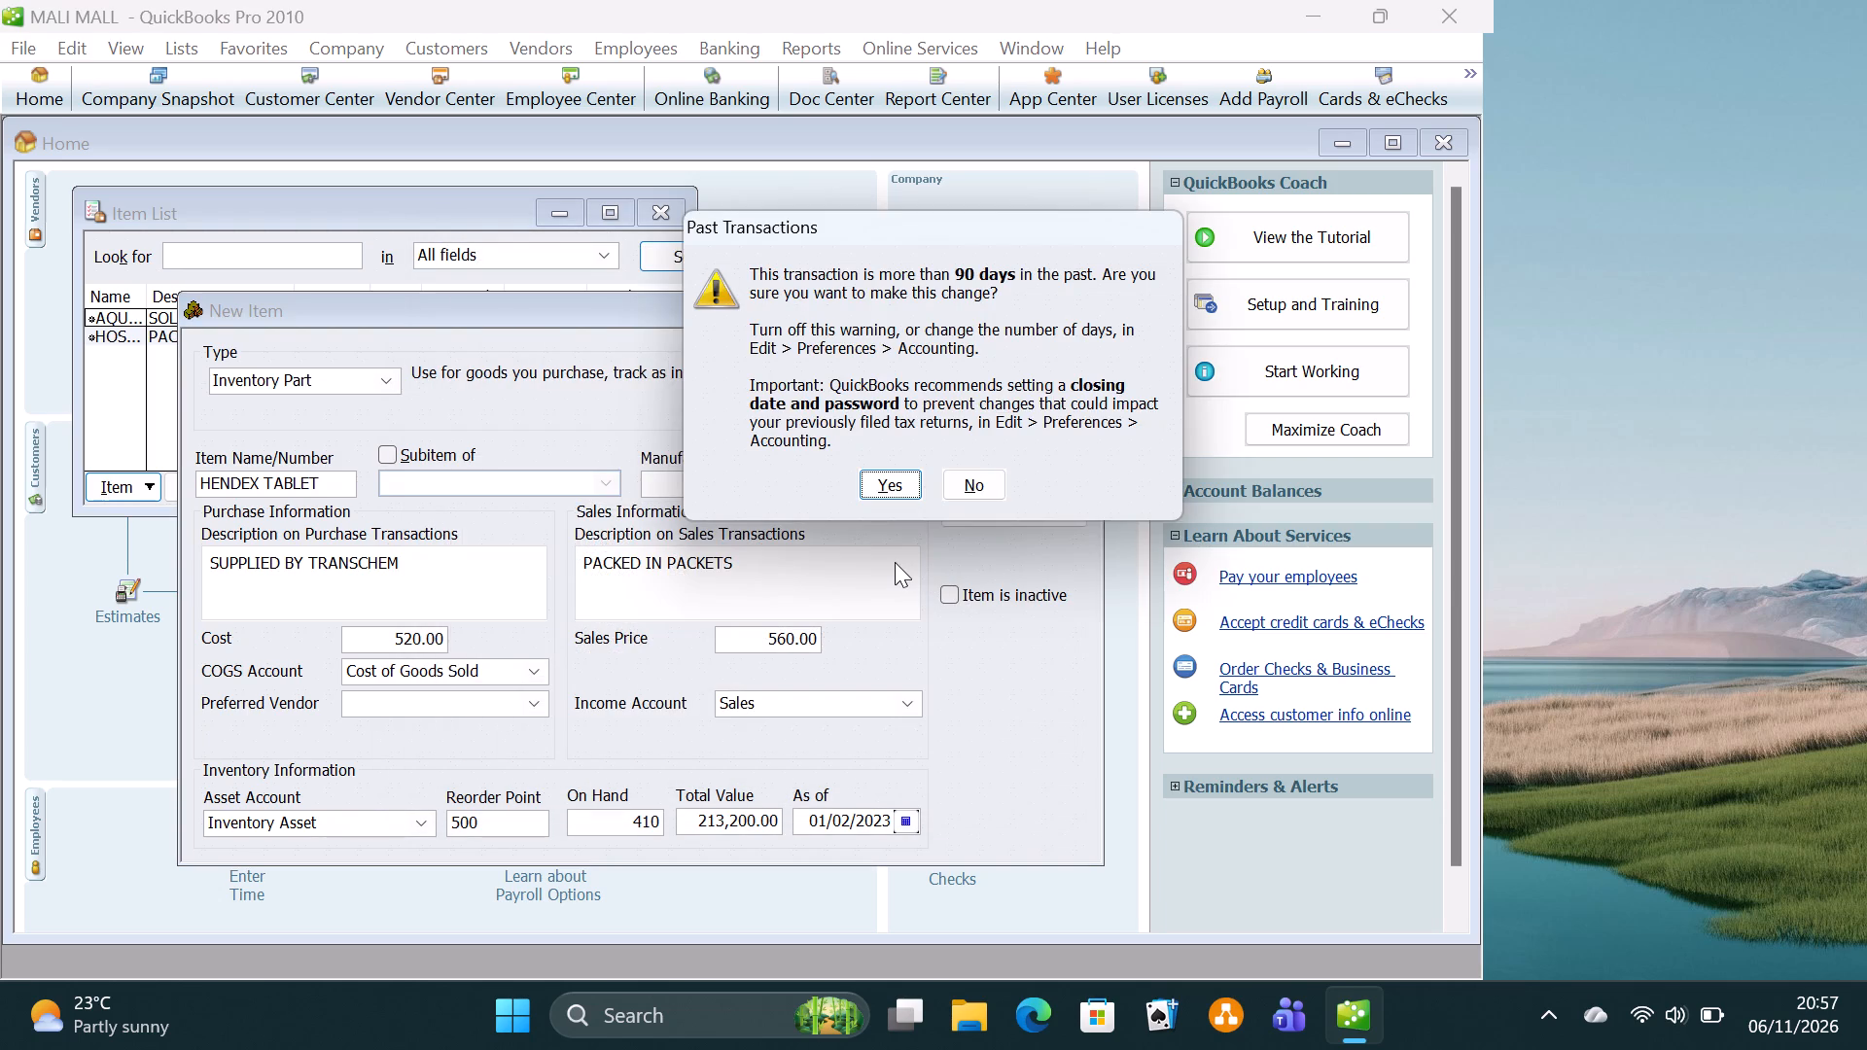
pyautogui.click(891, 485)
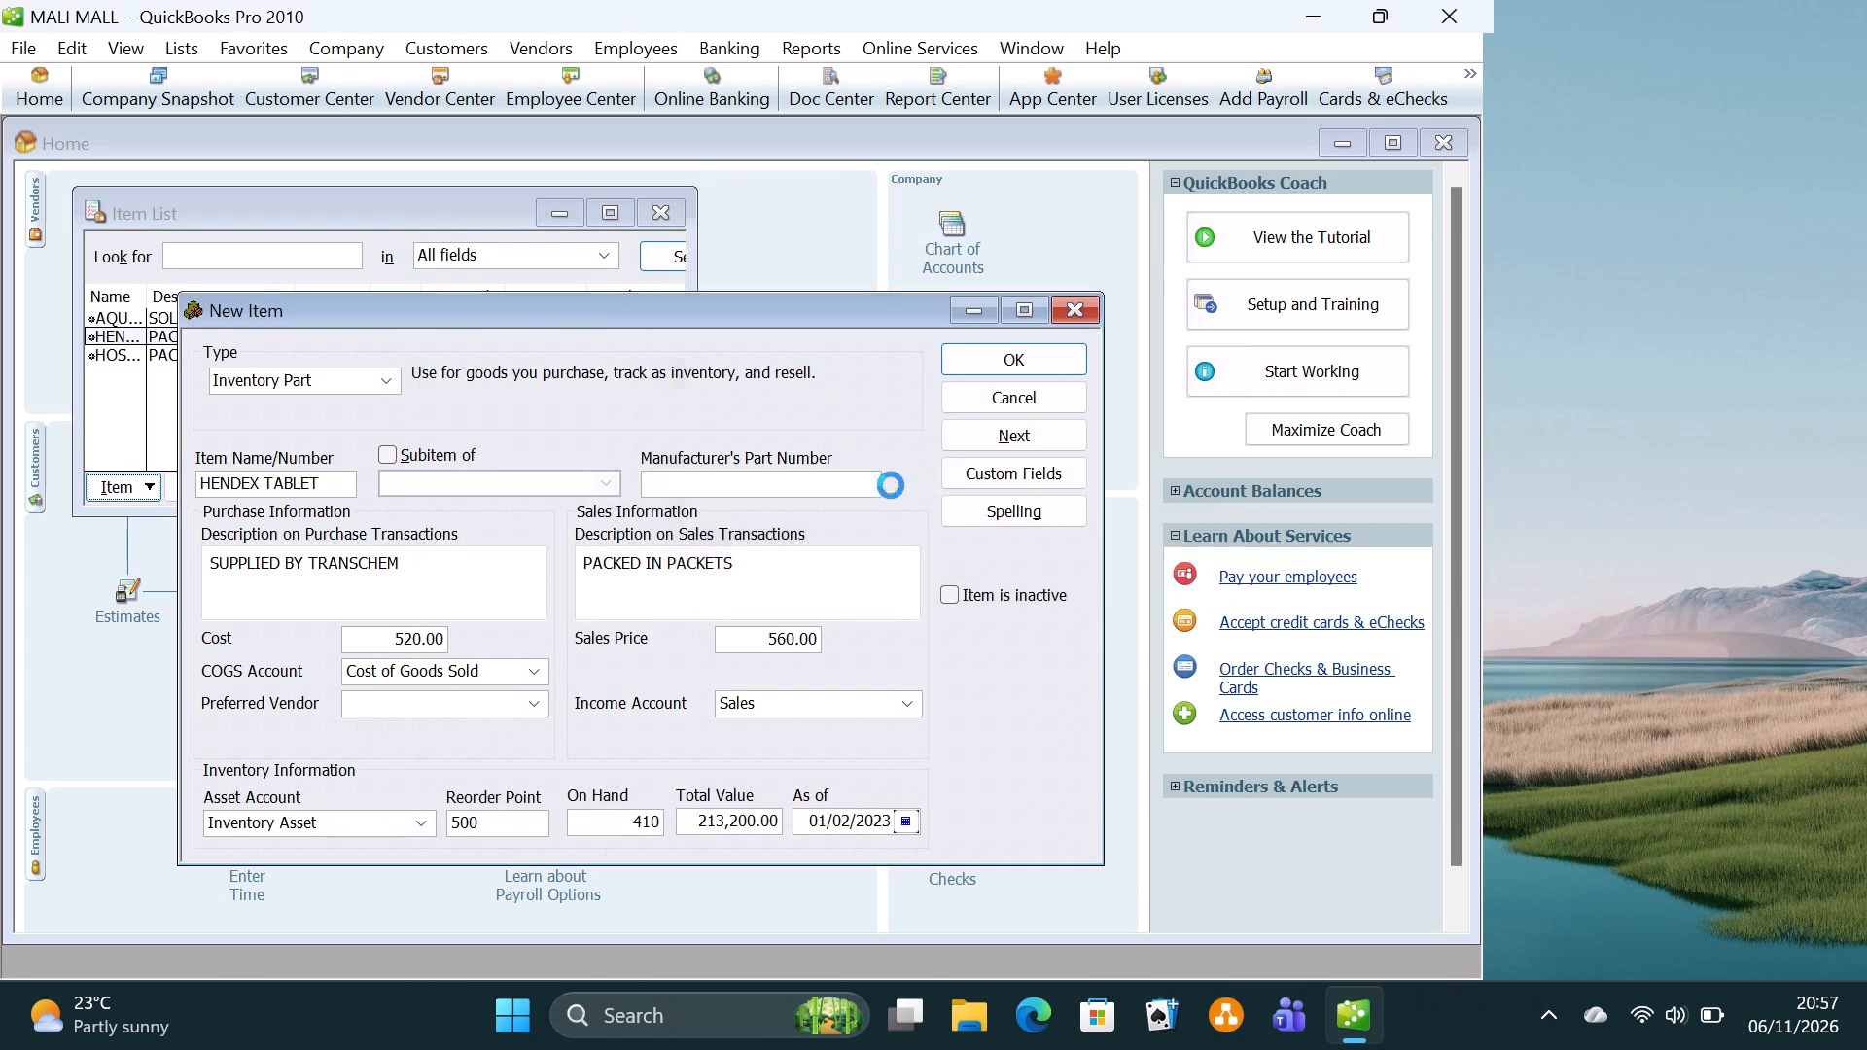
# Name the new inventory part KANGAROO SUEDE.
pyautogui.click(287, 488)
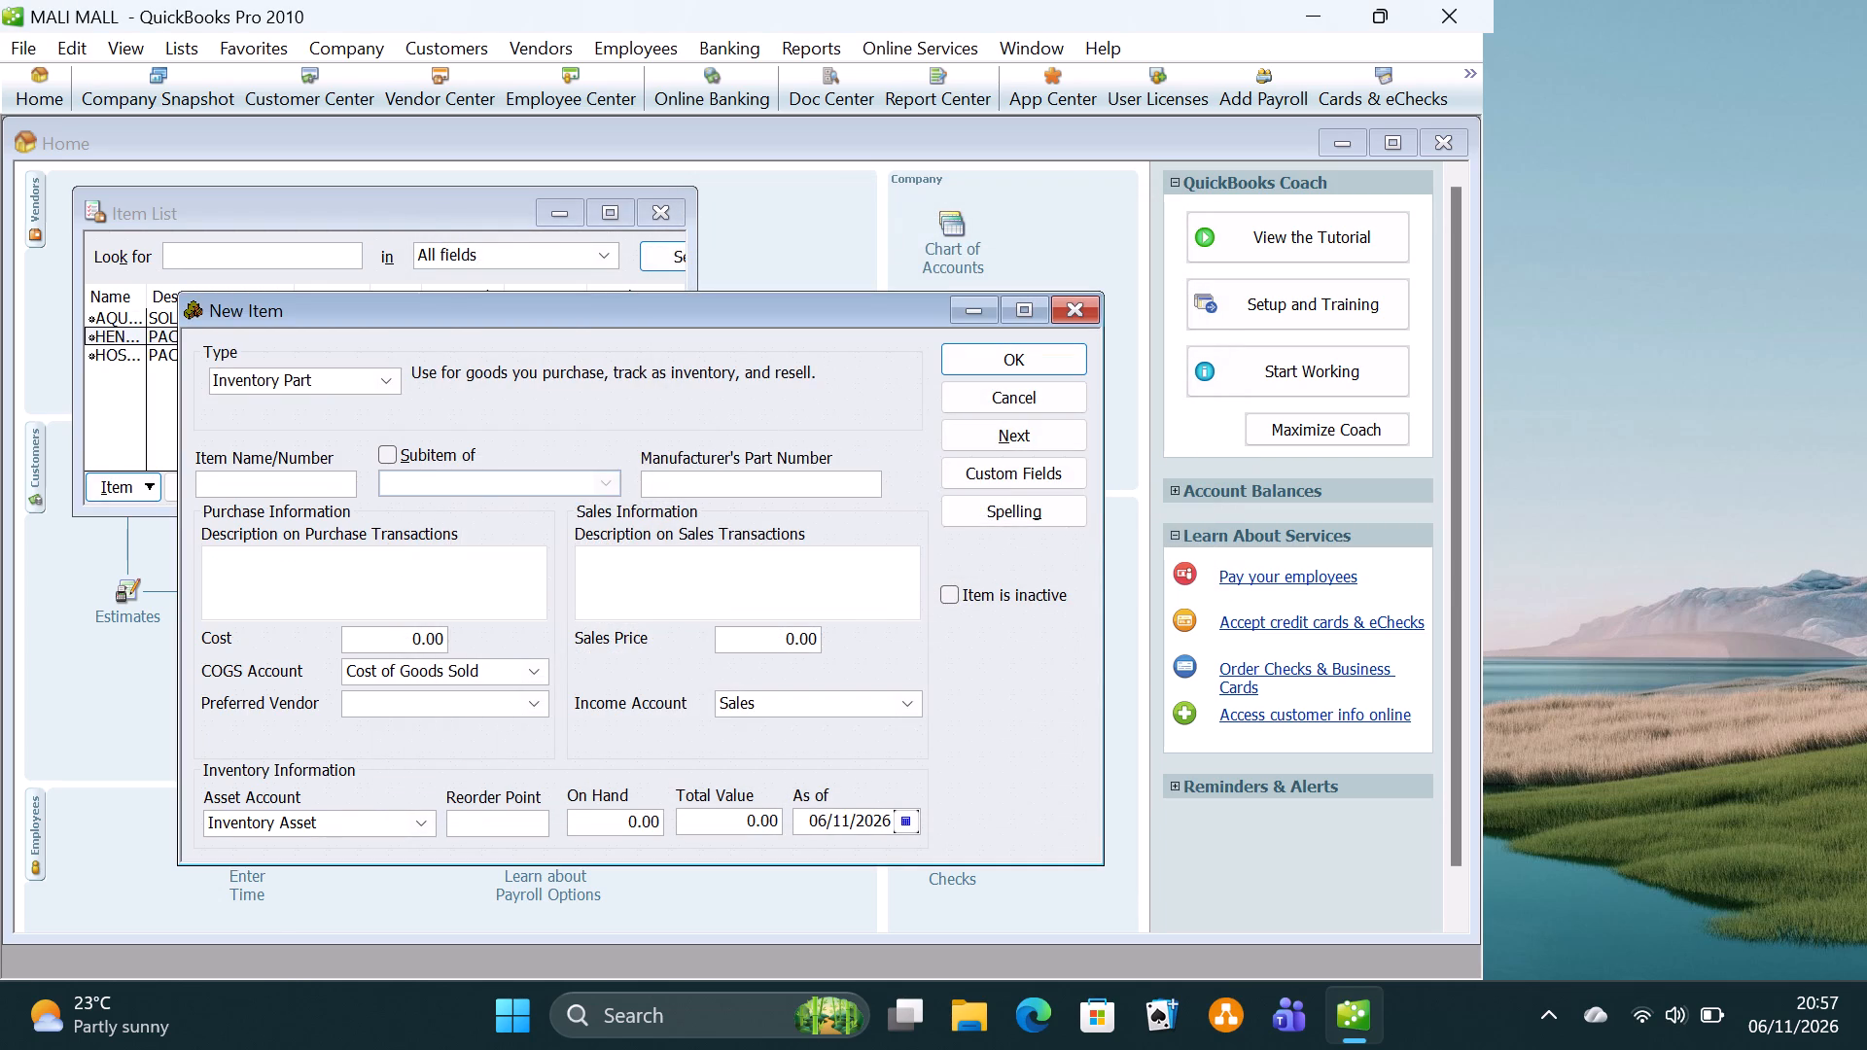
pyautogui.write('KANGAROO SUEDE')
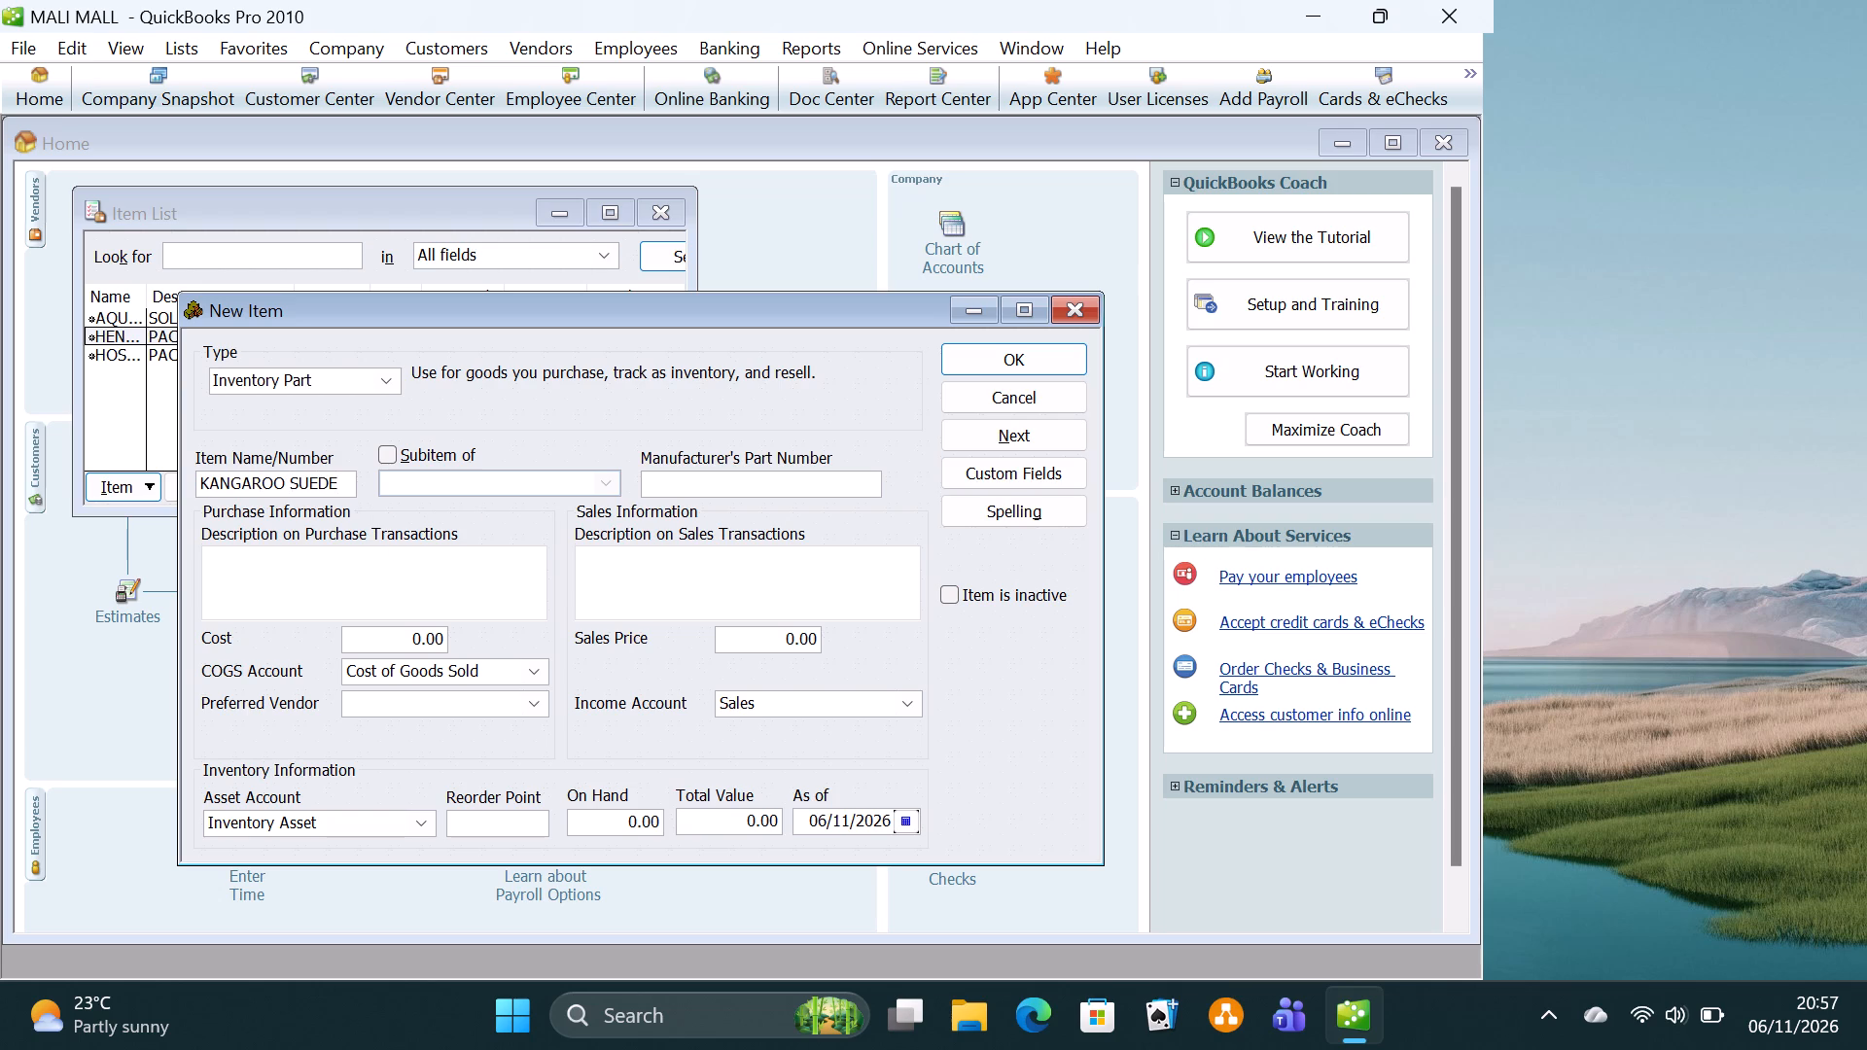
# Set the KANGAROO SUEDE item's sales price to 1,060.00 and its cost to 980.00.
pyautogui.click(386, 637)
pyautogui.click(756, 636)
pyautogui.write('106')
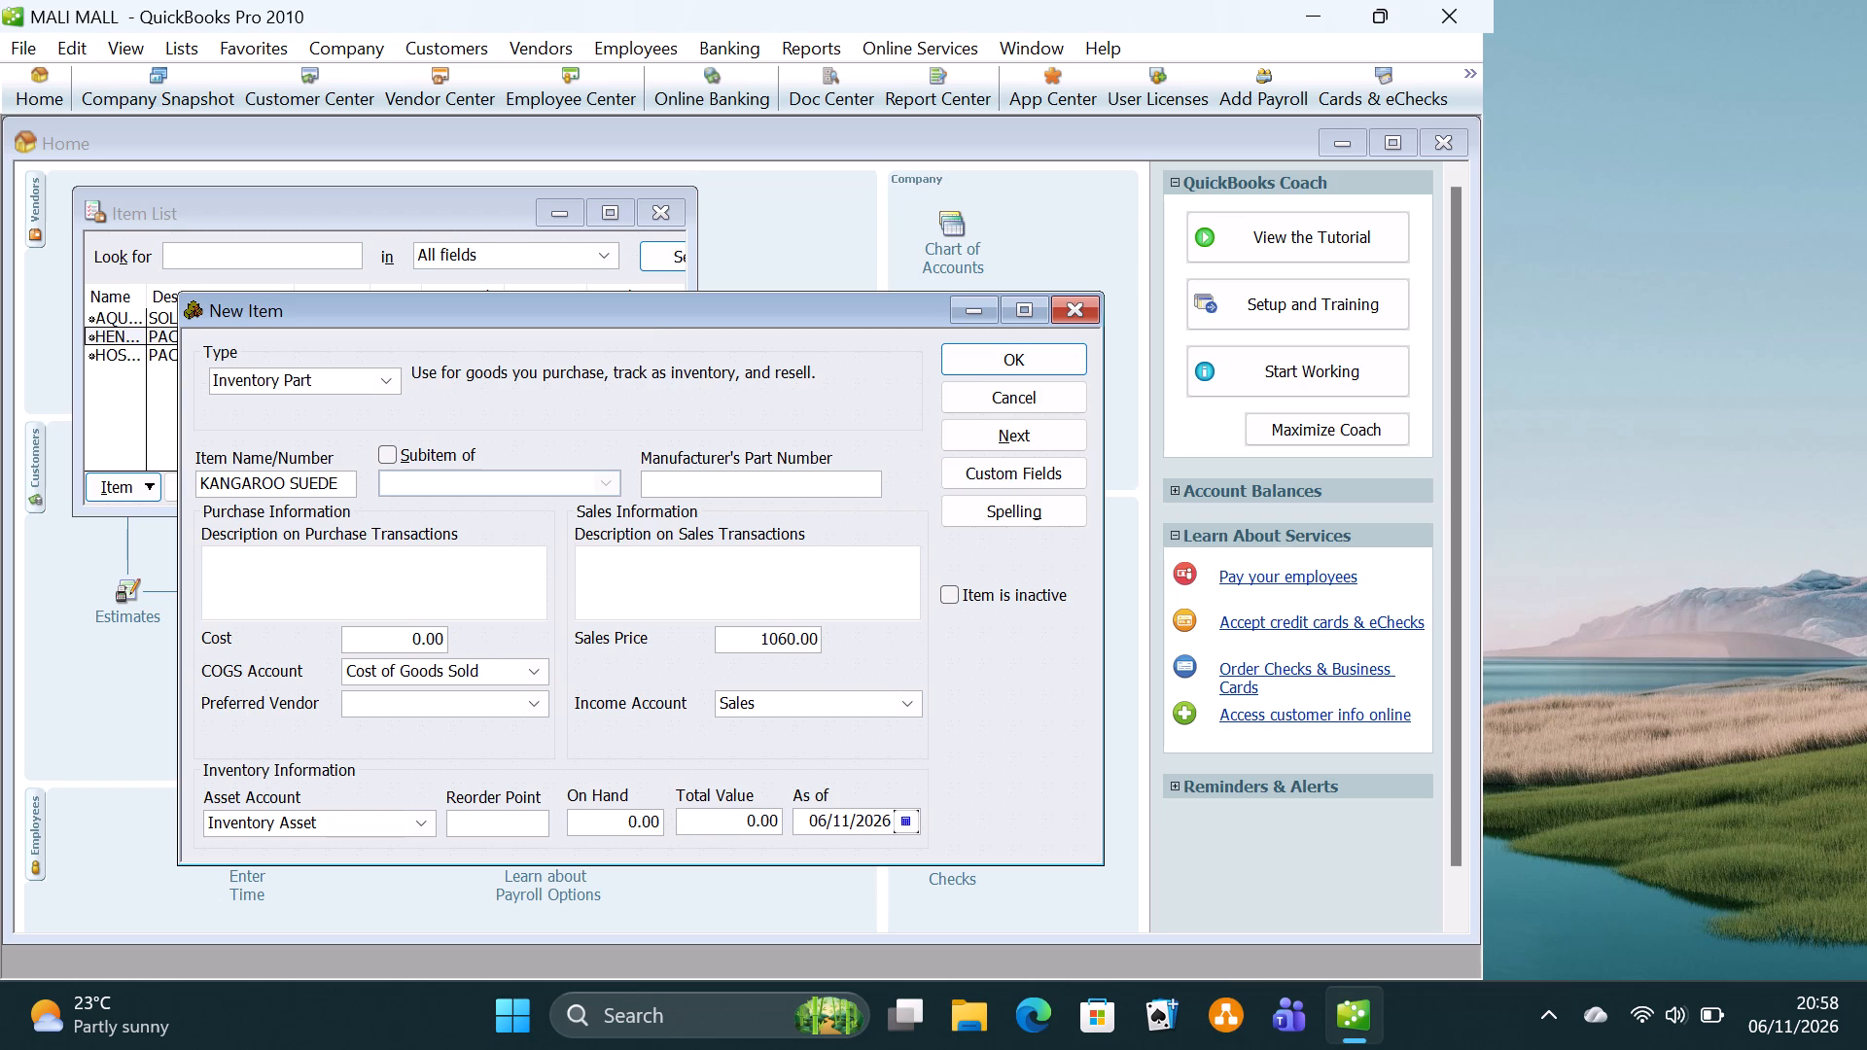
pyautogui.click(405, 636)
pyautogui.write('98')
# Set the KANGAROO SUEDE item's reorder point to 300 and its on-hand quantity to 670.
pyautogui.click(511, 814)
pyautogui.write('300')
pyautogui.click(616, 815)
pyautogui.write('67')
# Set the KANGAROO SUEDE item's as-of date to 01/02/2023.
pyautogui.tripleClick(886, 821)
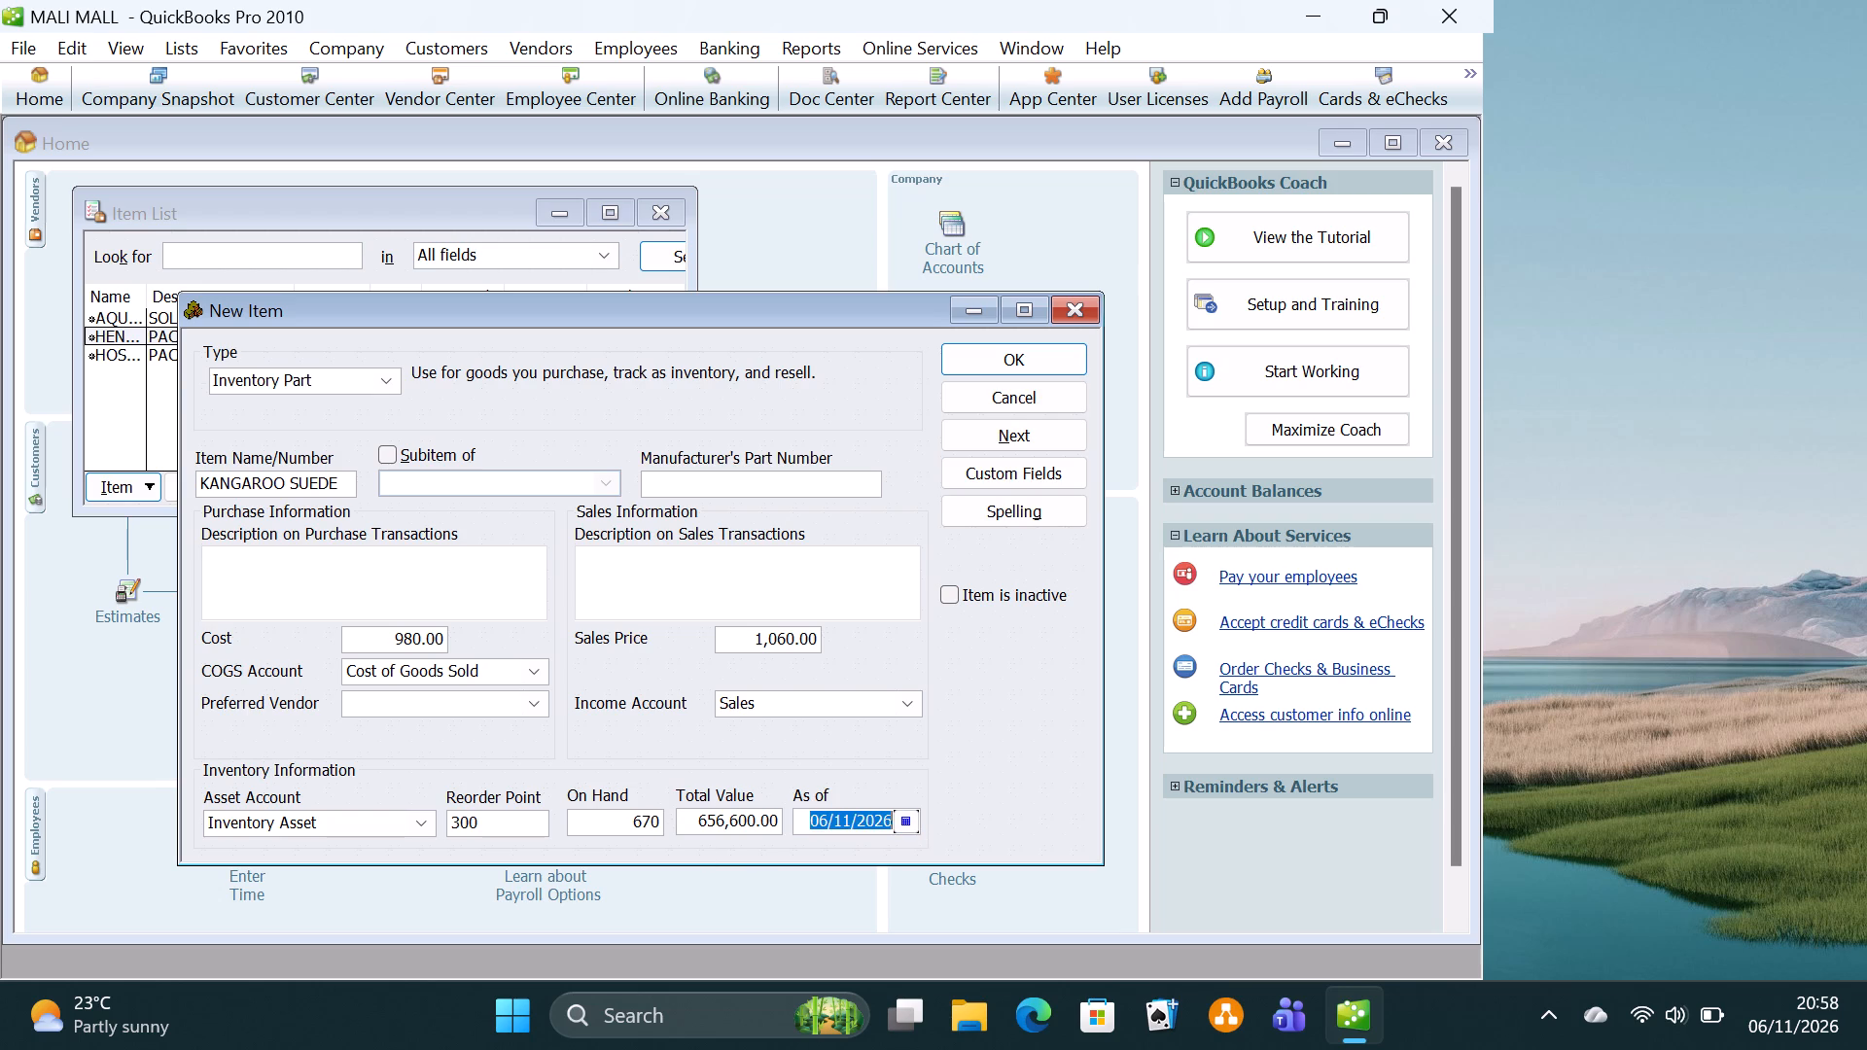
pyautogui.keyDown('ctrl'); pyautogui.click(886, 821); pyautogui.keyUp('ctrl')
pyautogui.hotkey('ctrl', 'v')
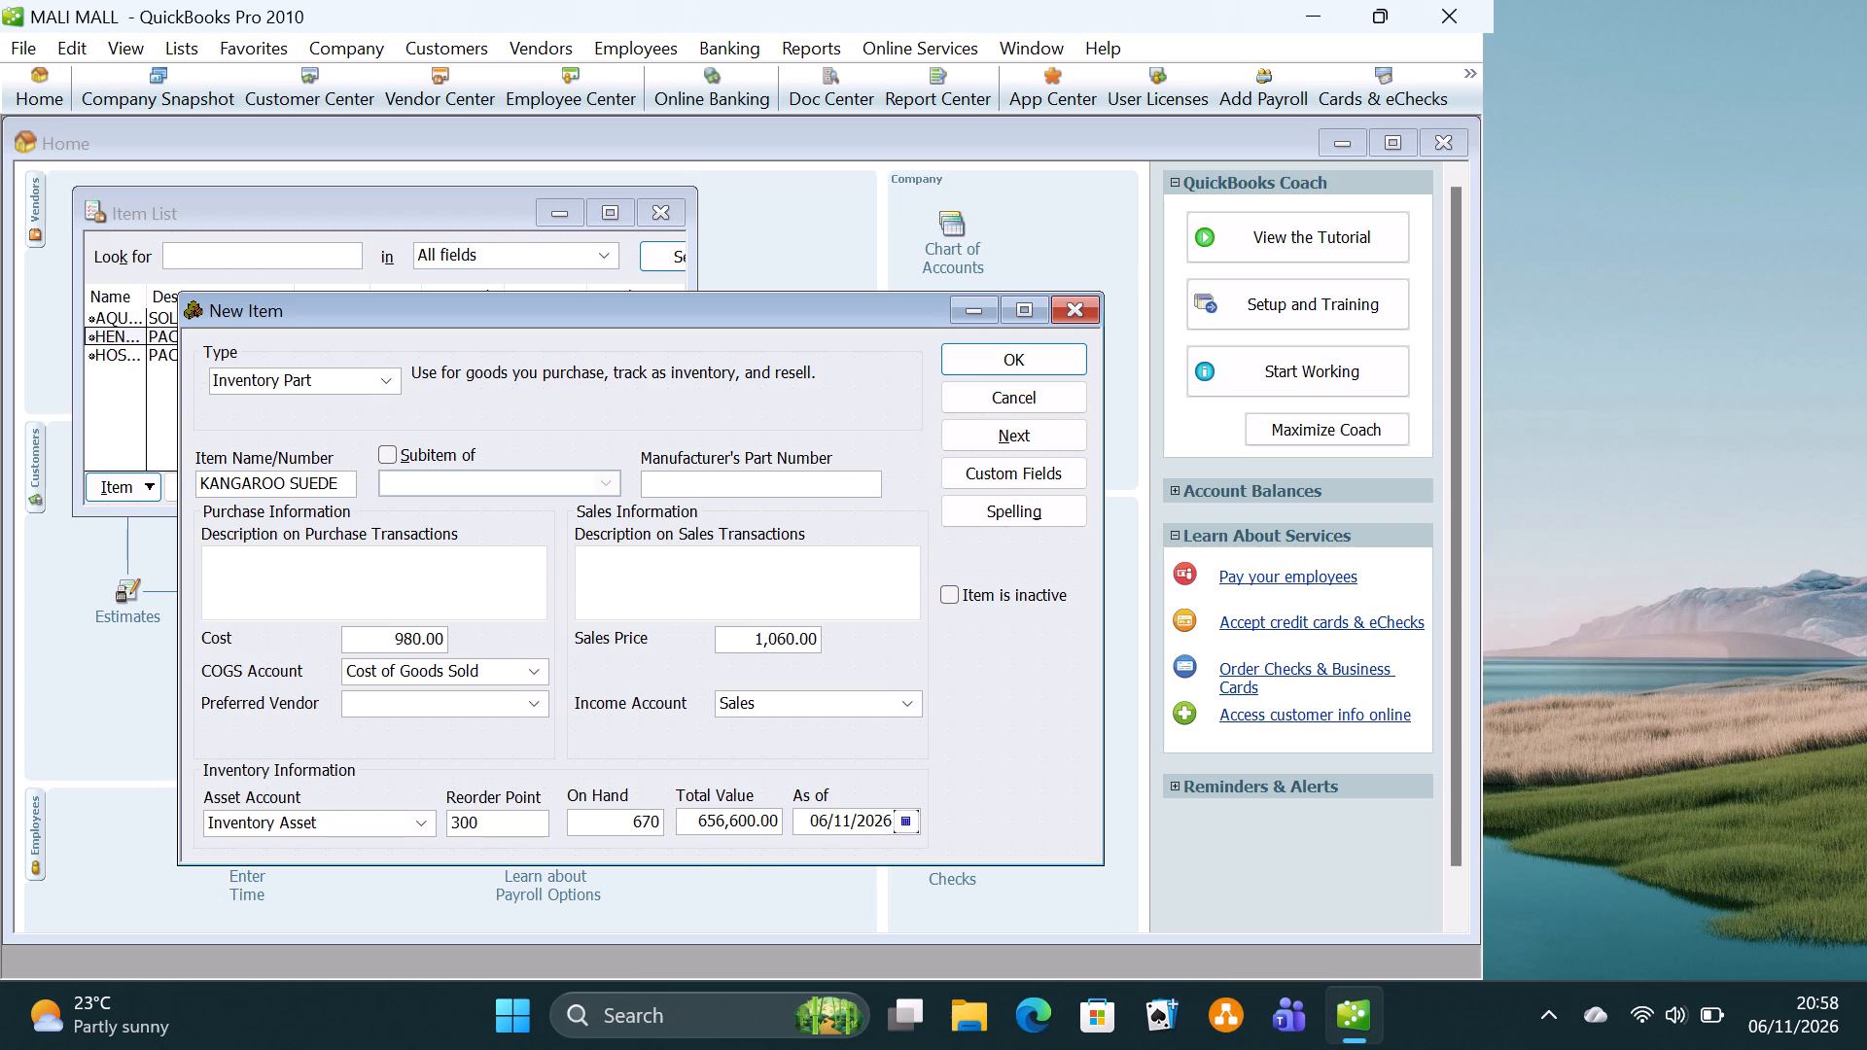
pyautogui.doubleClick(863, 827)
pyautogui.hotkey('ctrl', 'v')
# Enter LIGHT INDUSTRY as the KANGAROO SUEDE item's description on purchase transactions.
pyautogui.click(495, 576)
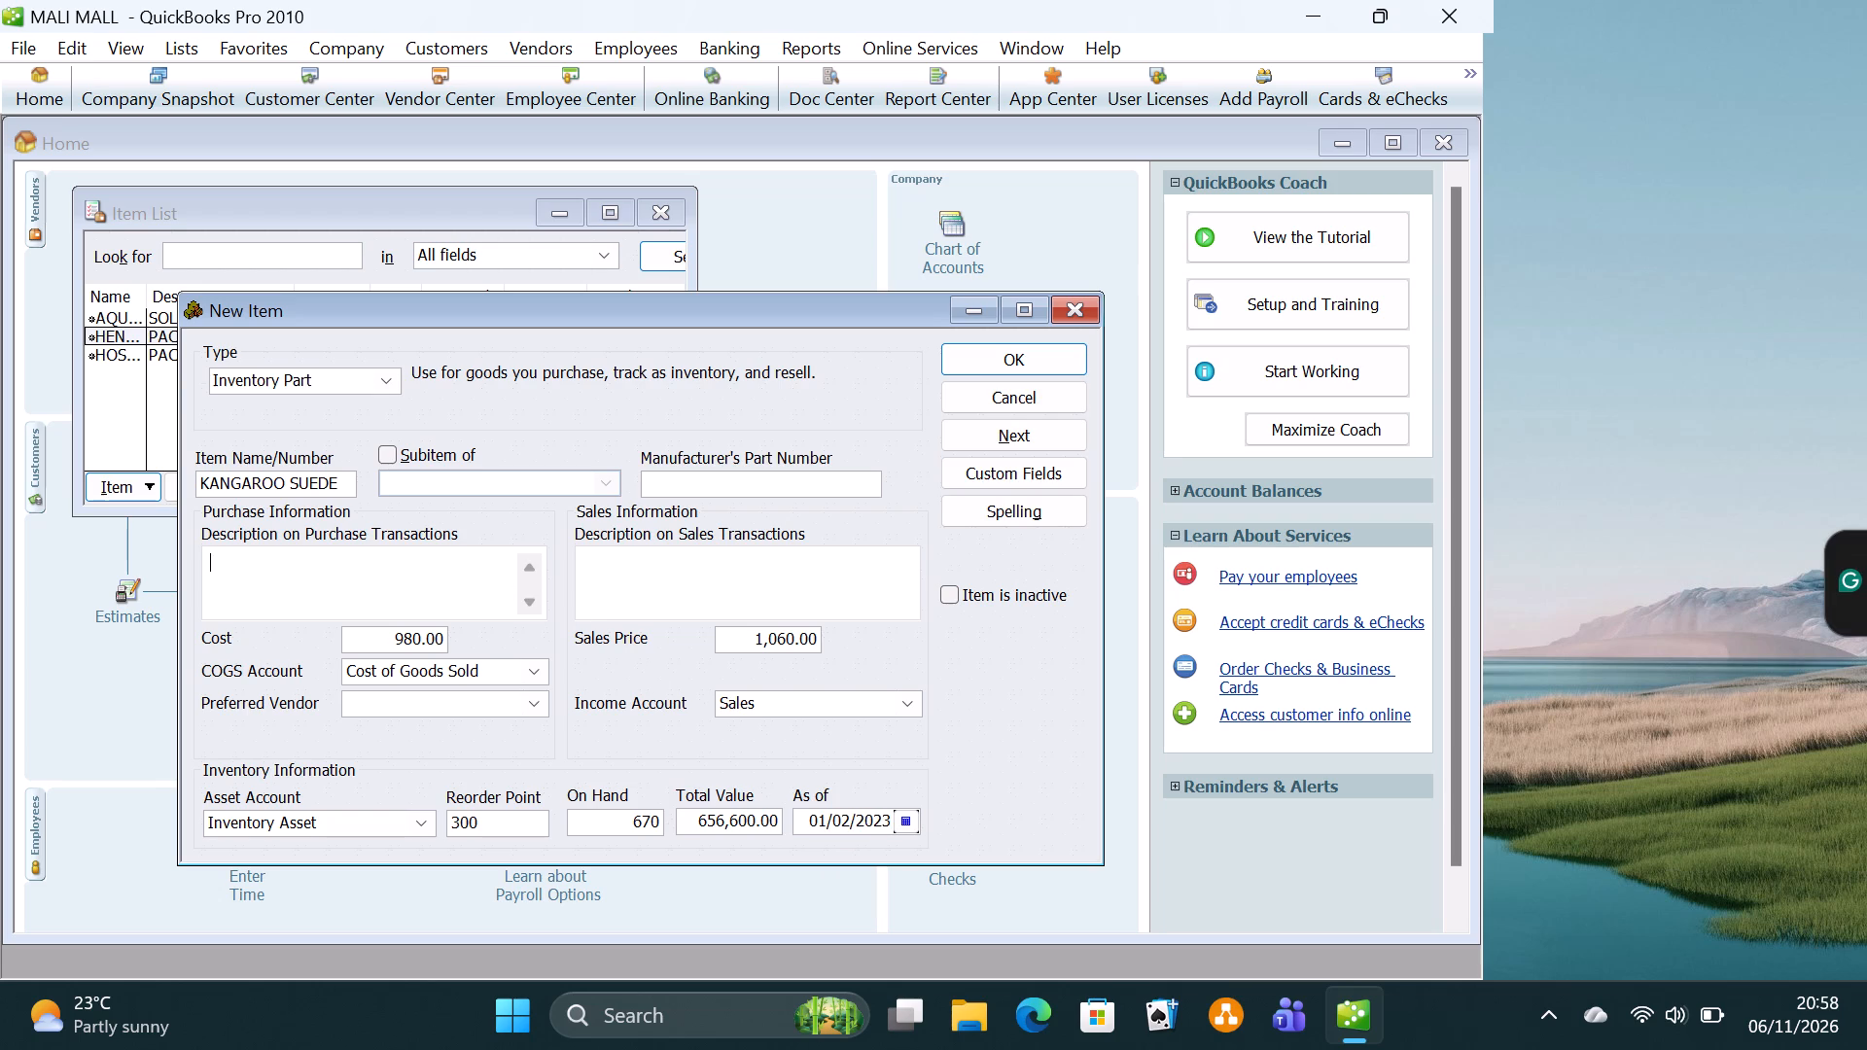
pyautogui.press('k')
pyautogui.press('BackSpace')
pyautogui.write('LIGHT INDUSTRY')
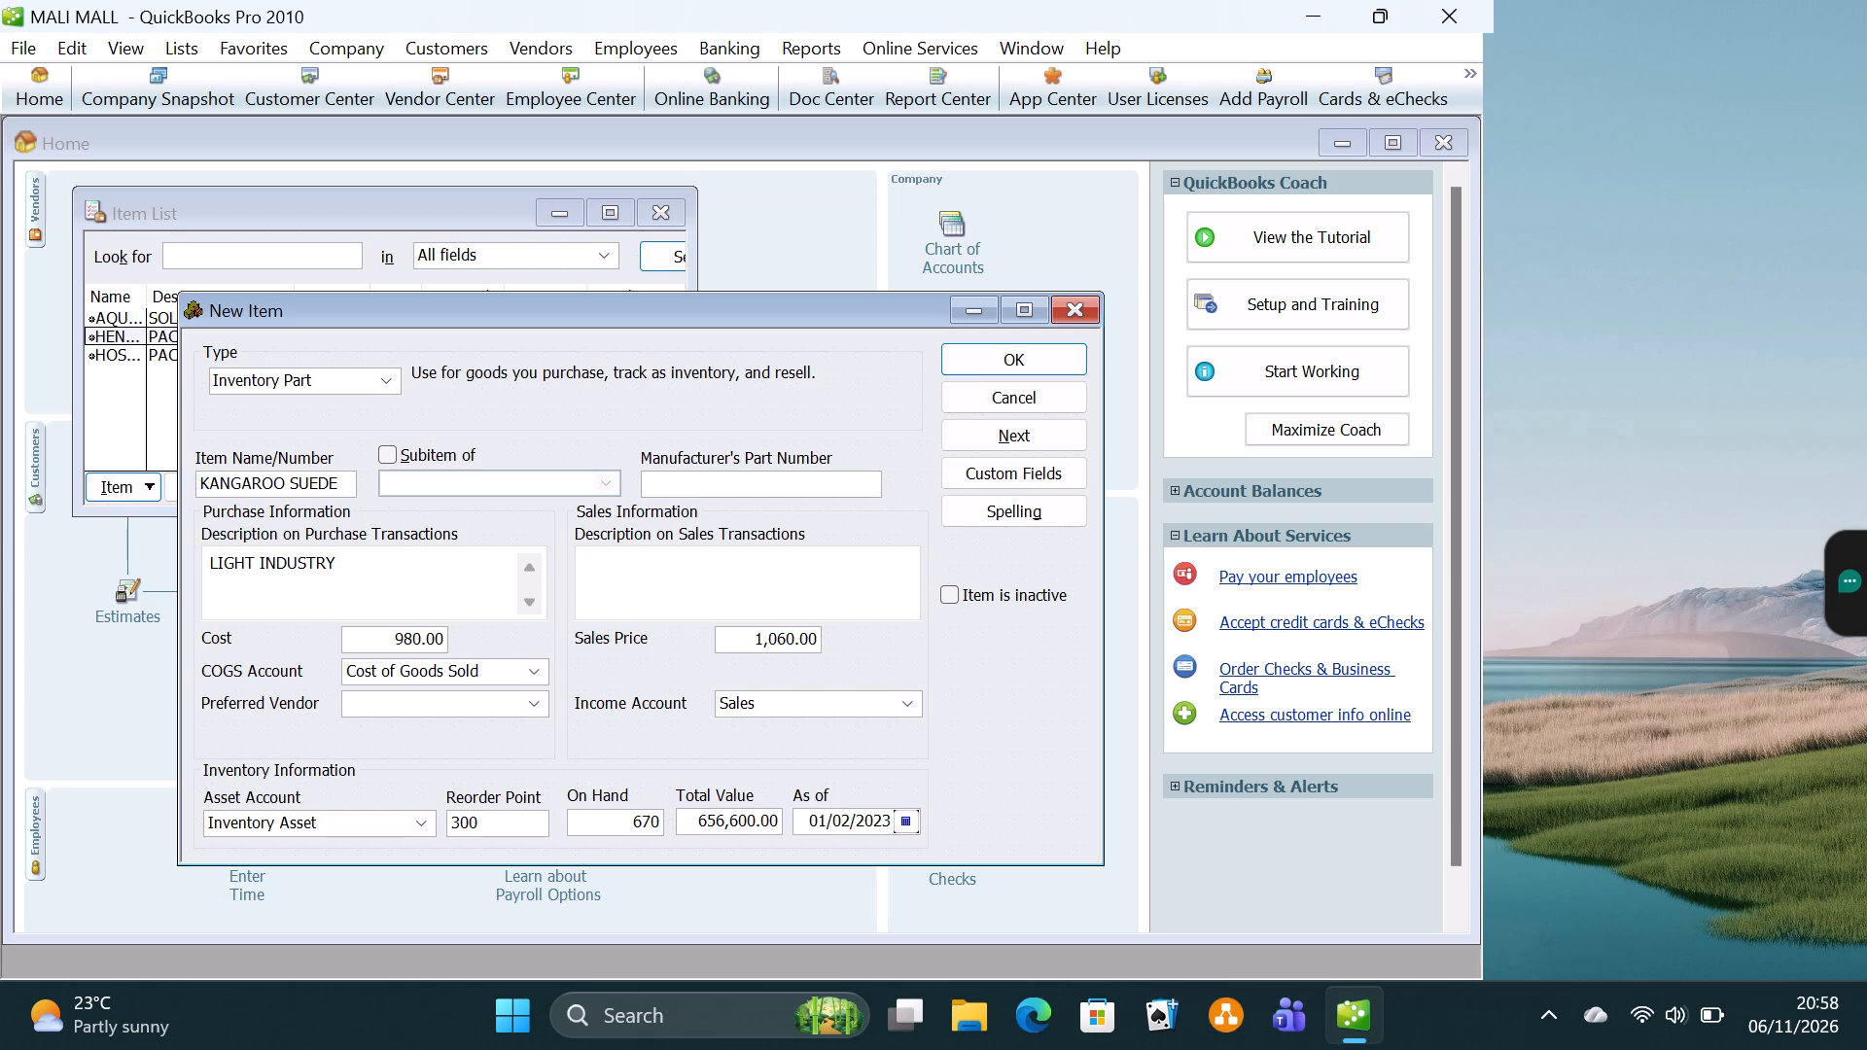
# Replace the KANGAROO SUEDE item's description on sales transactions with PACKED IN CONTAINERS.
pyautogui.click(646, 578)
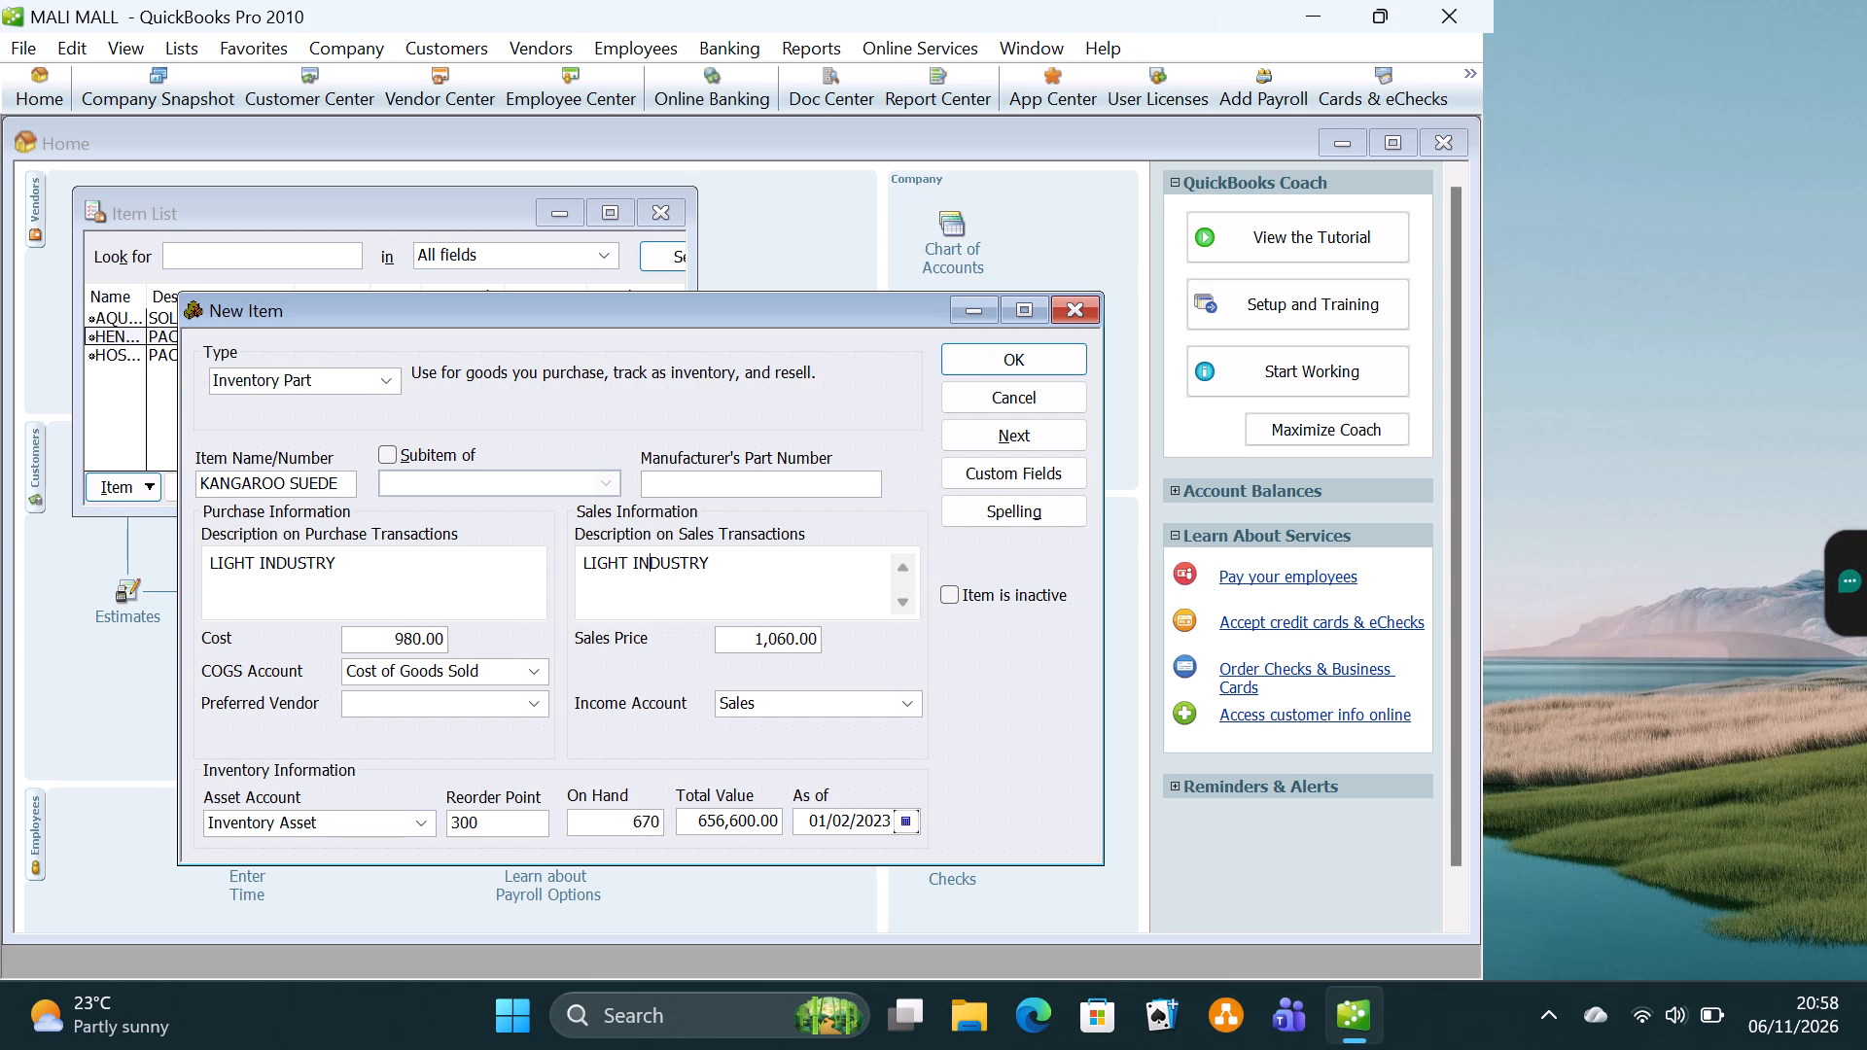
pyautogui.click(717, 573)
pyautogui.press('BackSpace')
pyautogui.press('BackSpace')
pyautogui.press('BackSpace')
pyautogui.press('BackSpace')
pyautogui.press('BackSpace')
pyautogui.press('BackSpace')
pyautogui.press('BackSpace')
pyautogui.press('BackSpace')
pyautogui.press('BackSpace')
pyautogui.press('BackSpace')
pyautogui.press('BackSpace')
pyautogui.press('BackSpace')
pyautogui.press('BackSpace')
pyautogui.press('BackSpace')
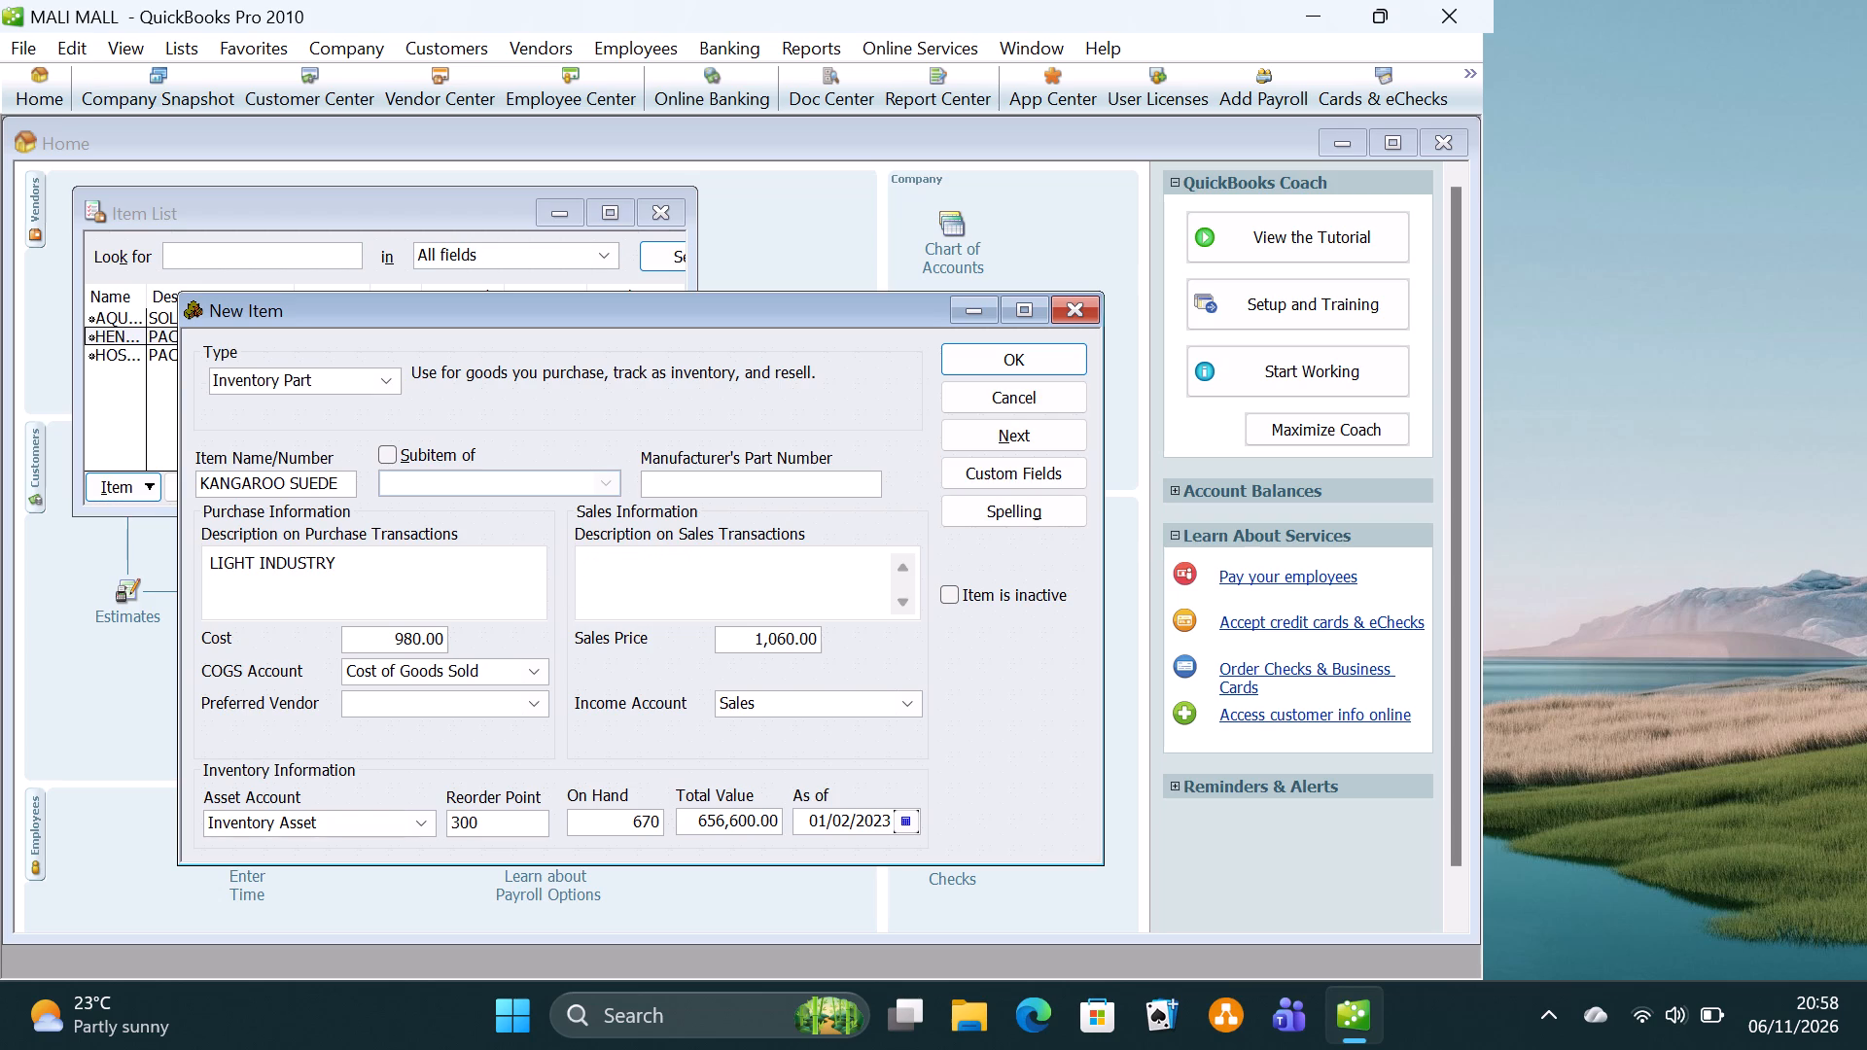
pyautogui.write('PACKED IN CONTAINERS')
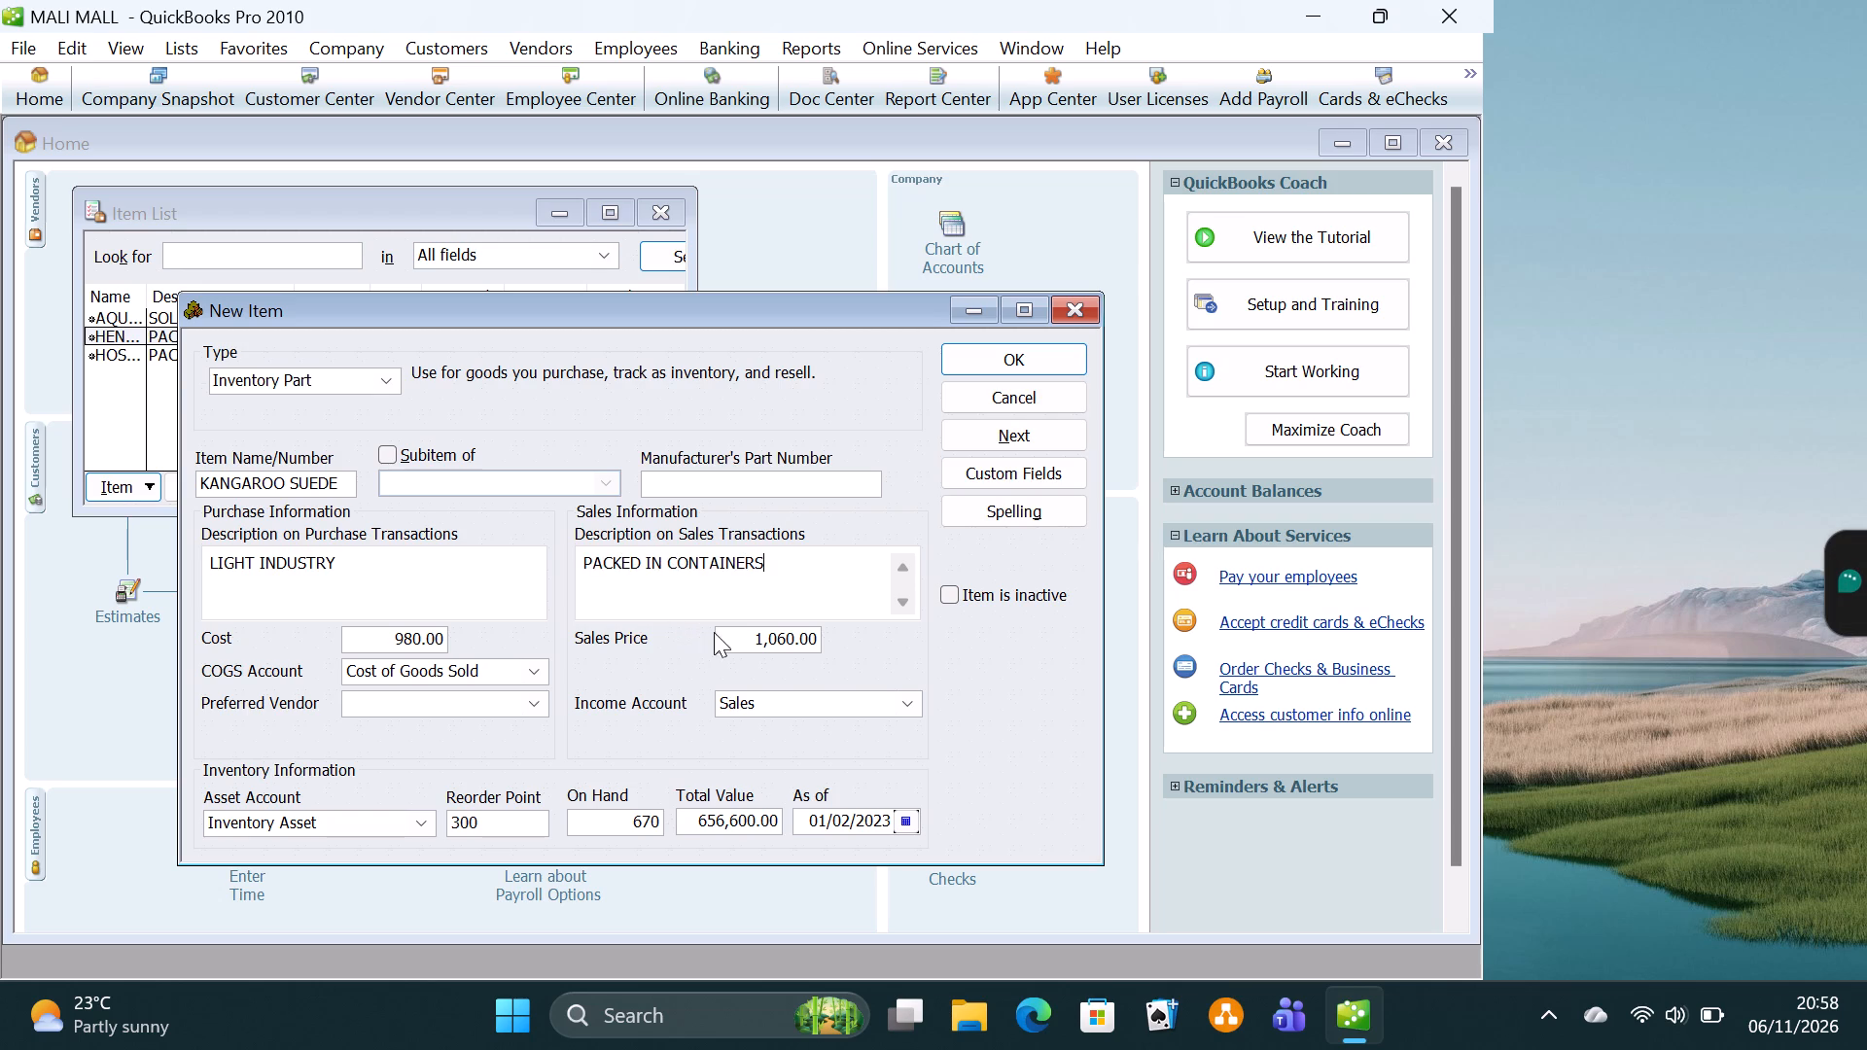
# Save the KANGAROO SUEDE item and move on to a new one, accepting the past date.
pyautogui.click(1006, 437)
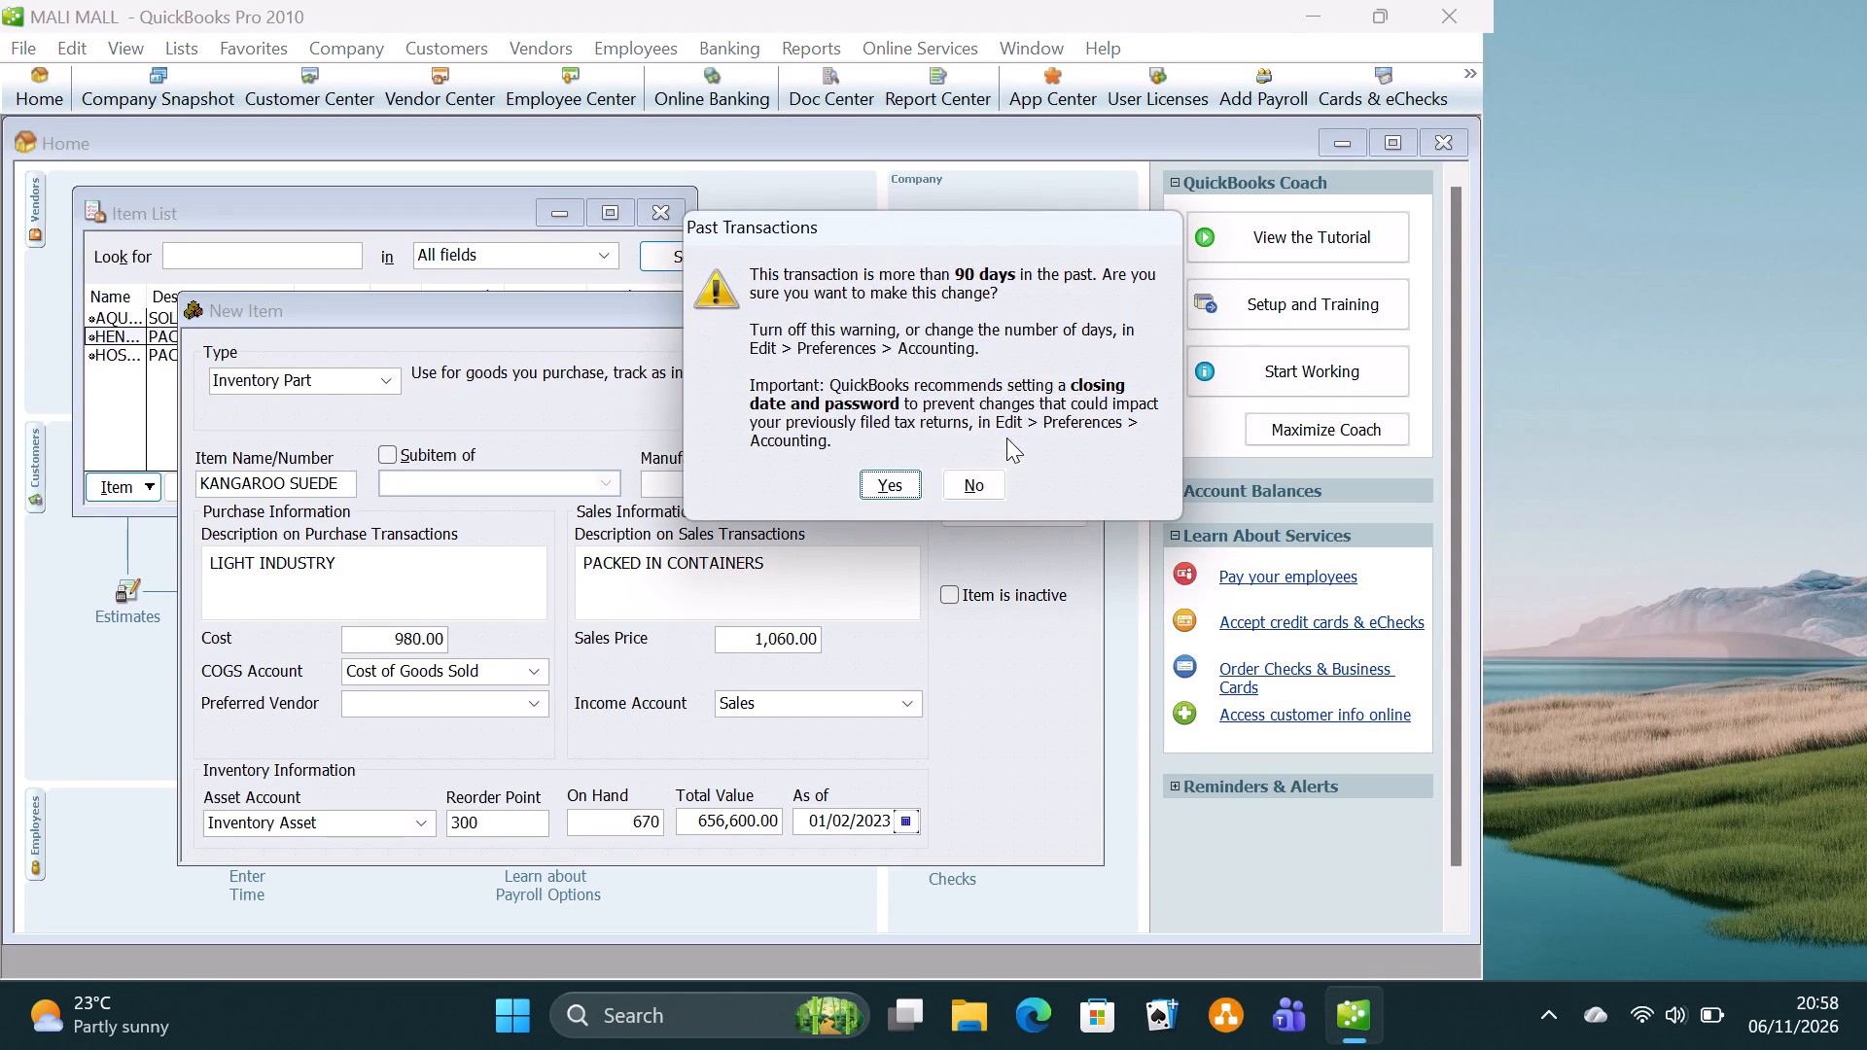
pyautogui.click(871, 473)
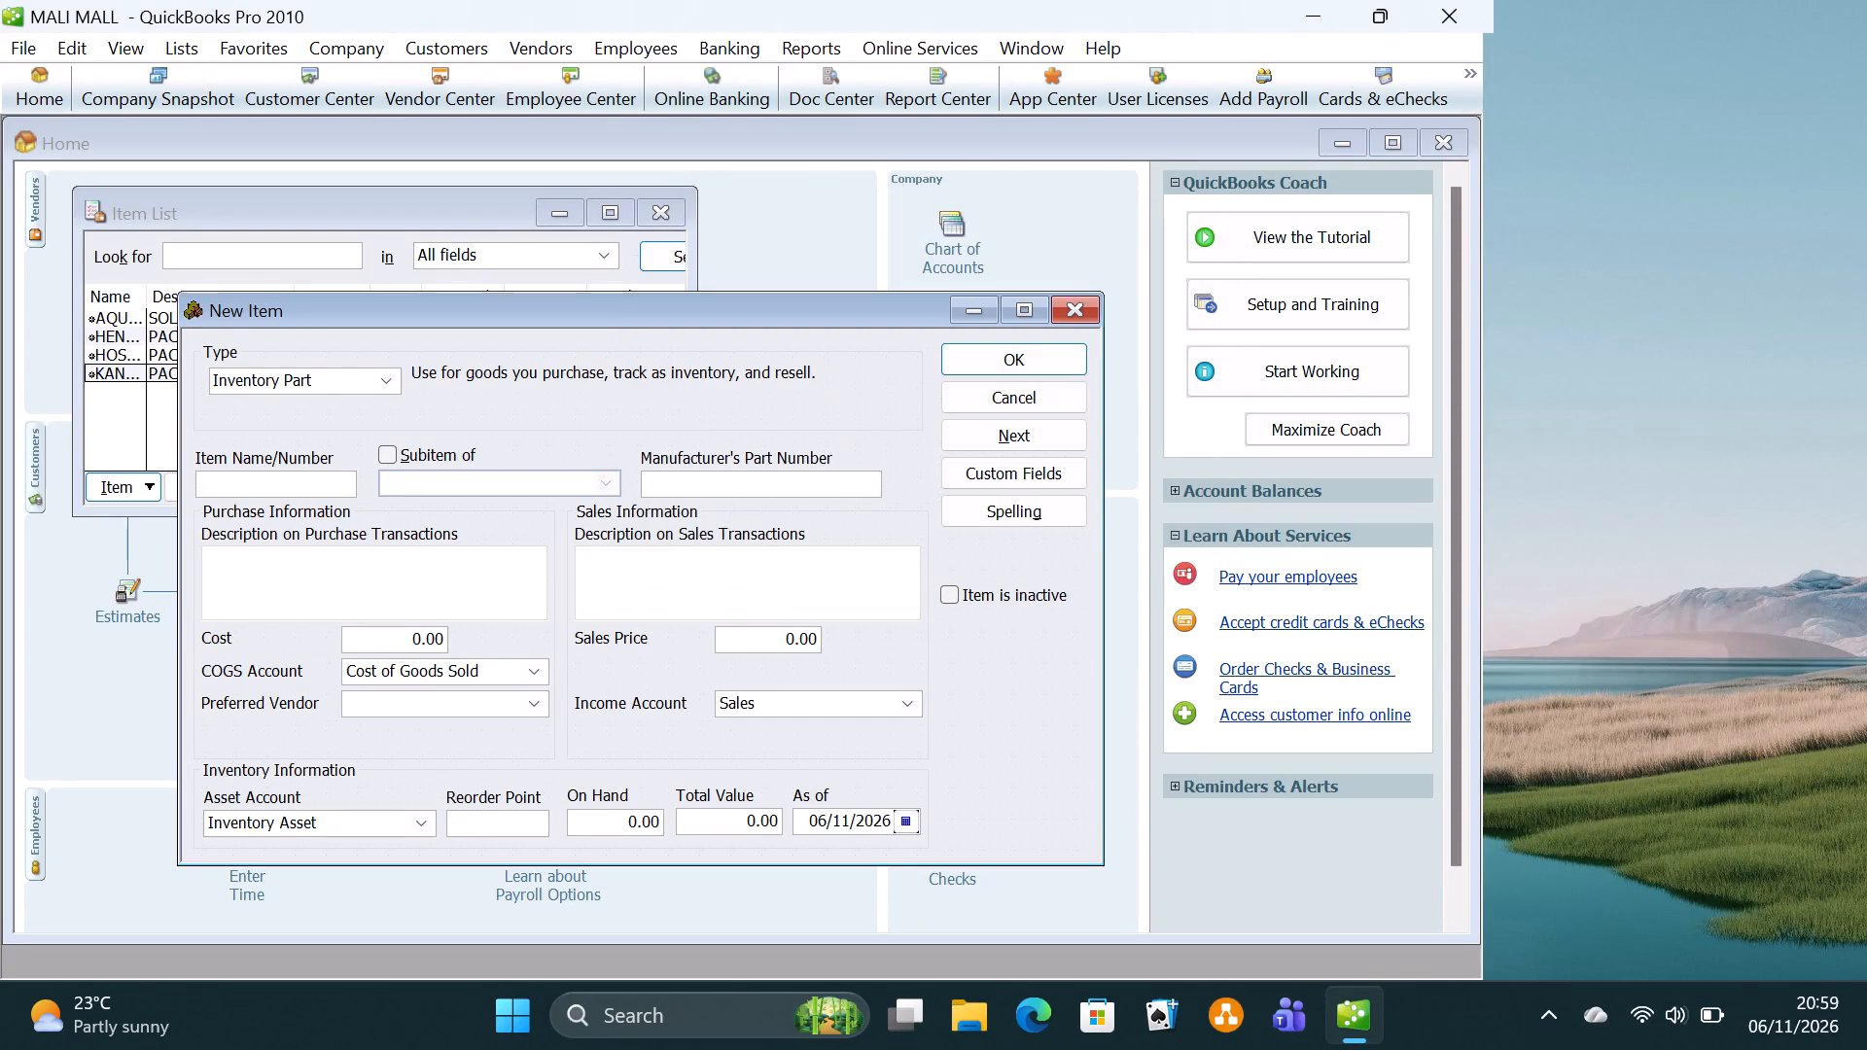
# Name the new inventory part VIM TOILET.
pyautogui.click(271, 472)
pyautogui.write('VIM TOILET')
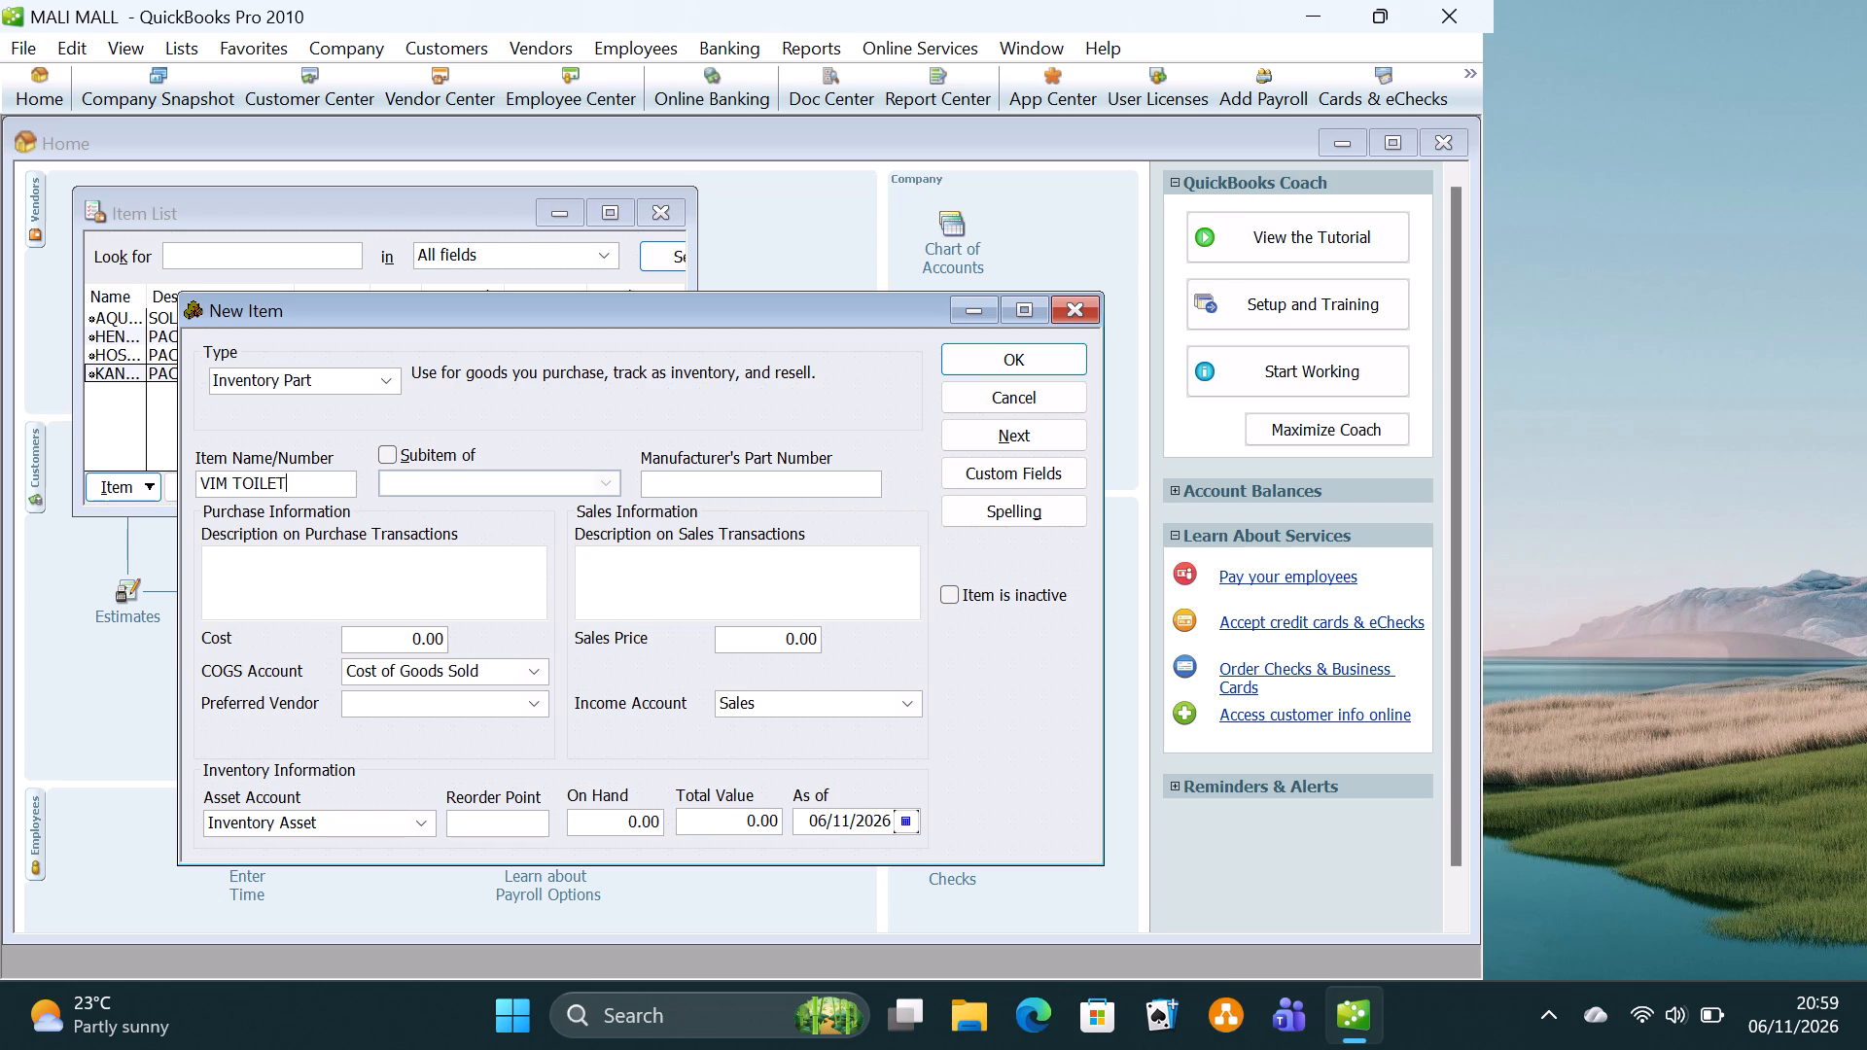
# Set the VIM TOILET item's cost to 2,000.00 and its sales price to 2,400.00.
pyautogui.click(371, 647)
pyautogui.write('200')
pyautogui.click(743, 632)
pyautogui.write('240')
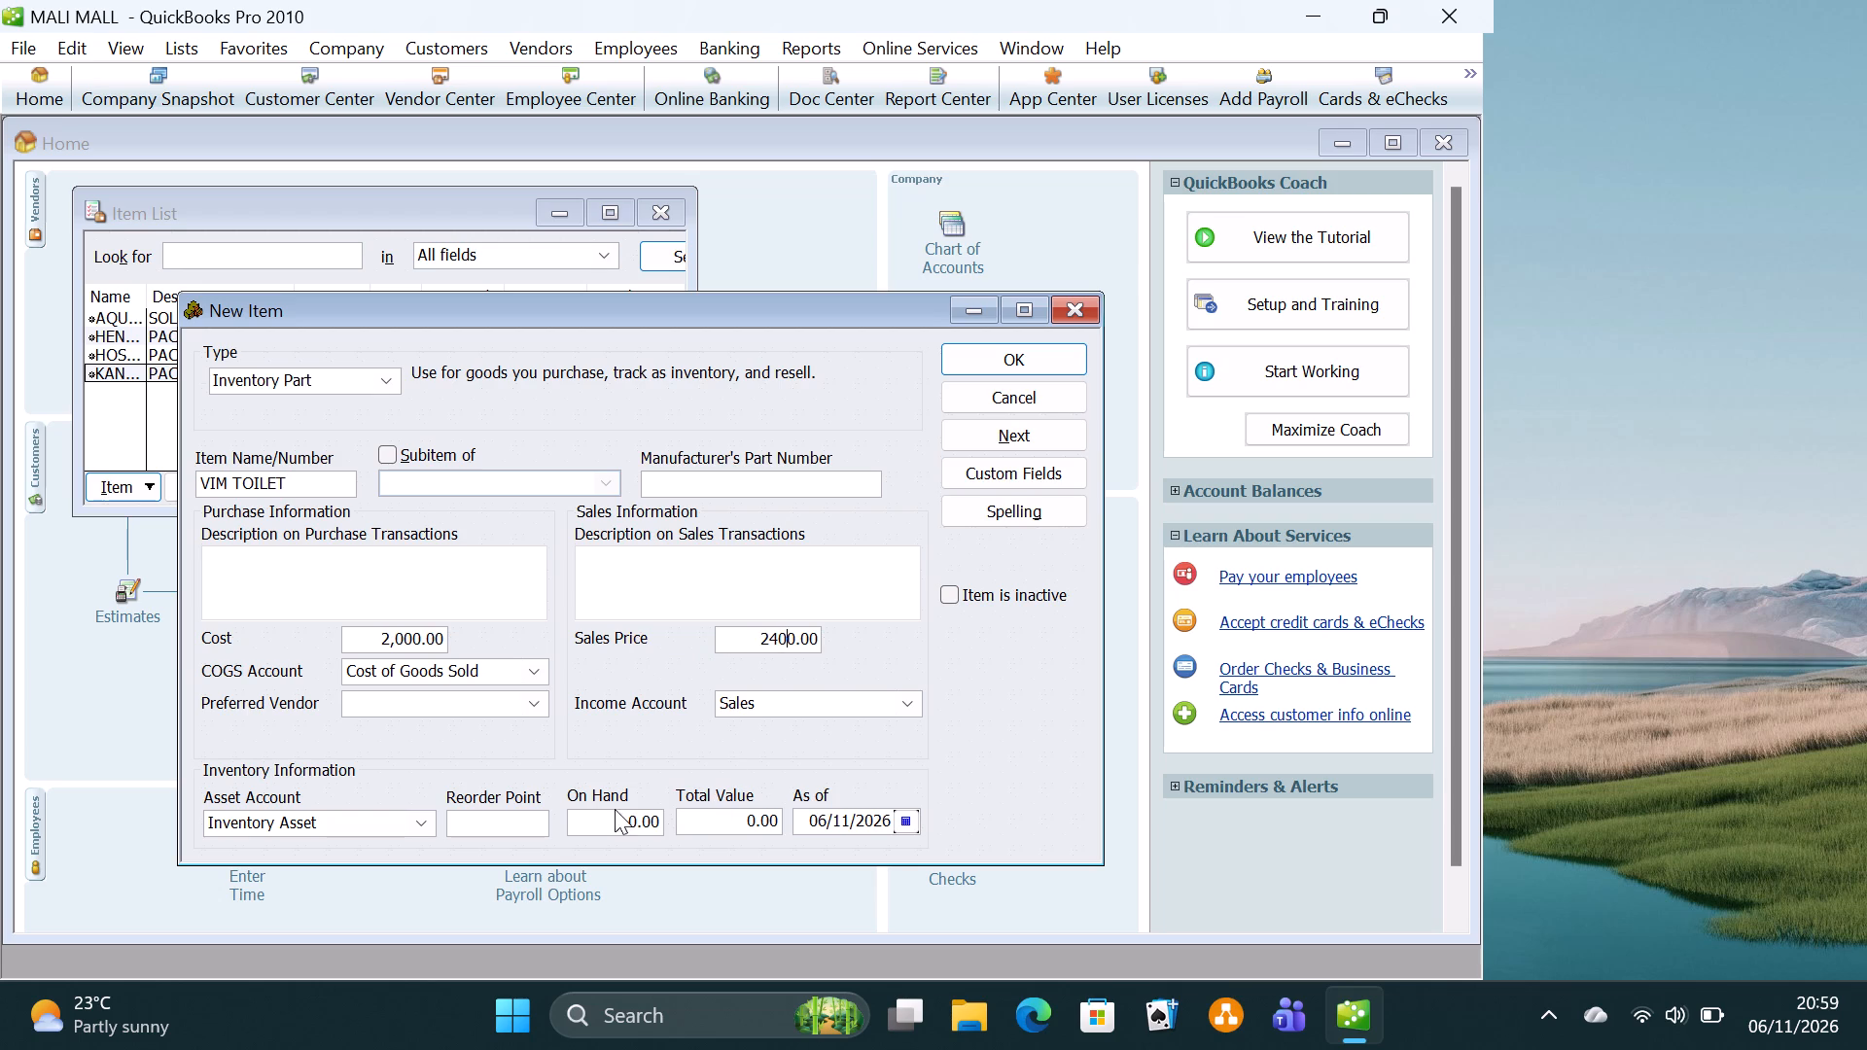
# Set the VIM TOILET item's reorder point to 200 and its on-hand quantity to 380.
pyautogui.click(535, 826)
pyautogui.write('200')
pyautogui.click(572, 851)
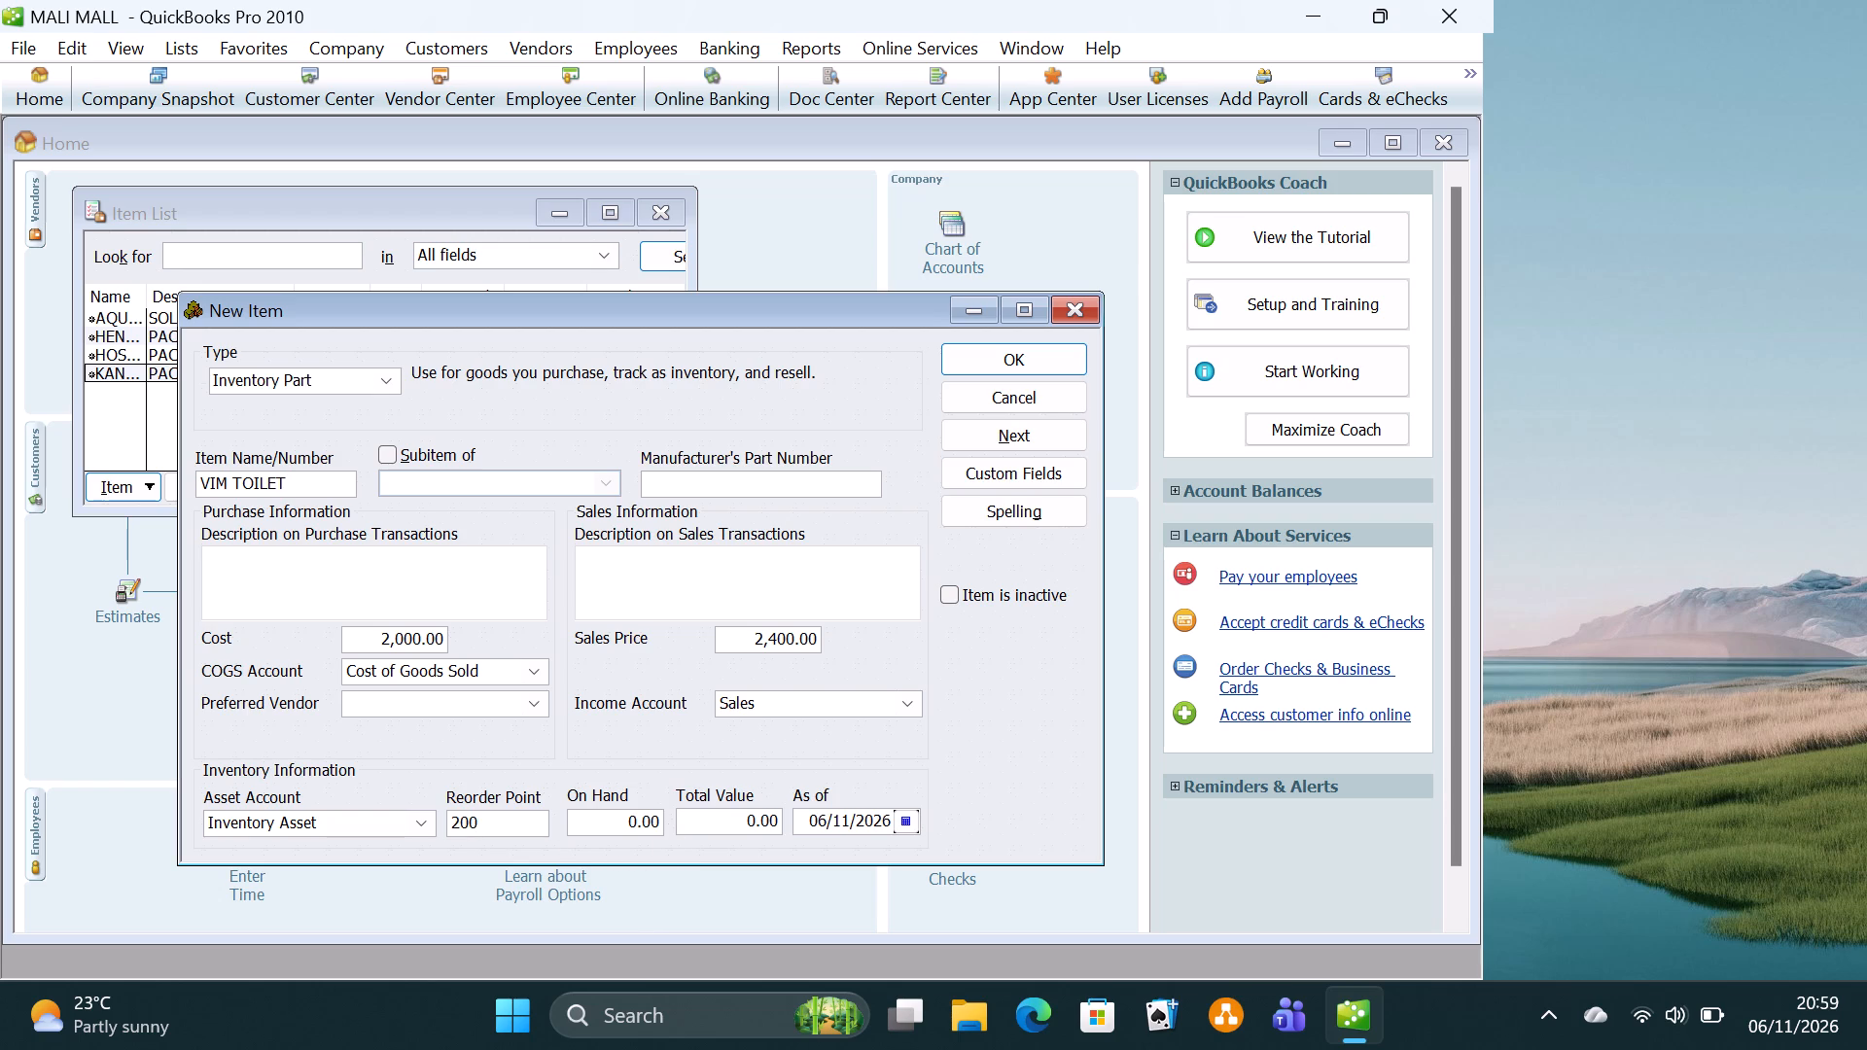
pyautogui.click(620, 822)
pyautogui.write('38')
# Set the VIM TOILET item's as-of date to 01/02/2023.
pyautogui.doubleClick(873, 823)
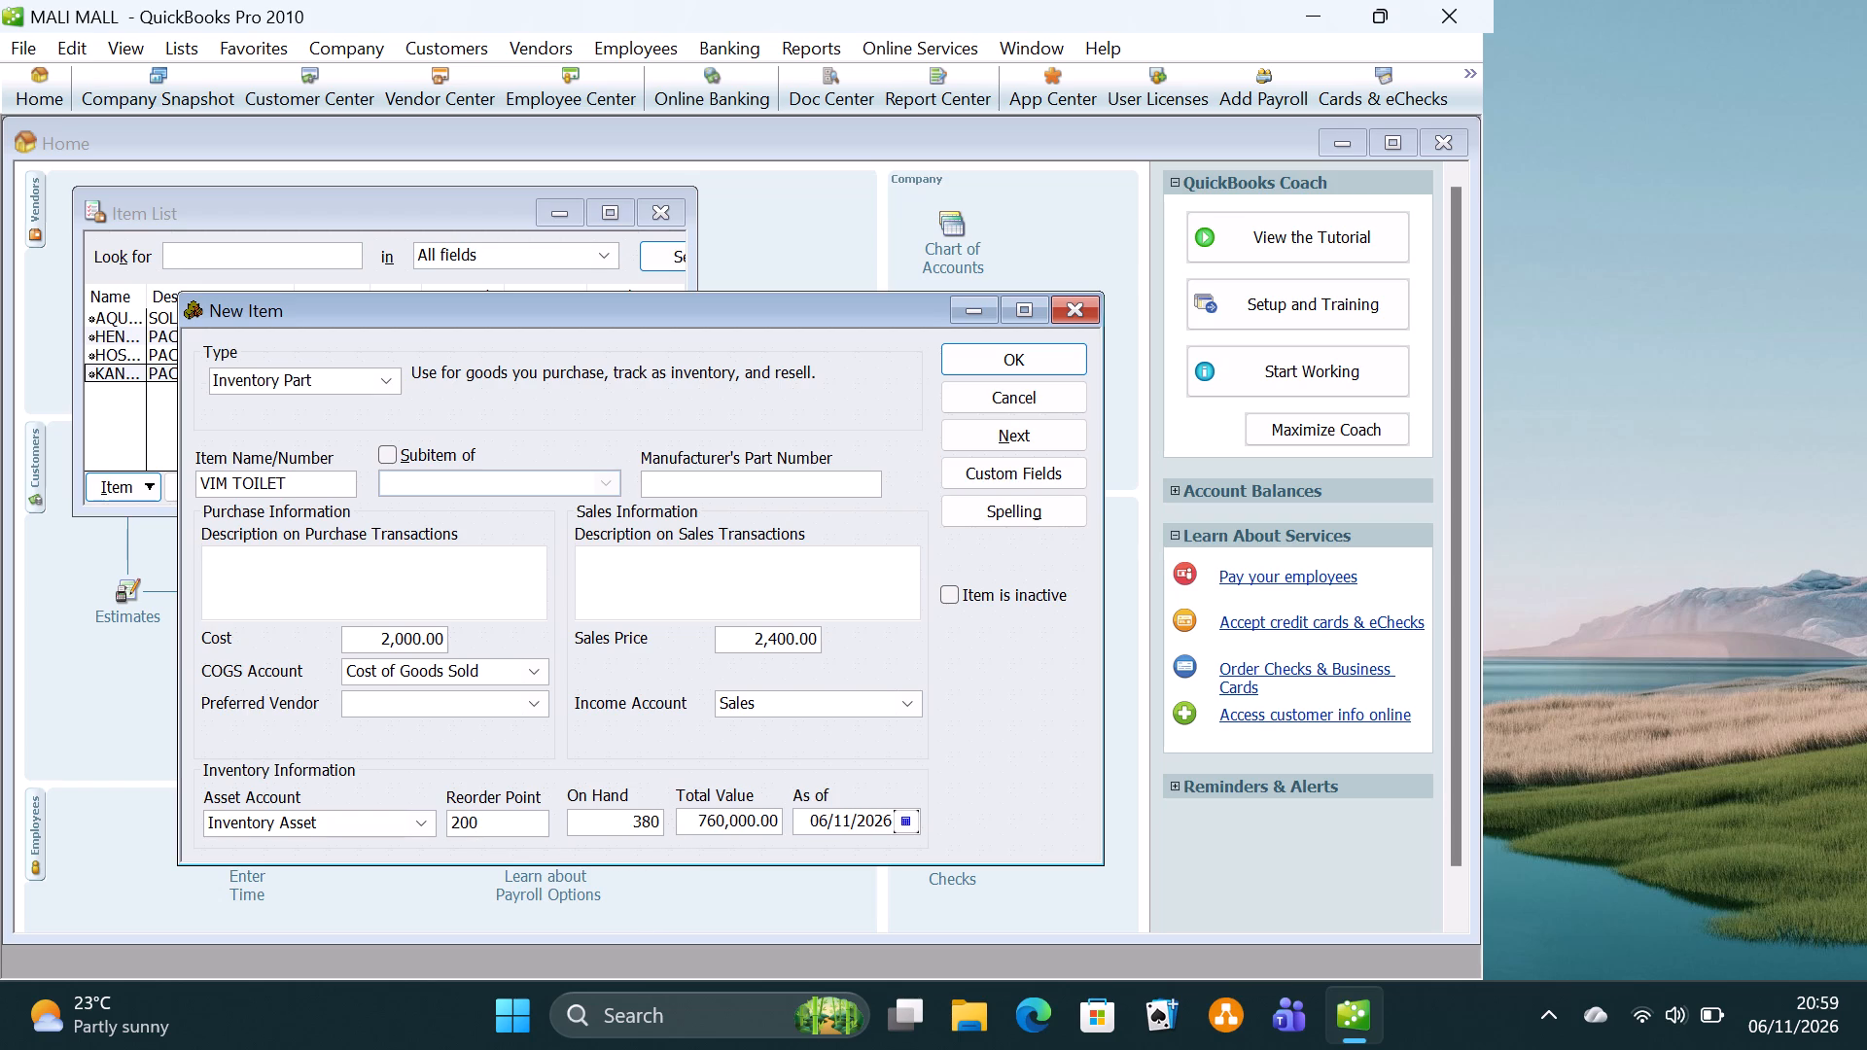
pyautogui.doubleClick(873, 823)
pyautogui.hotkey('ctrl', 'v')
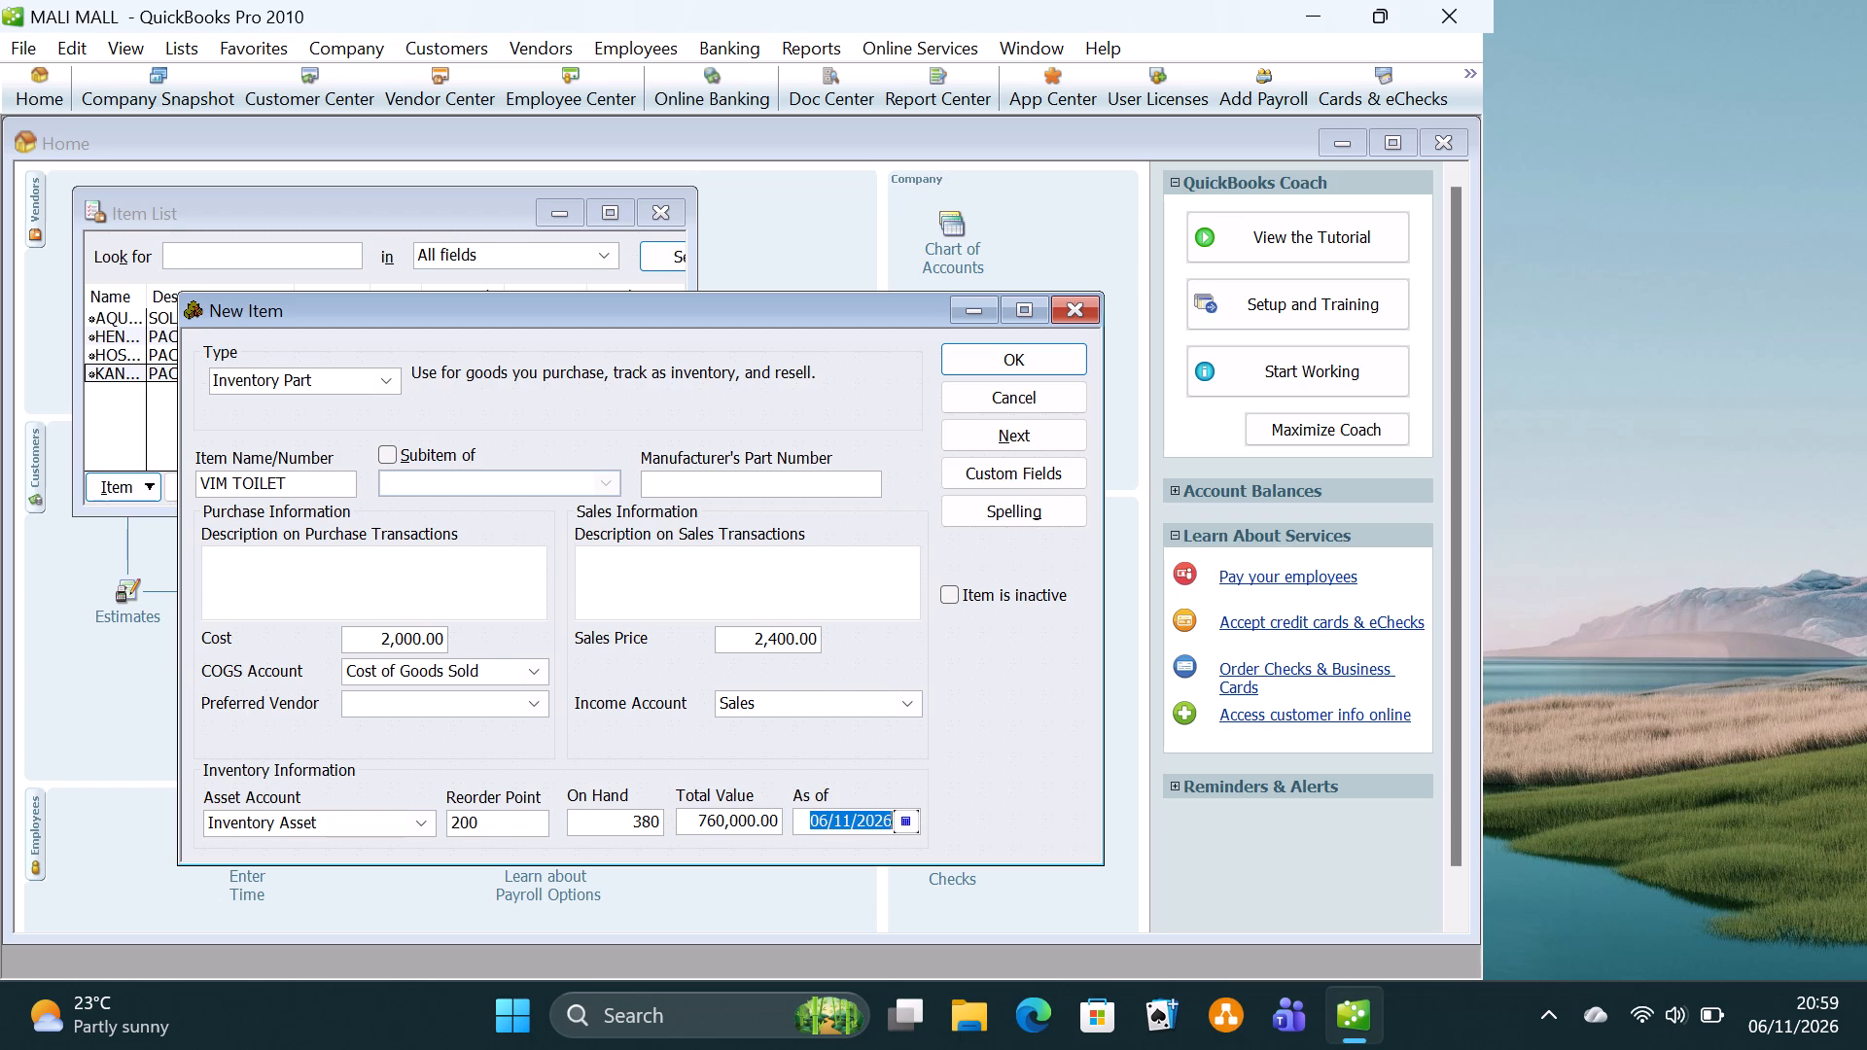
# Enter SUPPLIED BY FARMTECH as the VIM TOILET item's description on purchase transactions.
pyautogui.click(362, 591)
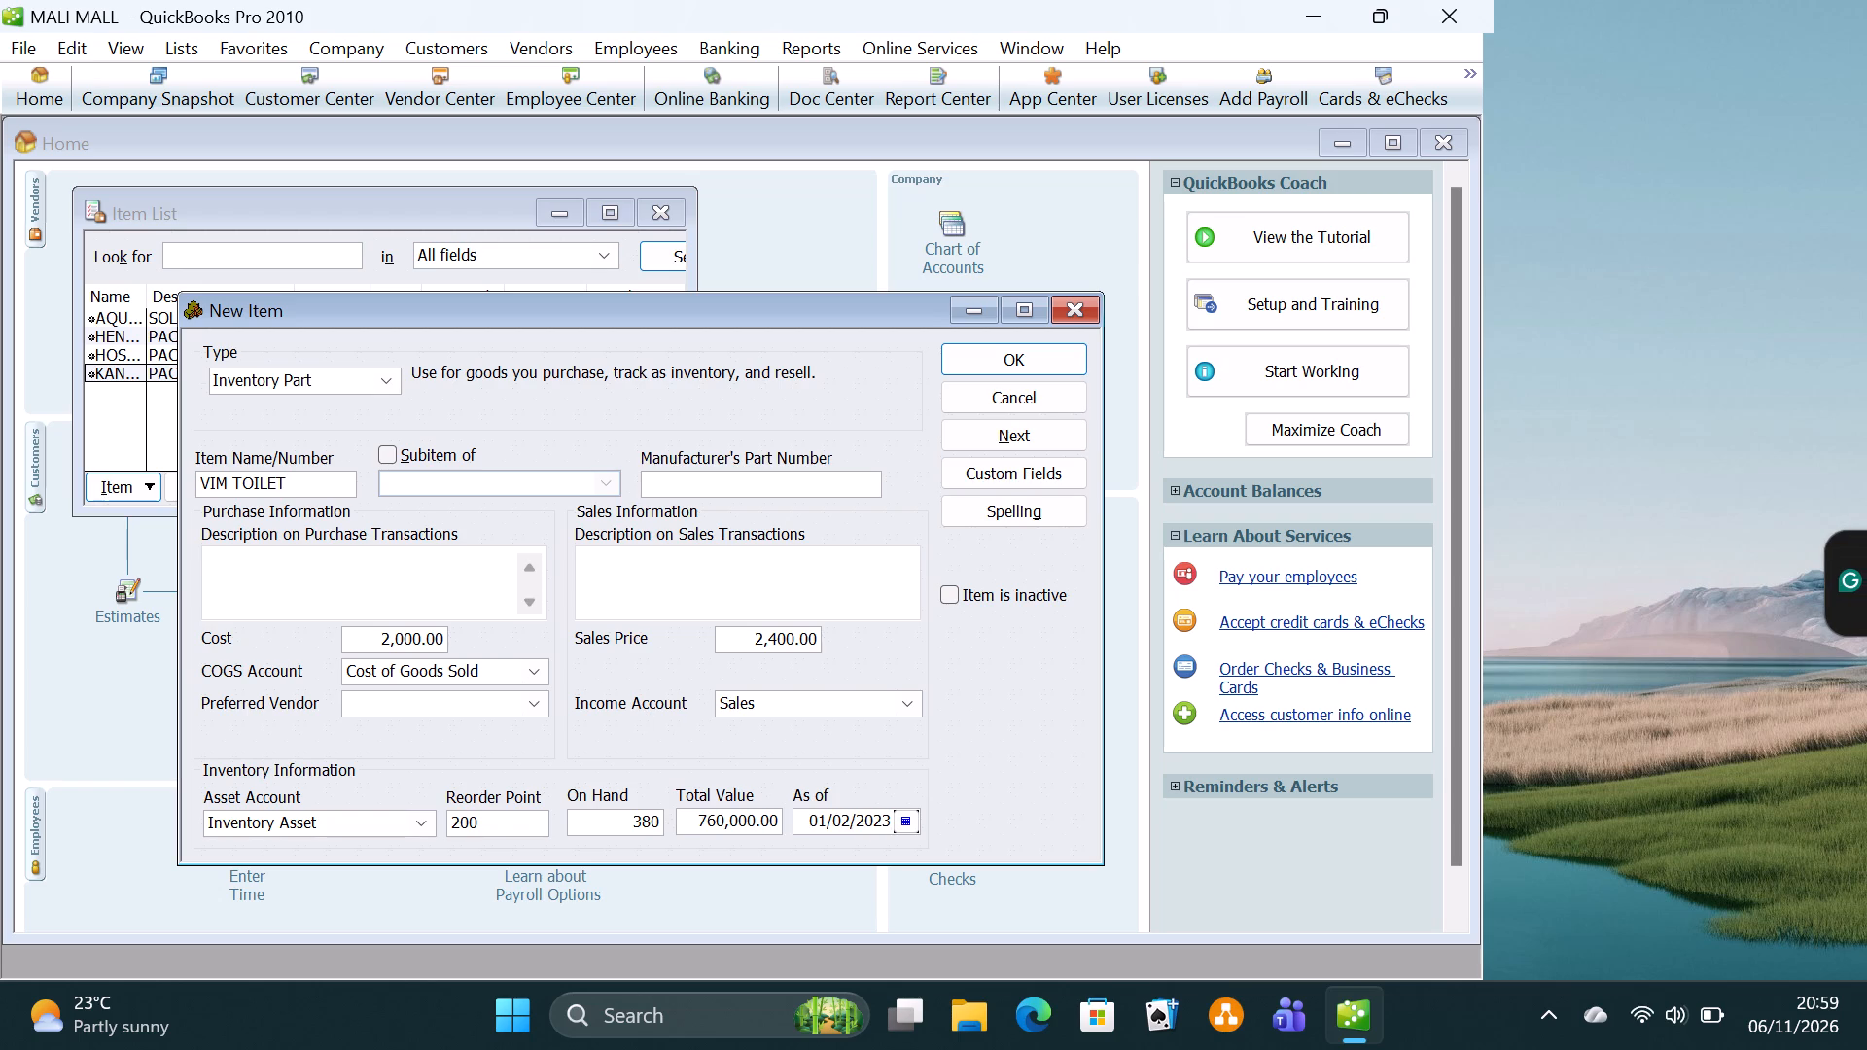
pyautogui.write('SUPPLIED BY FARMTECH')
# Replace the VIM TOILET item's description on sales transactions with SUPPLIED IN CARTONS.
pyautogui.click(666, 572)
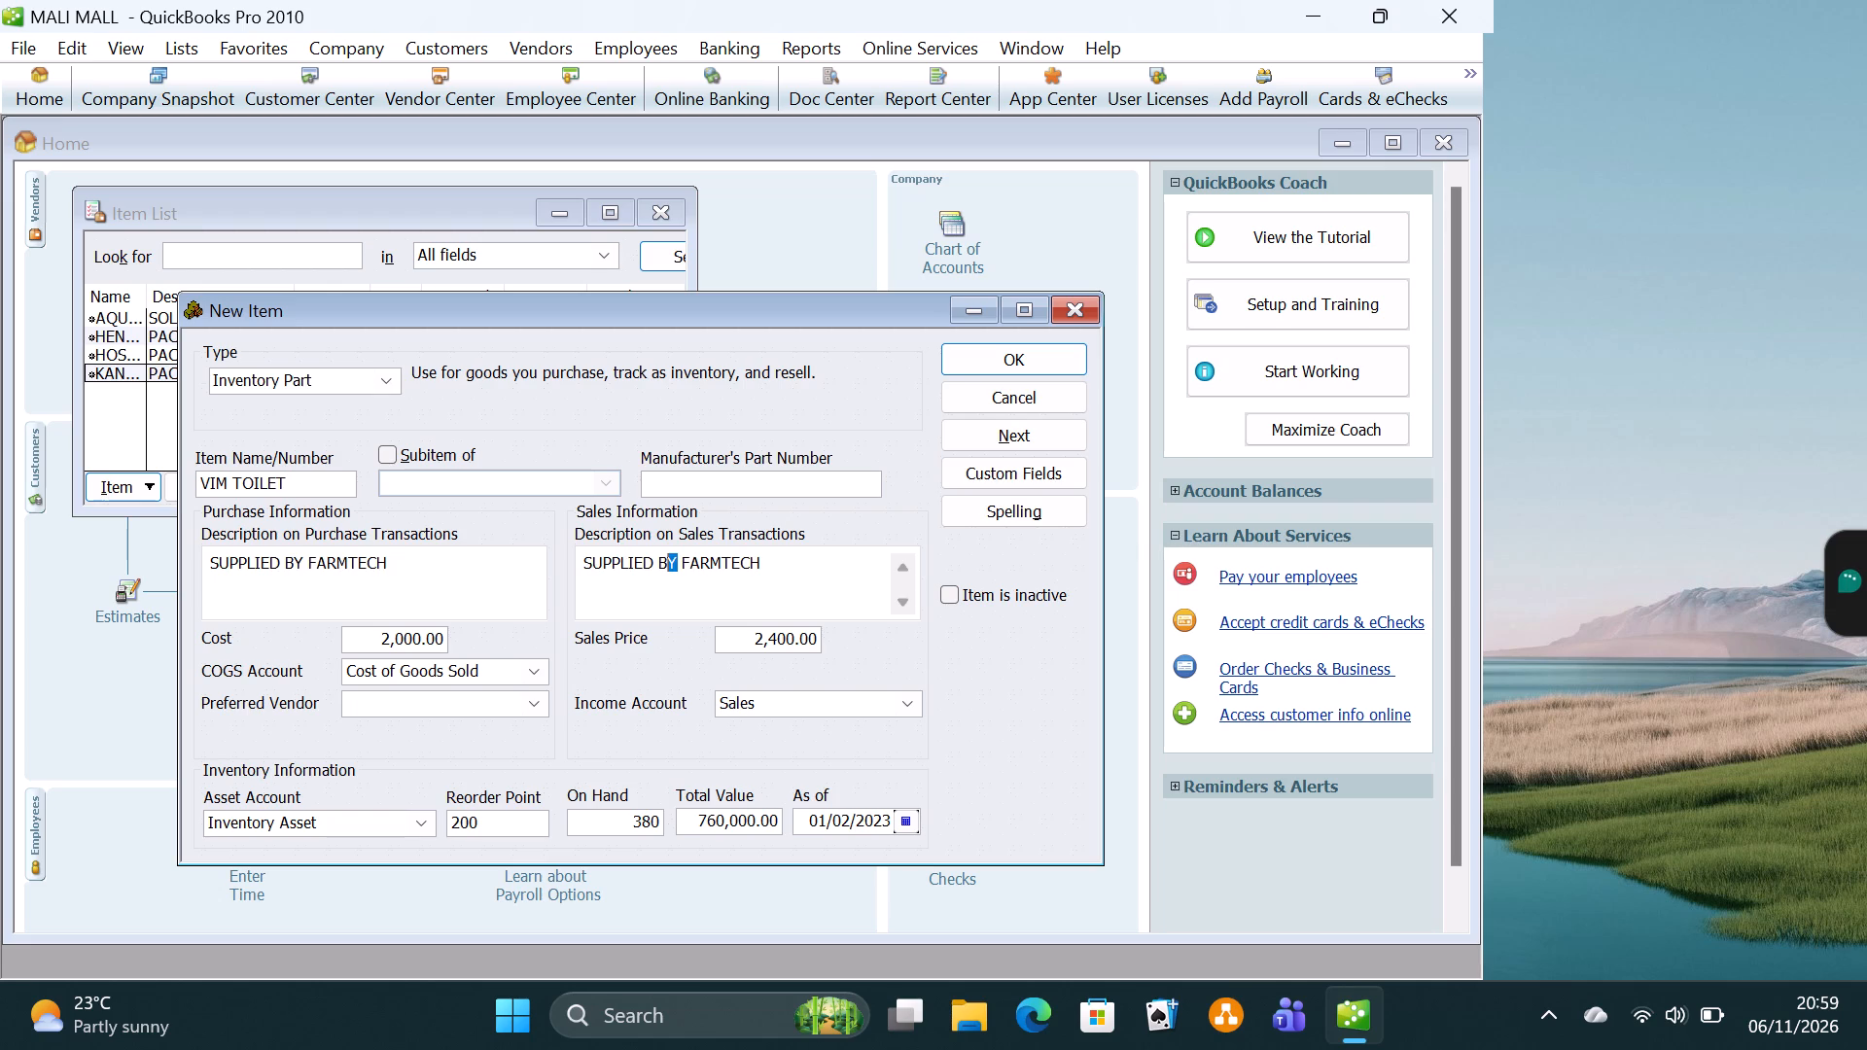
pyautogui.click(793, 576)
pyautogui.press('BackSpace')
pyautogui.press('BackSpace')
pyautogui.press('BackSpace')
pyautogui.press('BackSpace')
pyautogui.press('BackSpace')
pyautogui.press('BackSpace')
pyautogui.press('BackSpace')
pyautogui.press('BackSpace')
pyautogui.press('BackSpace')
pyautogui.press('BackSpace')
pyautogui.press('BackSpace')
pyautogui.press('BackSpace')
pyautogui.press('BackSpace')
pyautogui.press('BackSpace')
pyautogui.press('BackSpace')
pyautogui.press('BackSpace')
pyautogui.press('BackSpace')
pyautogui.press('BackSpace')
pyautogui.press('BackSpace')
pyautogui.press('BackSpace')
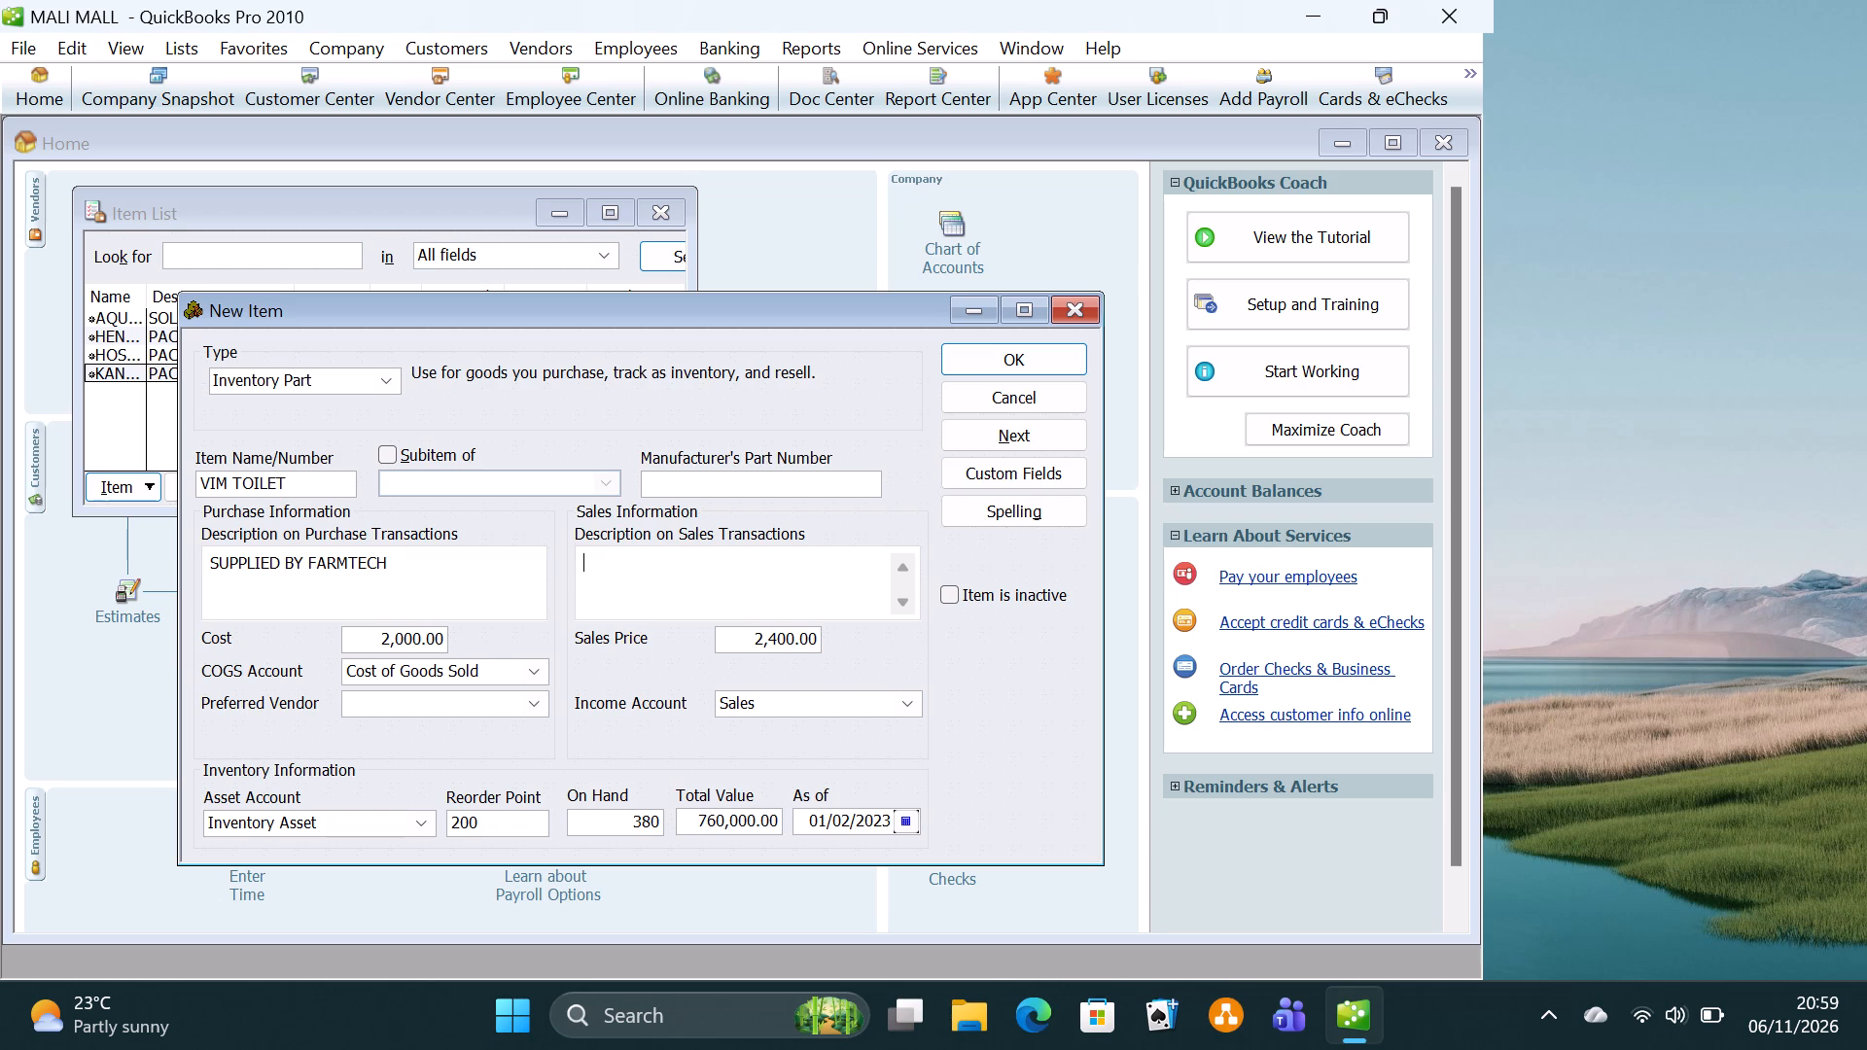
pyautogui.write('SUPPLIED IN CARTONS')
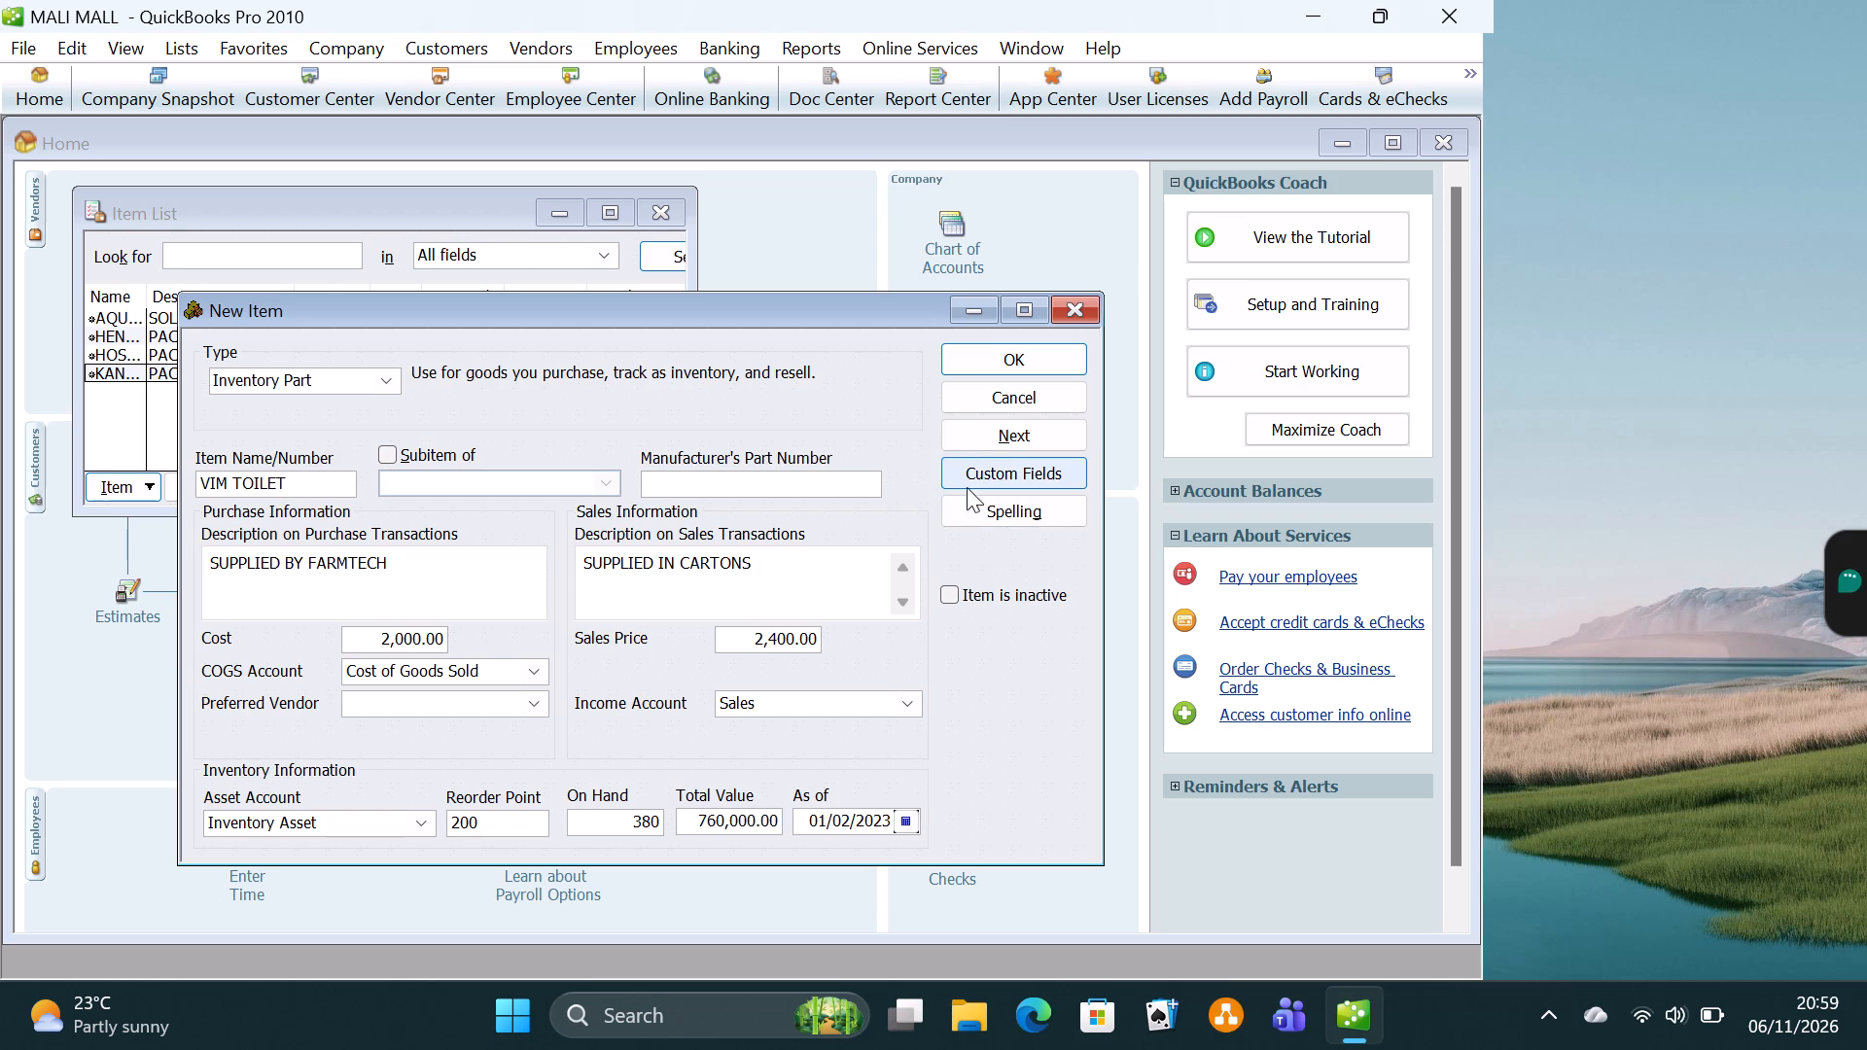
# Save the VIM TOILET item and move on to a new one, ignoring the spelling of FARMTECH and accepting the past date.
pyautogui.click(1008, 435)
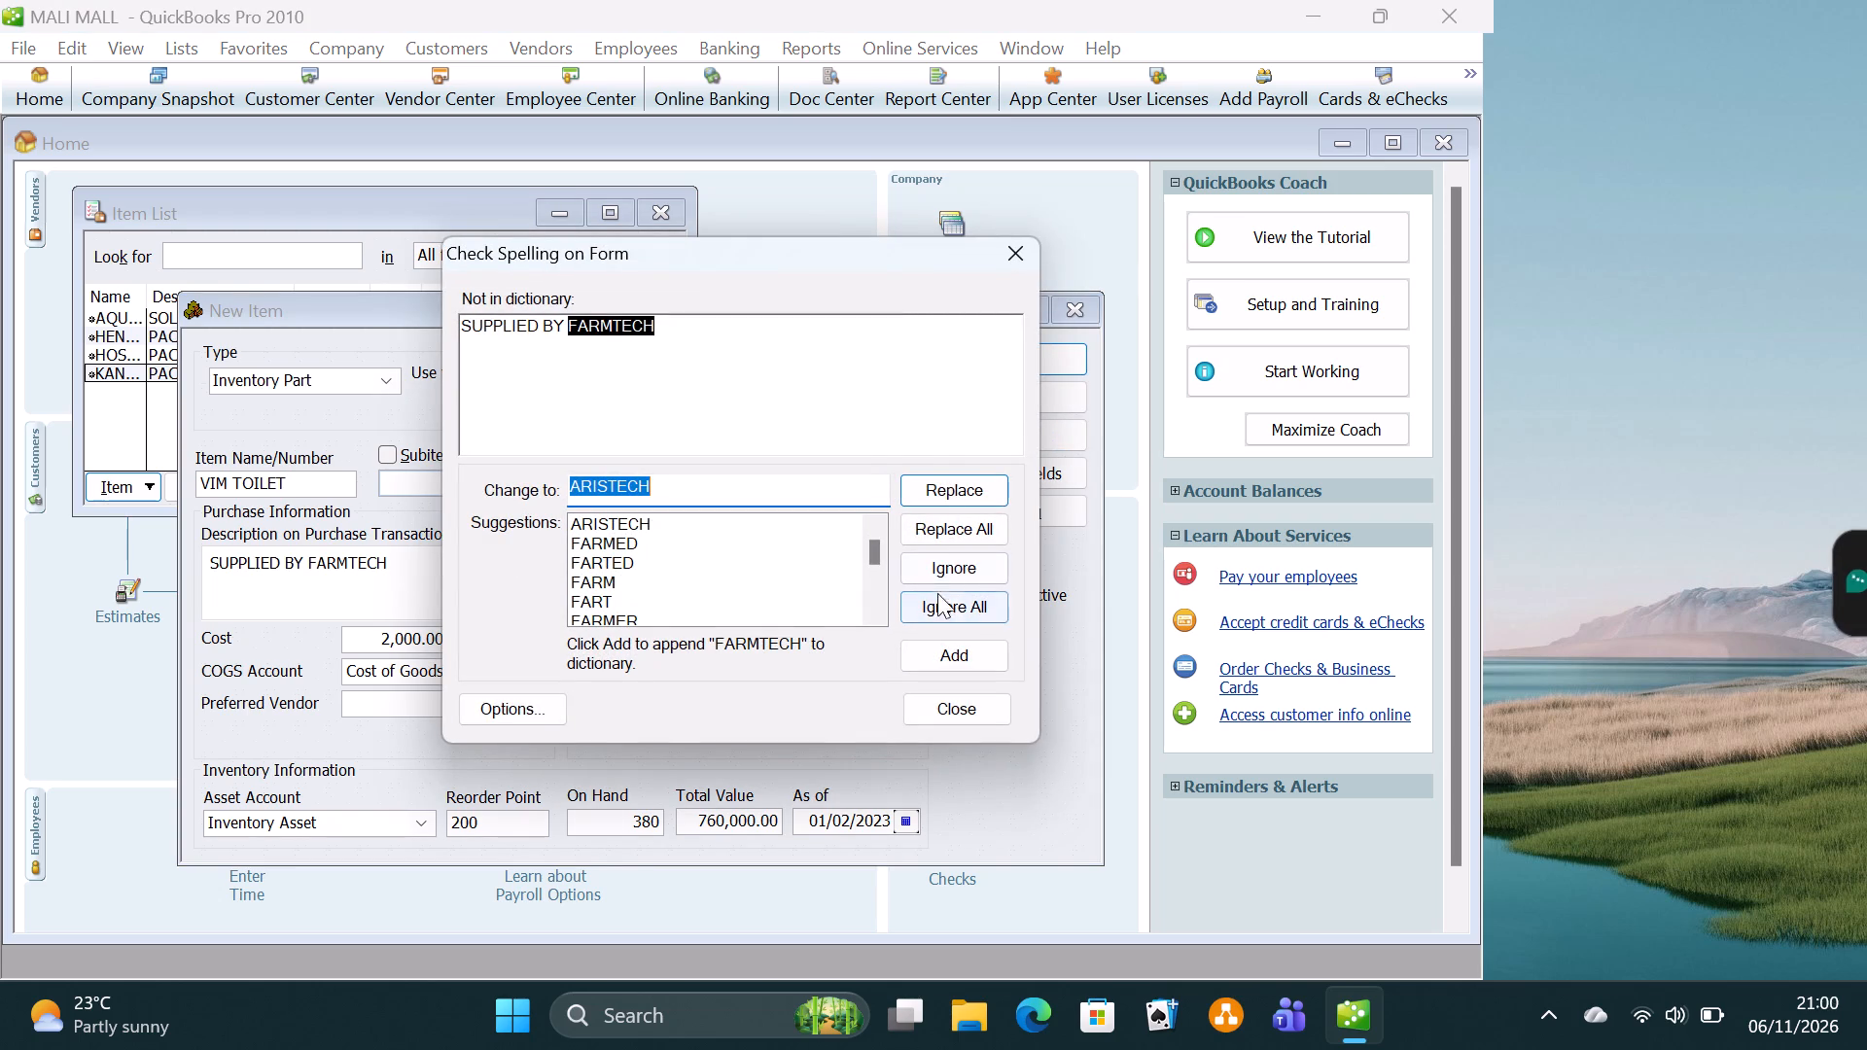
pyautogui.click(936, 560)
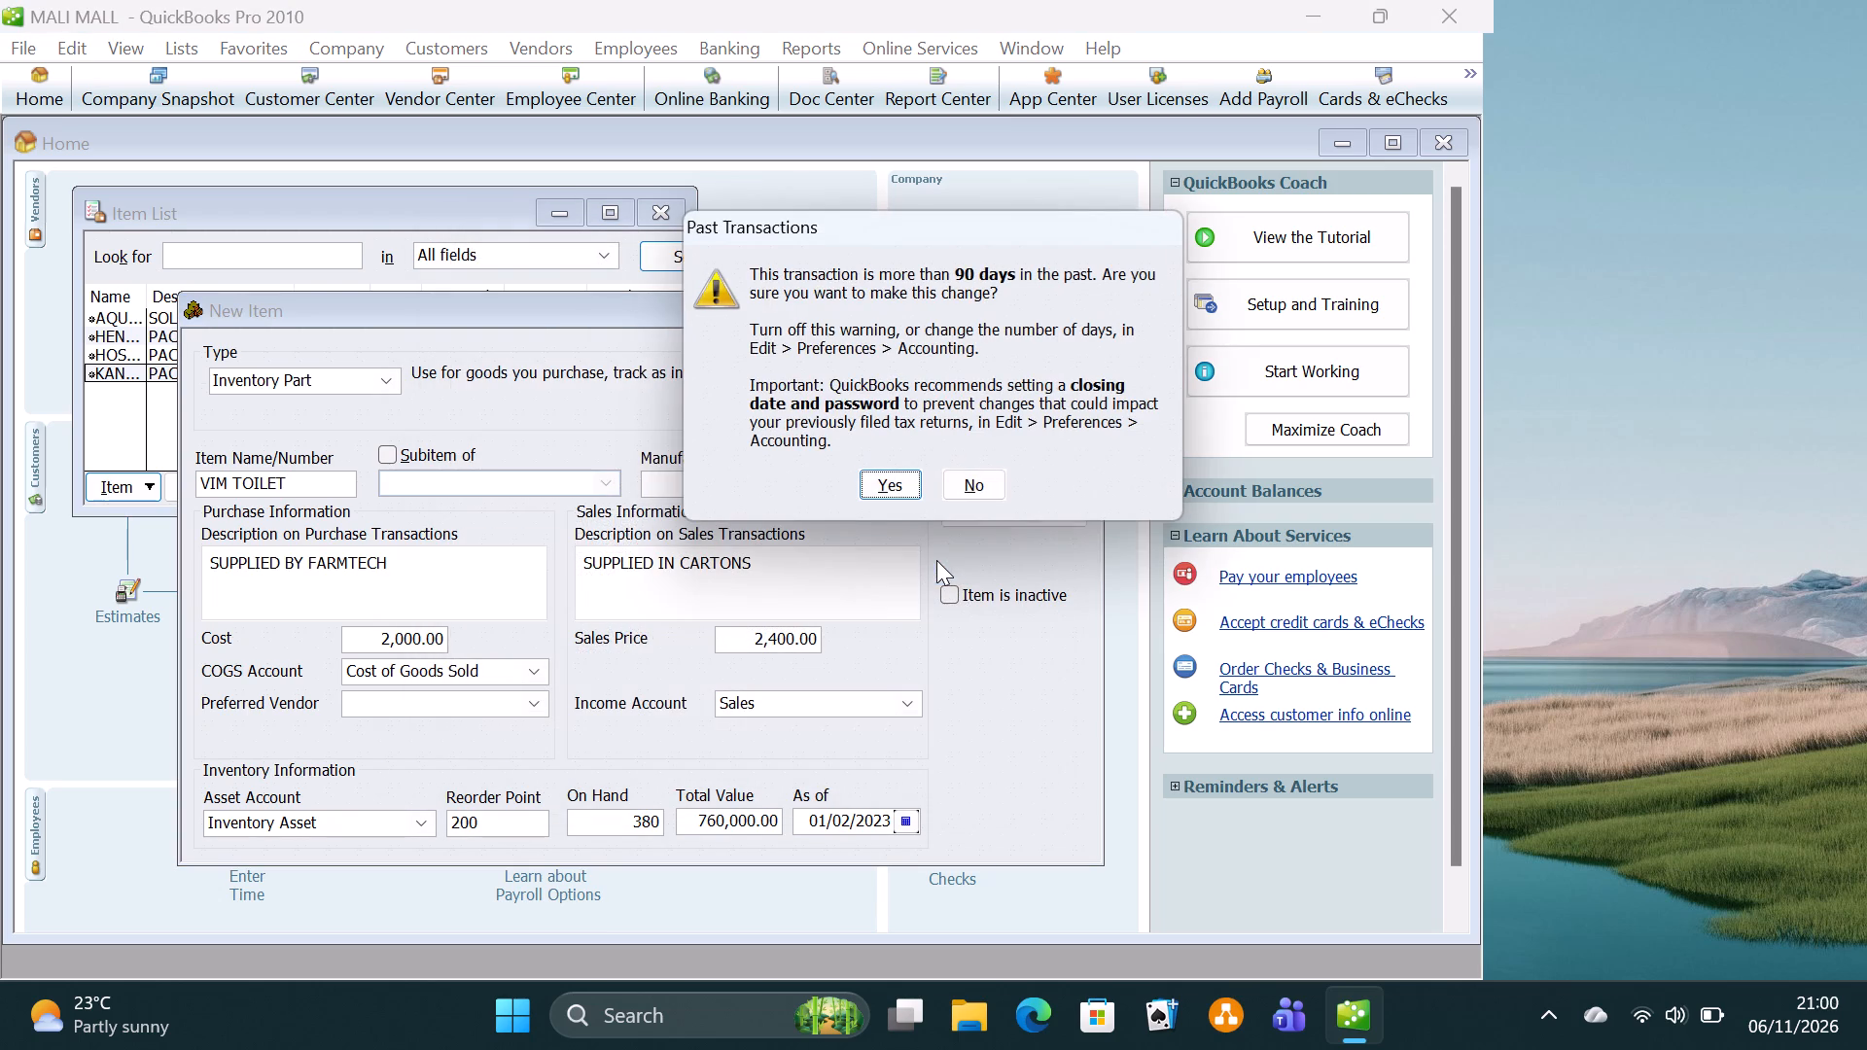
pyautogui.click(881, 473)
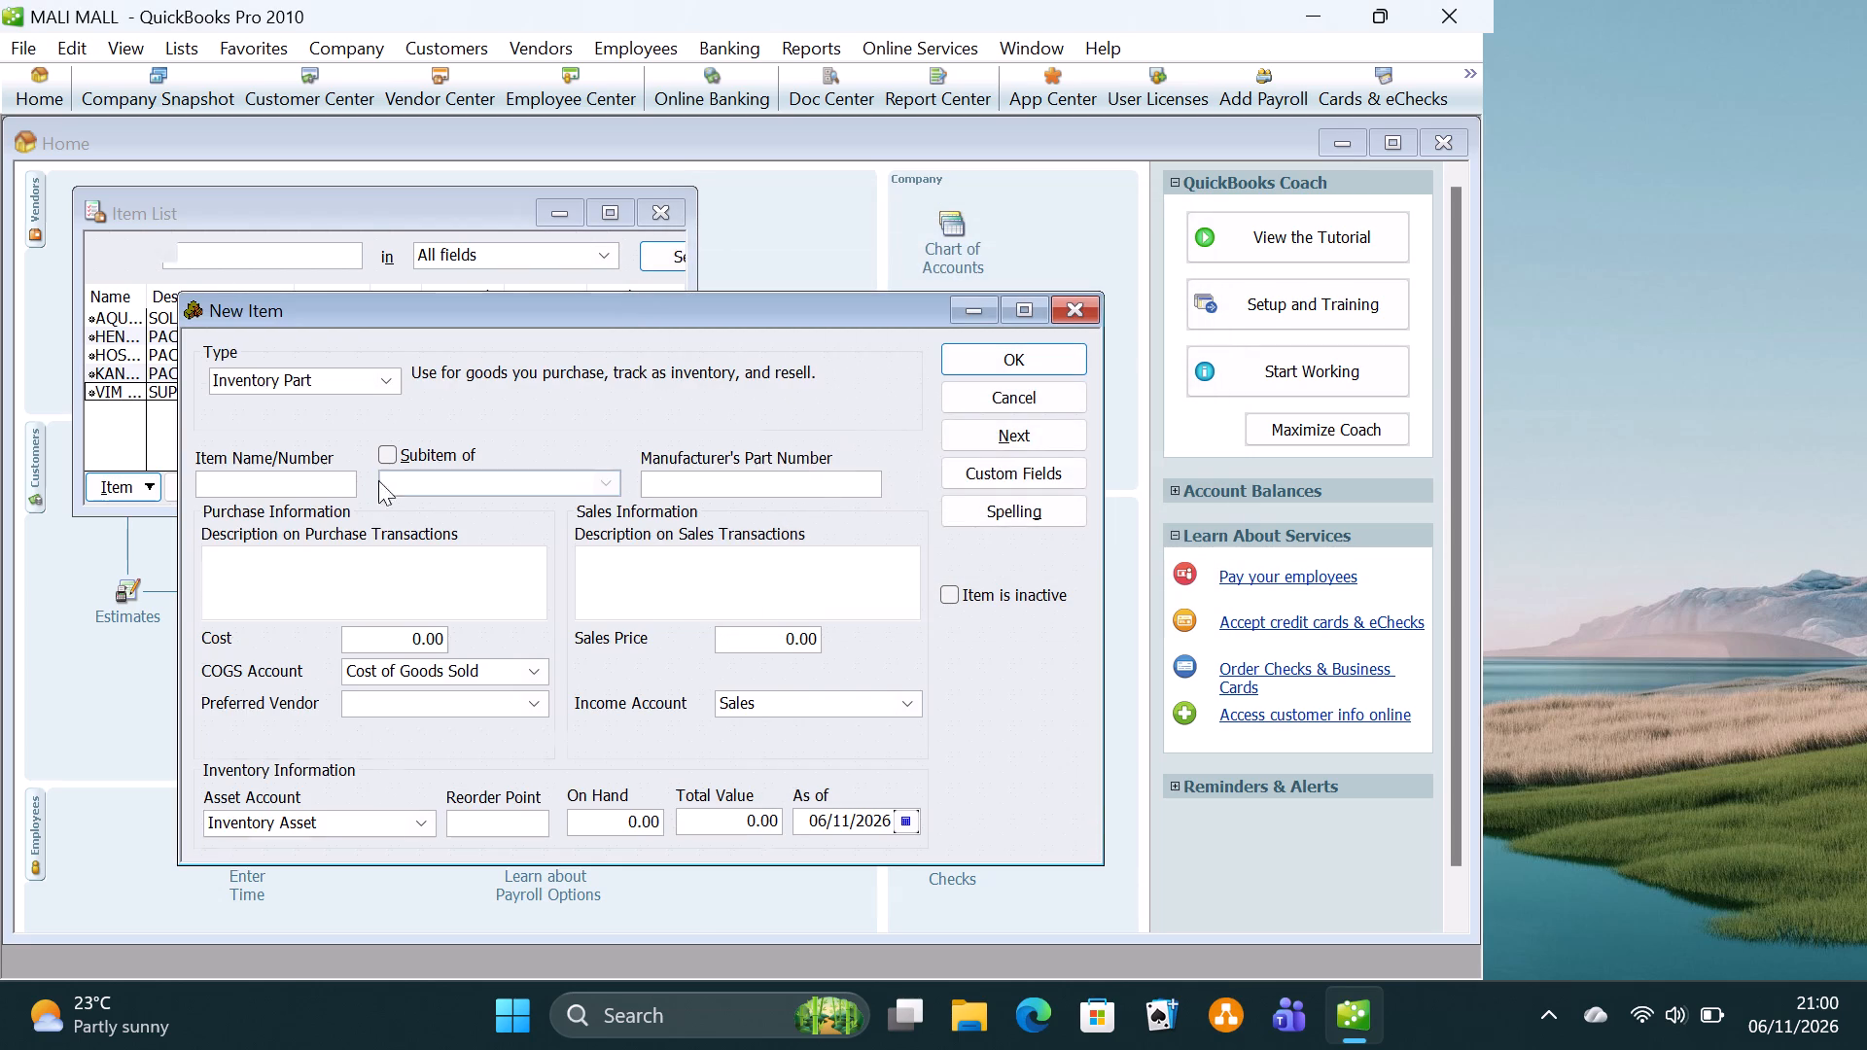
# Name the new inventory part DETTOL.
pyautogui.click(324, 486)
pyautogui.write('DETTOL')
pyautogui.scroll(1, 269, 440)
# Set the DETTOL item's cost to 2,800.00 and its sales price to 3,200.00.
pyautogui.click(402, 644)
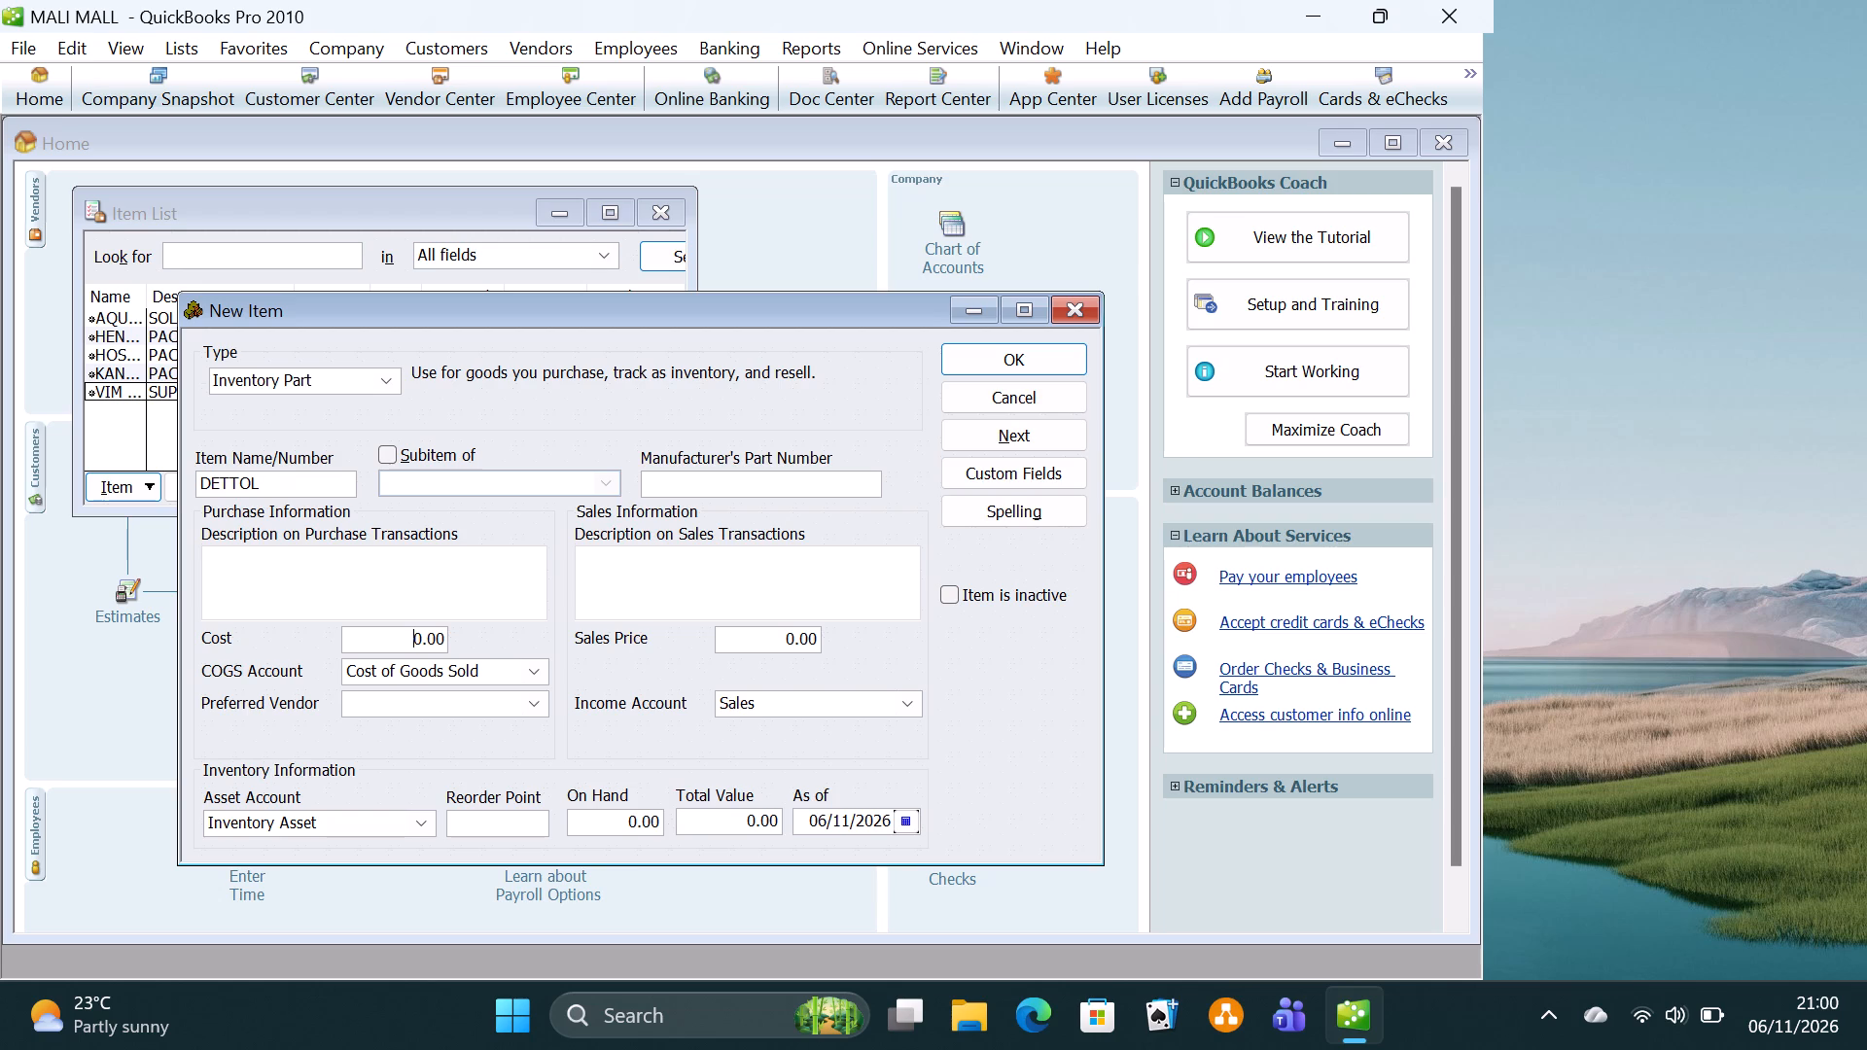
pyautogui.write('280')
pyautogui.click(727, 635)
pyautogui.write('320')
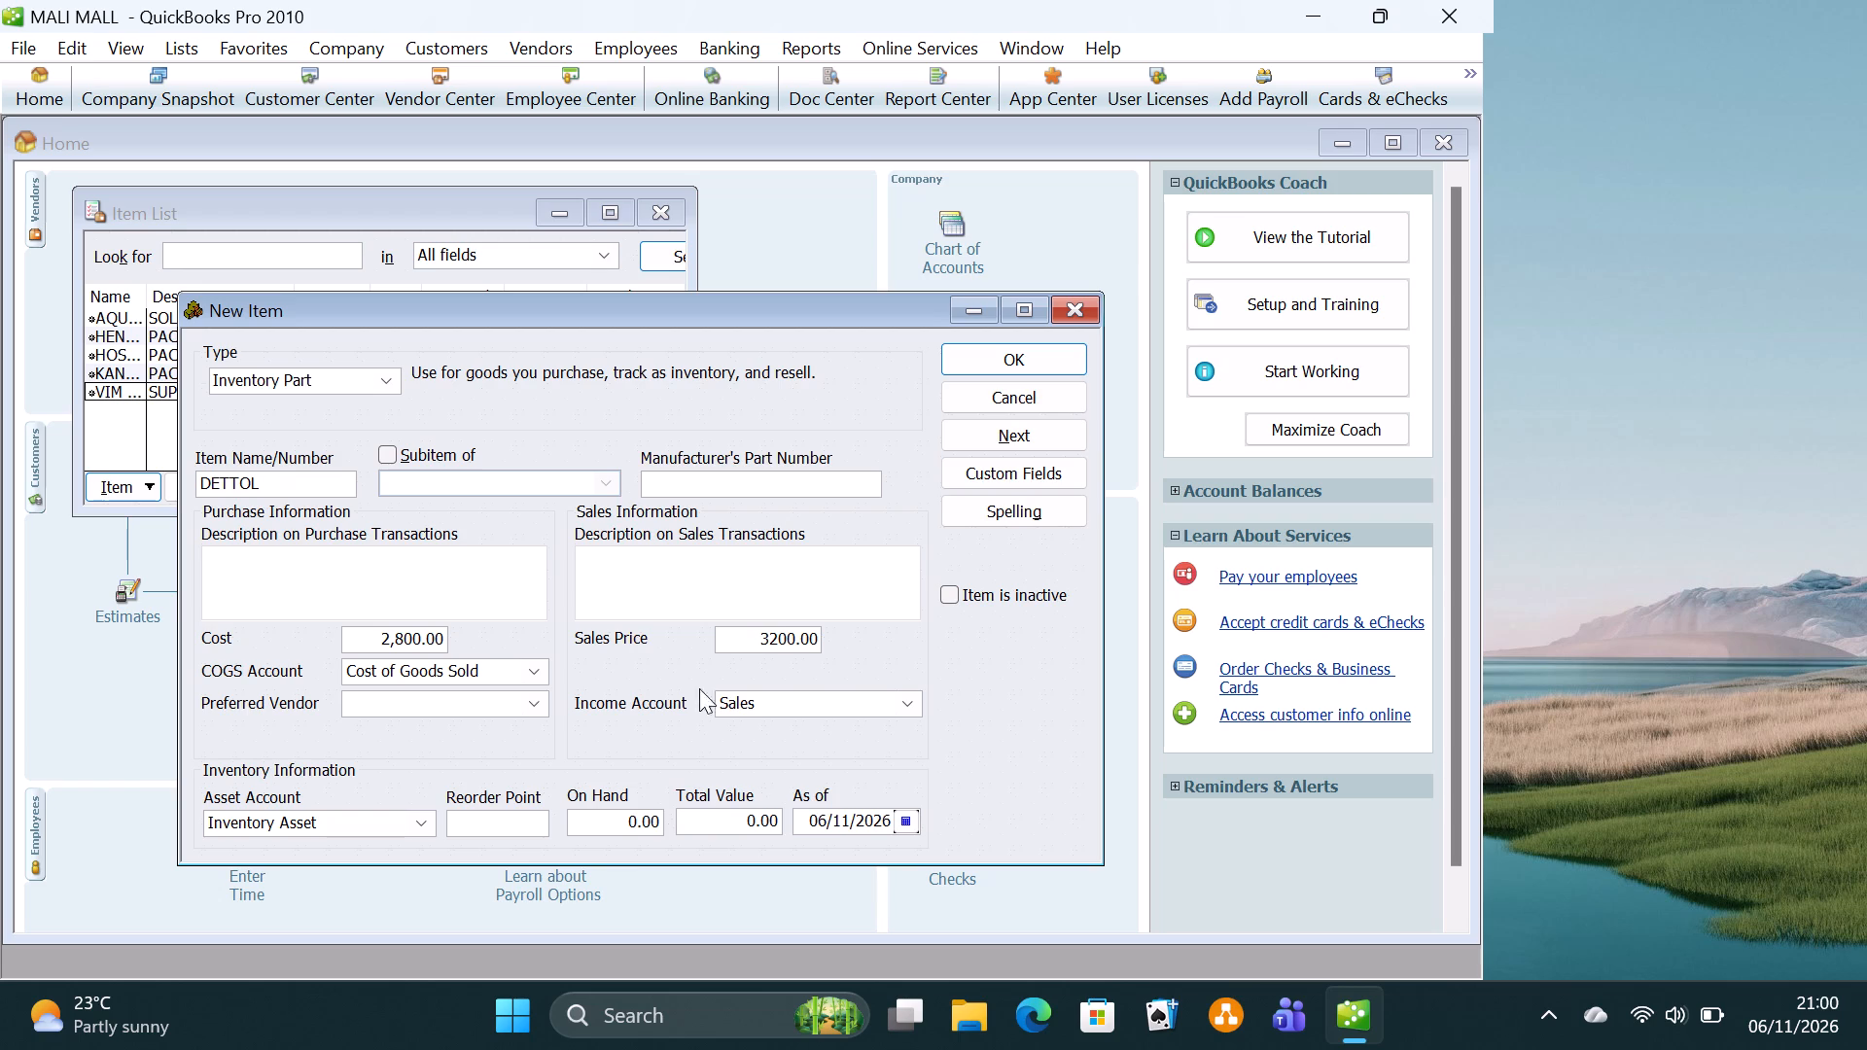
# Set the DETTOL item's reorder point to 120, its on-hand quantity to 490 and its as-of date to 01/02/2023.
pyautogui.click(516, 832)
pyautogui.write('120')
pyautogui.click(612, 820)
pyautogui.write('49')
pyautogui.doubleClick(877, 814)
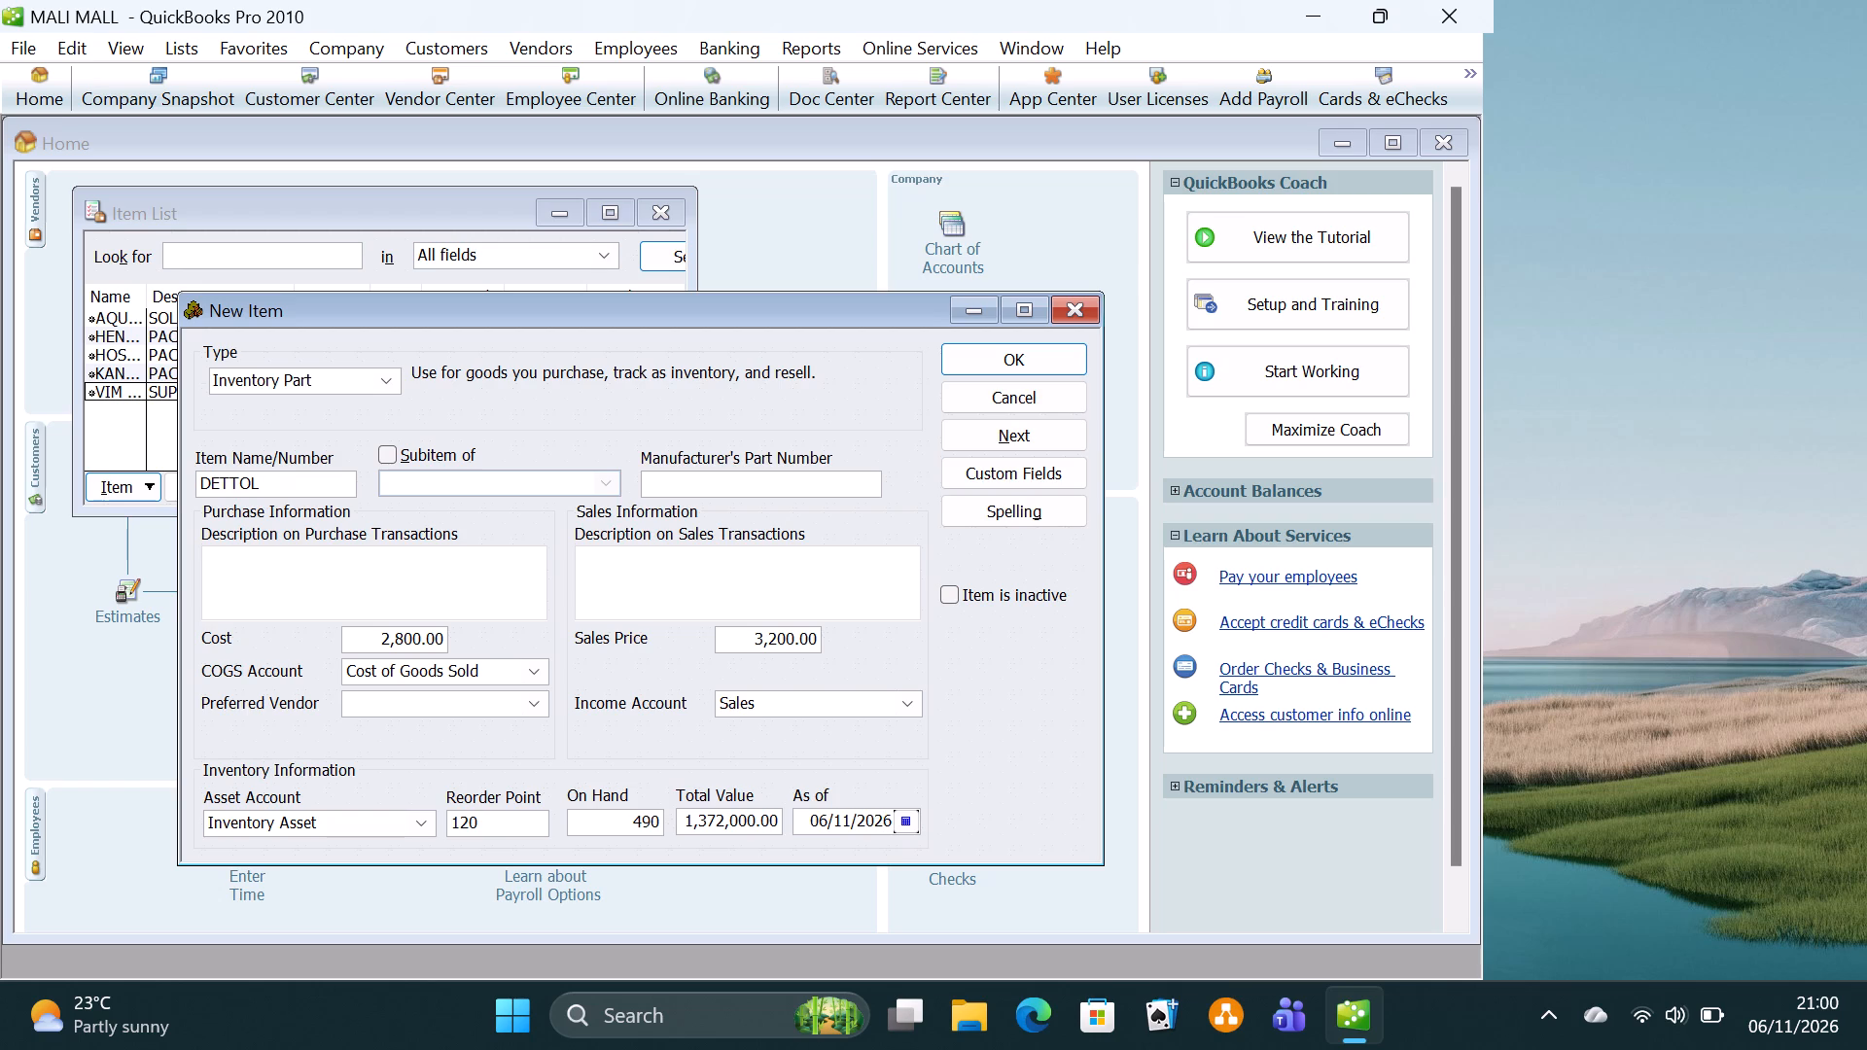
pyautogui.doubleClick(877, 814)
pyautogui.hotkey('ctrl', 'v')
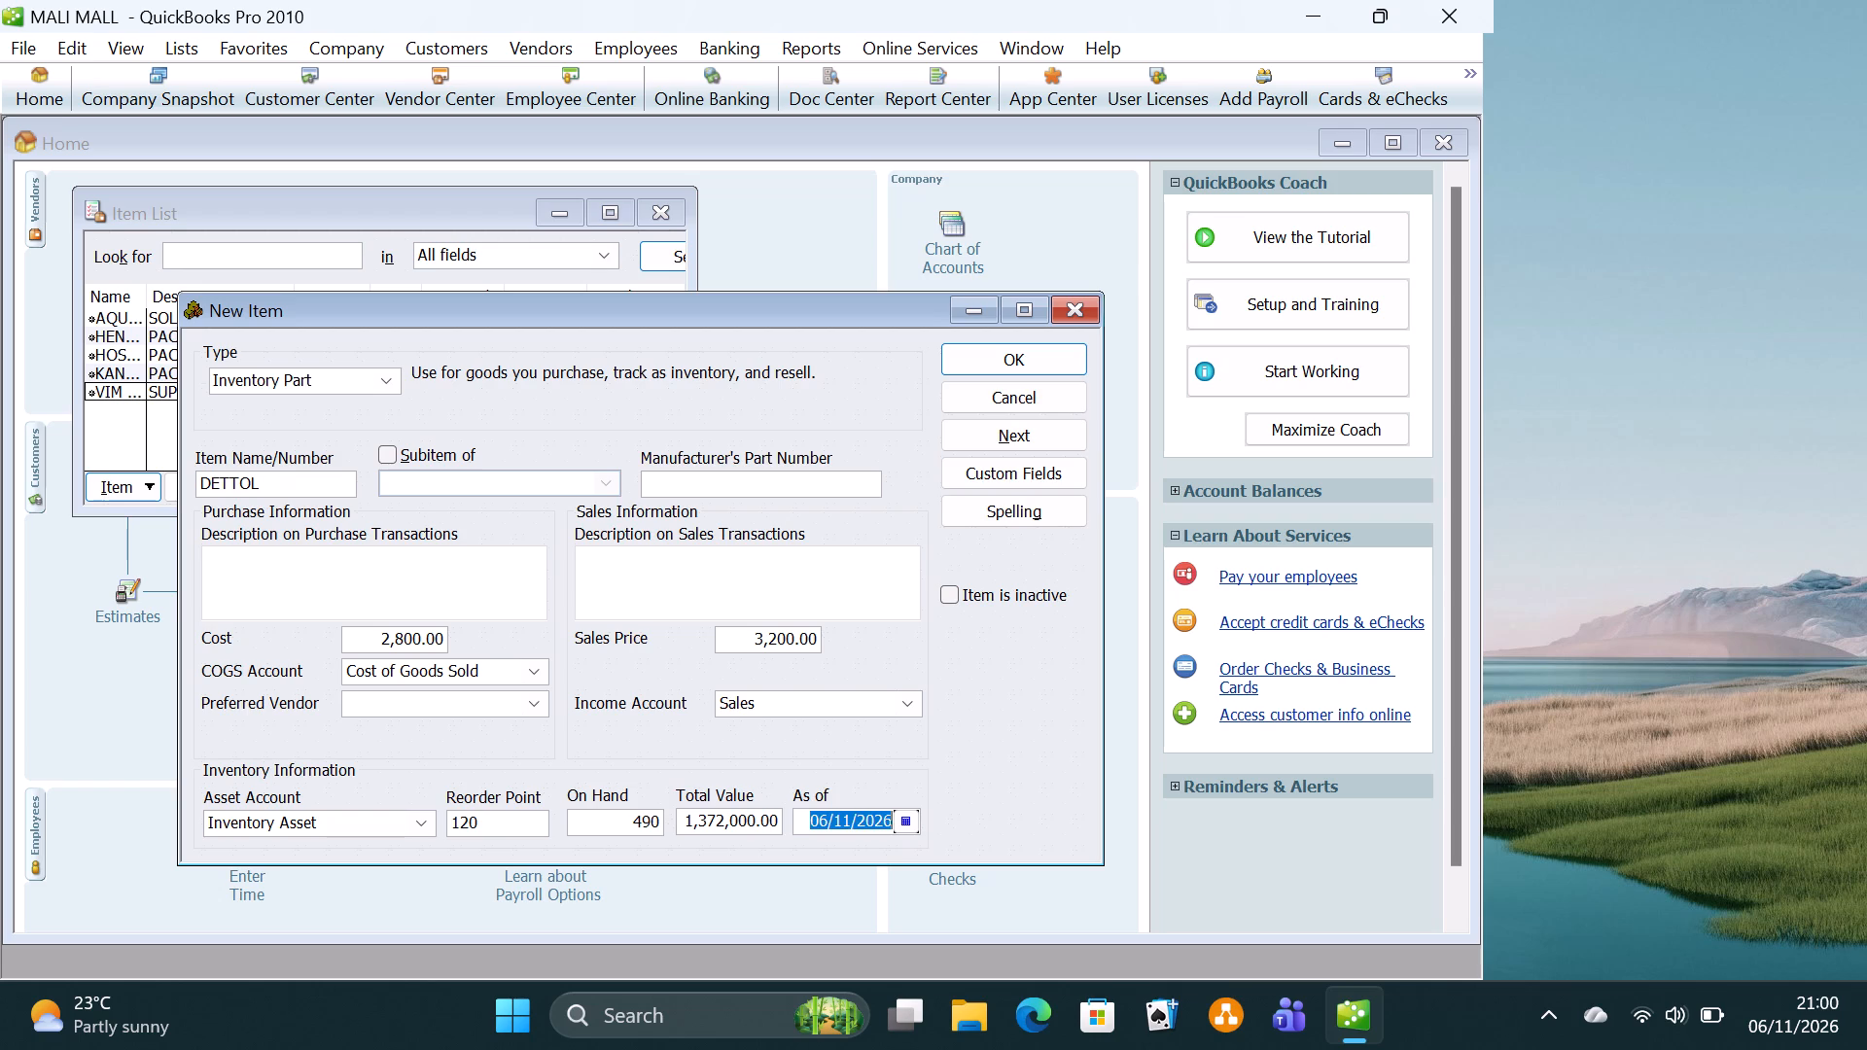
# Enter SUPPLIED BY SOAPS AND CHEMICALS INDUSTRIES as the DETTOL item's description on purchase transactions.
pyautogui.click(371, 563)
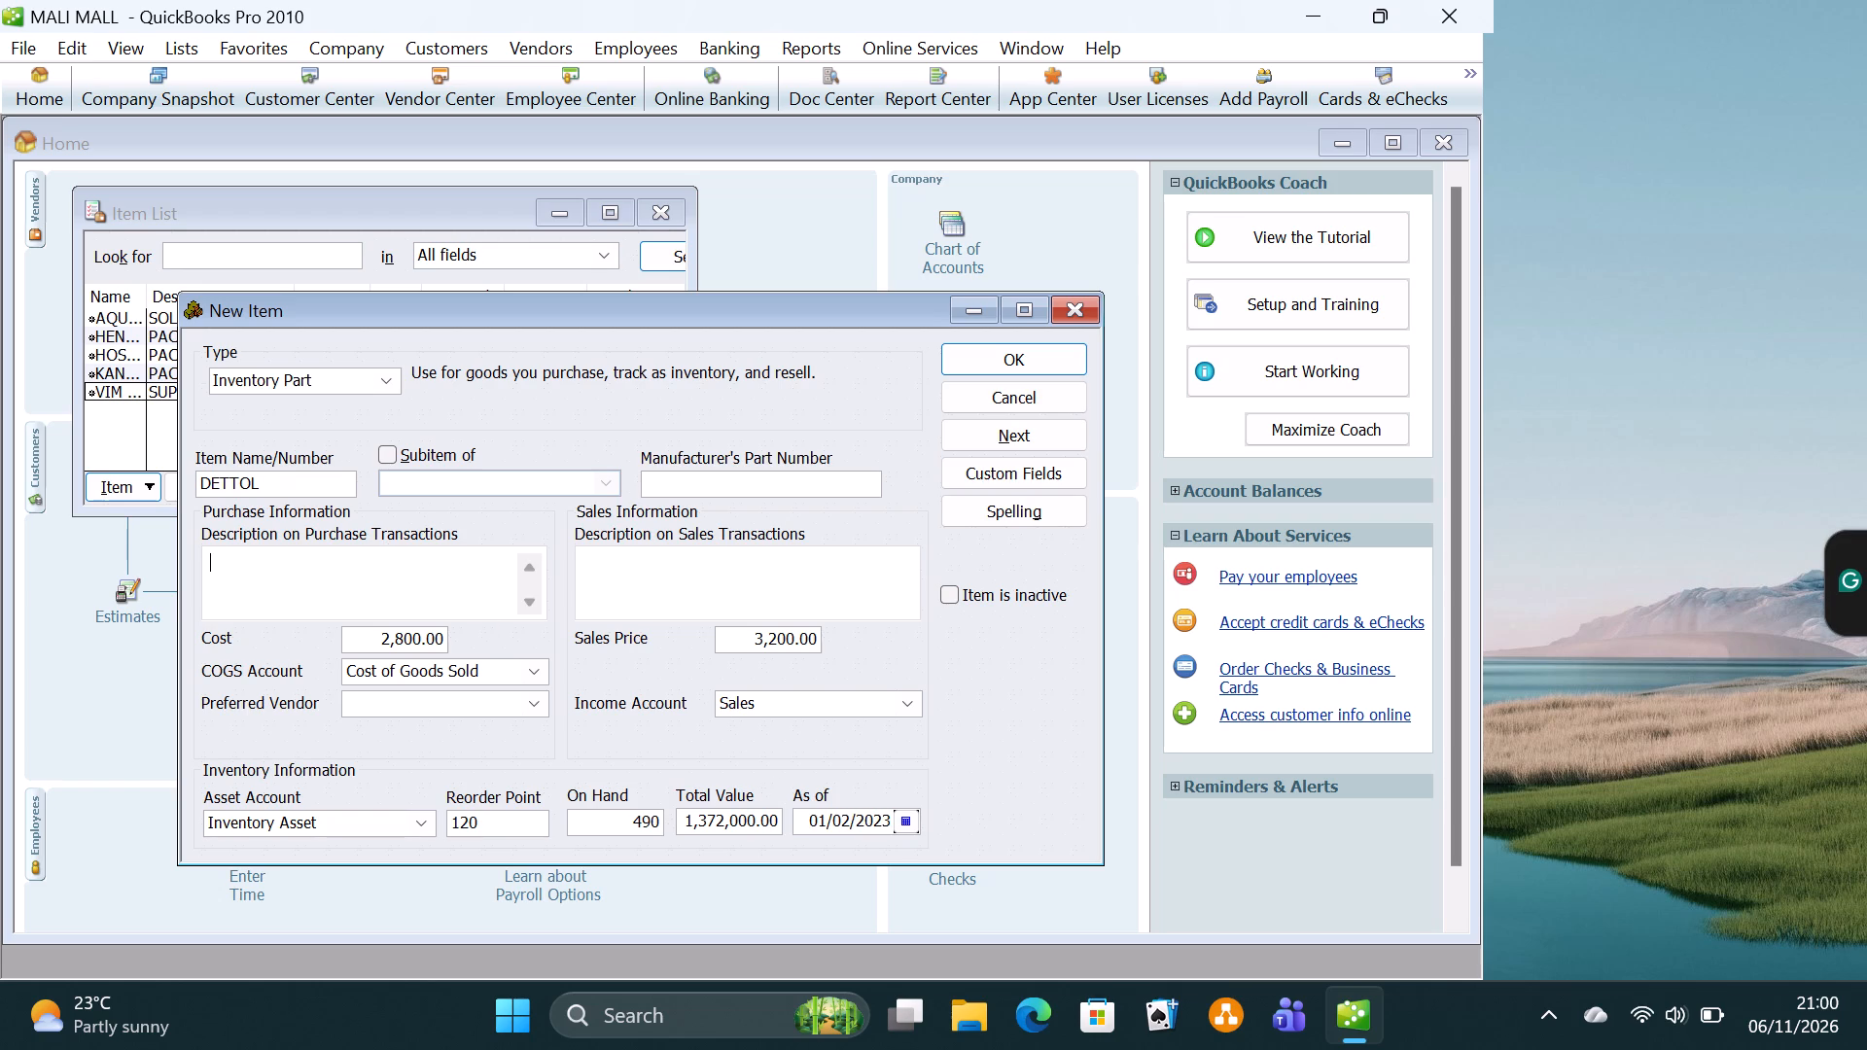
pyautogui.write('SO')
pyautogui.press('BackSpace')
pyautogui.write('UP')
pyautogui.write('PLIED BY SOA')
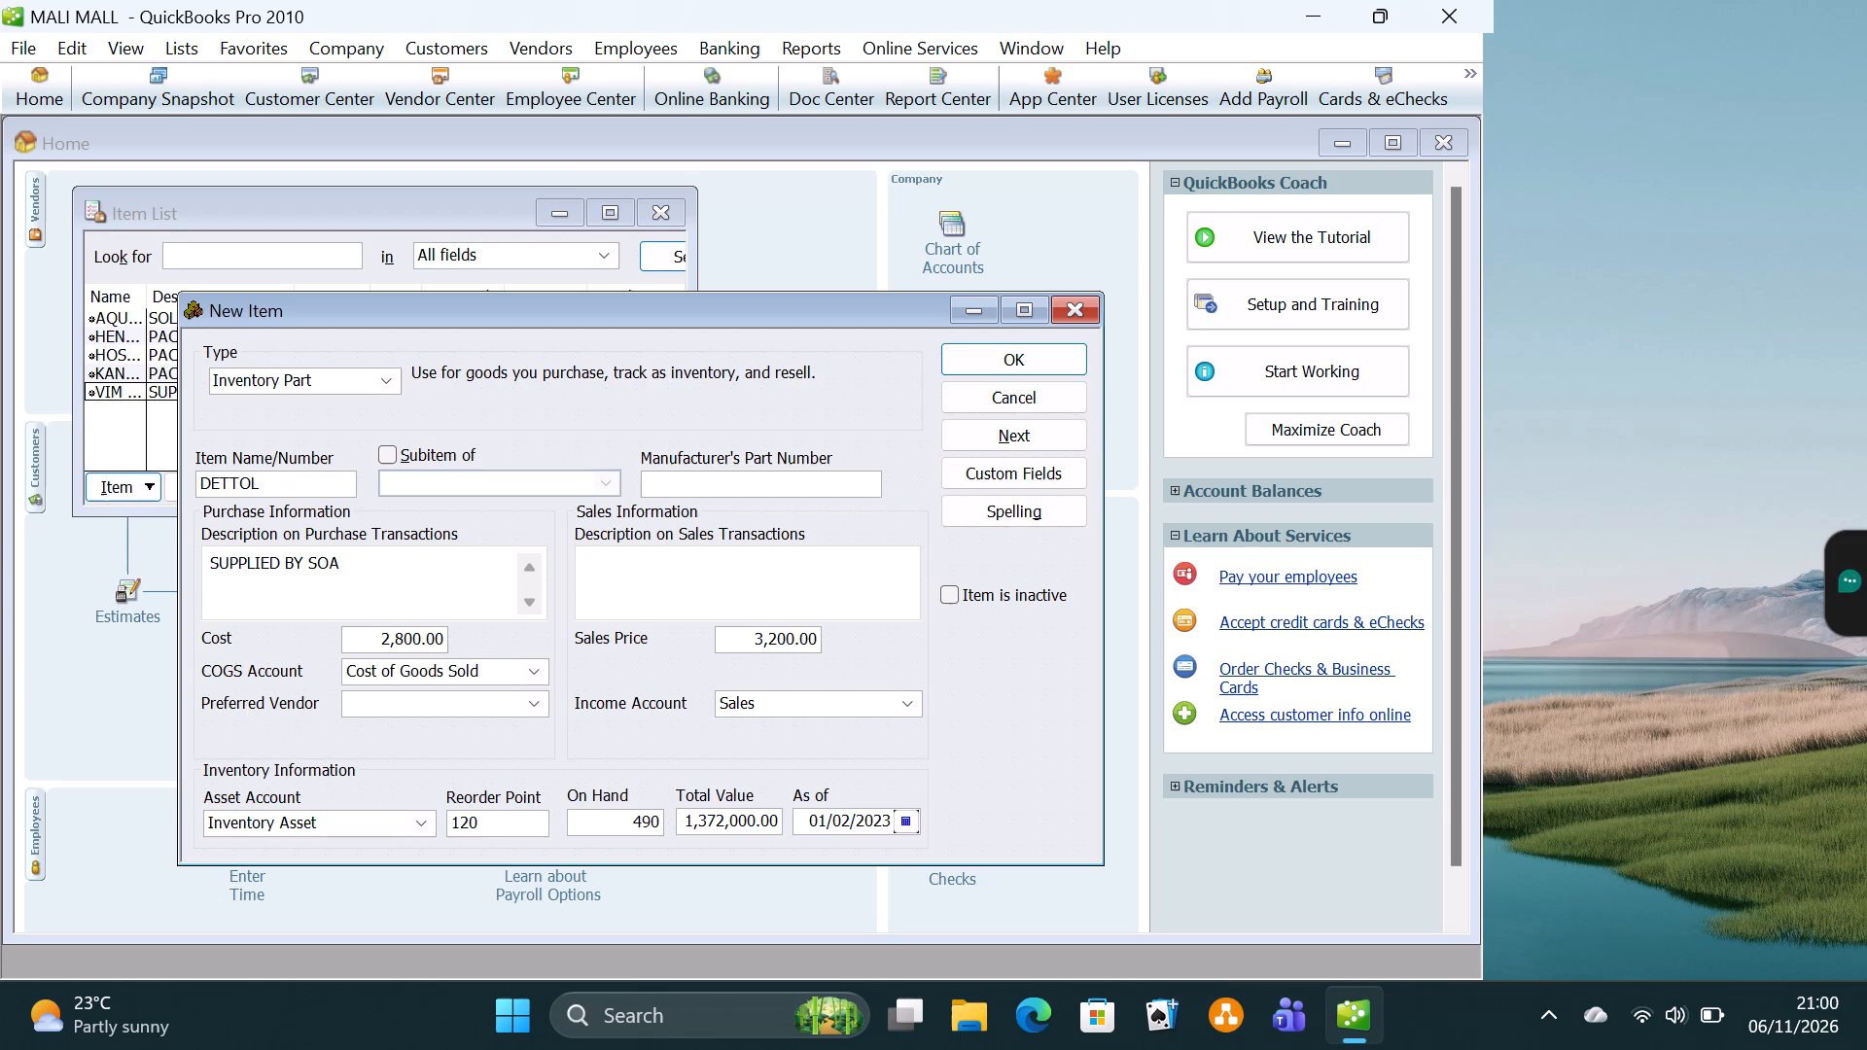
pyautogui.write('PS AND C')
pyautogui.write('HEMICALSS')
pyautogui.press('space')
pyautogui.press('BackSpace')
pyautogui.press('BackSpace')
pyautogui.press('space')
pyautogui.write('LTD')
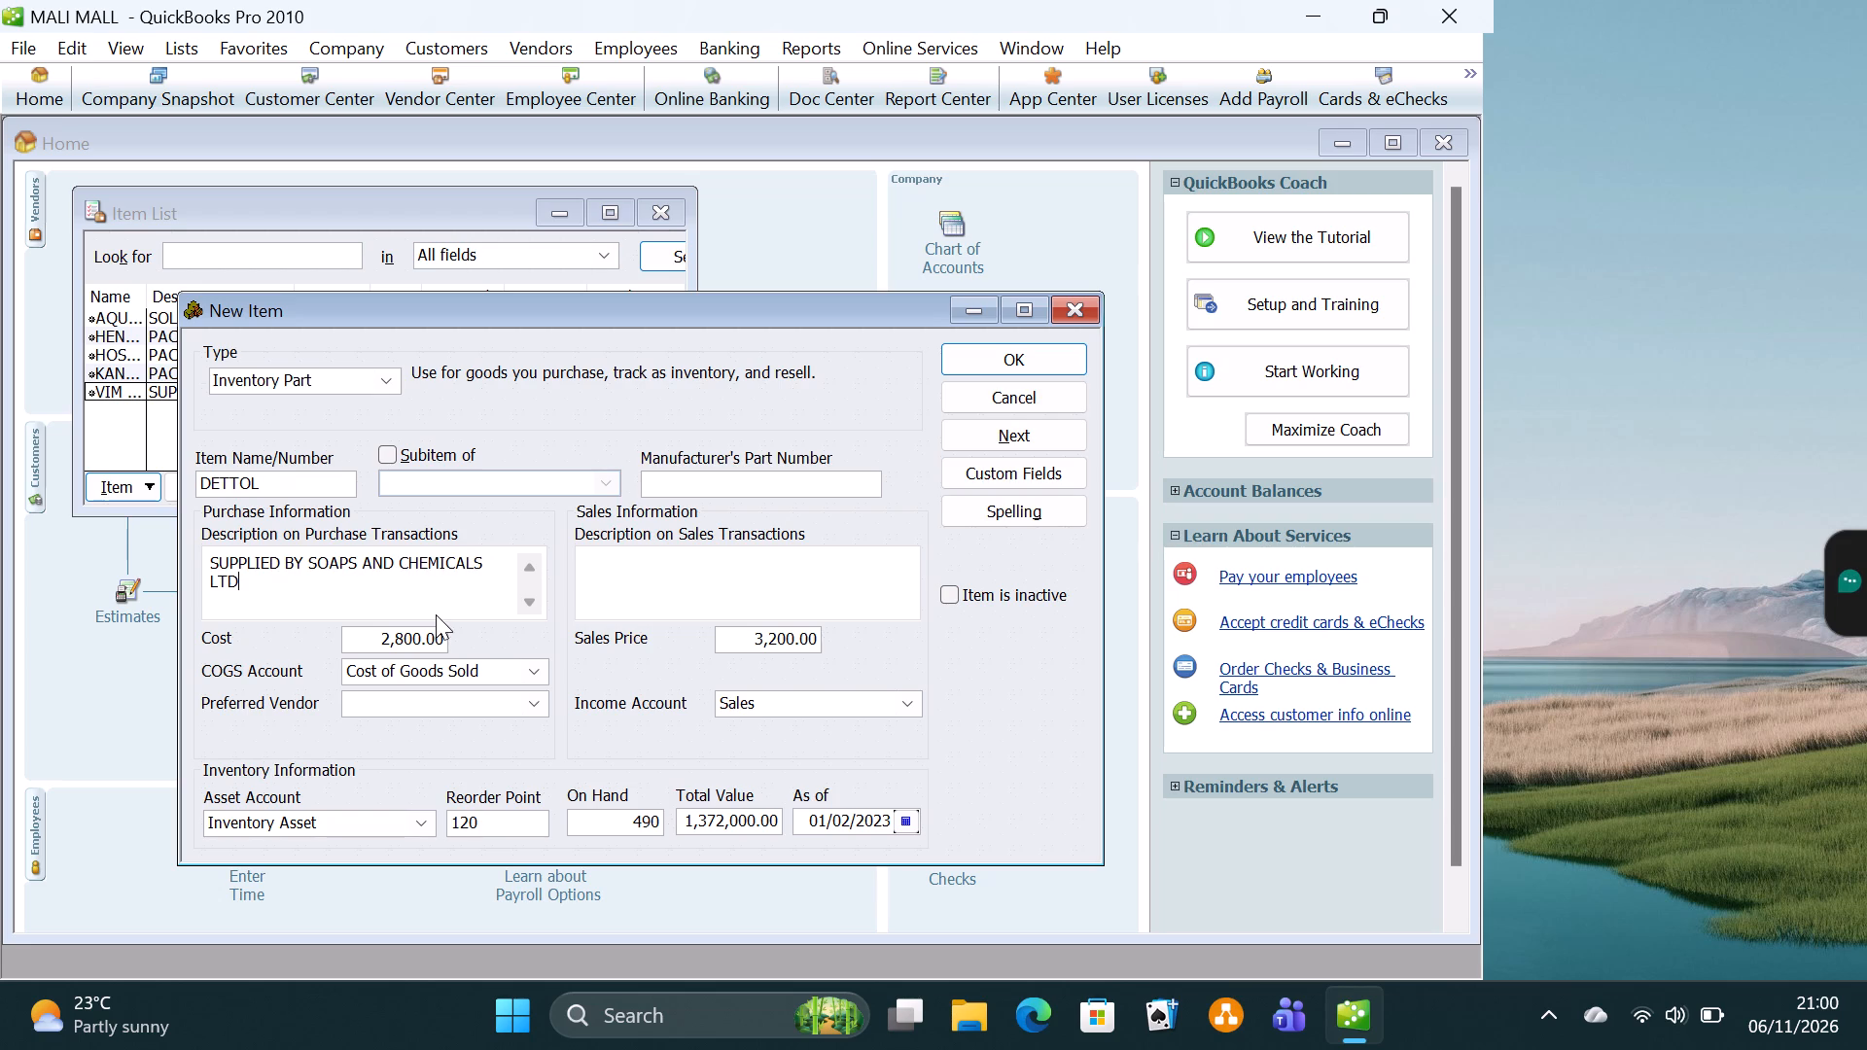
pyautogui.press('BackSpace')
pyautogui.press('BackSpace')
pyautogui.press('BackSpace')
pyautogui.write('INDUSTRIES')
# Replace the DETTOL item's description on sales transactions with PACKED IN CONTAINERS.
pyautogui.click(603, 575)
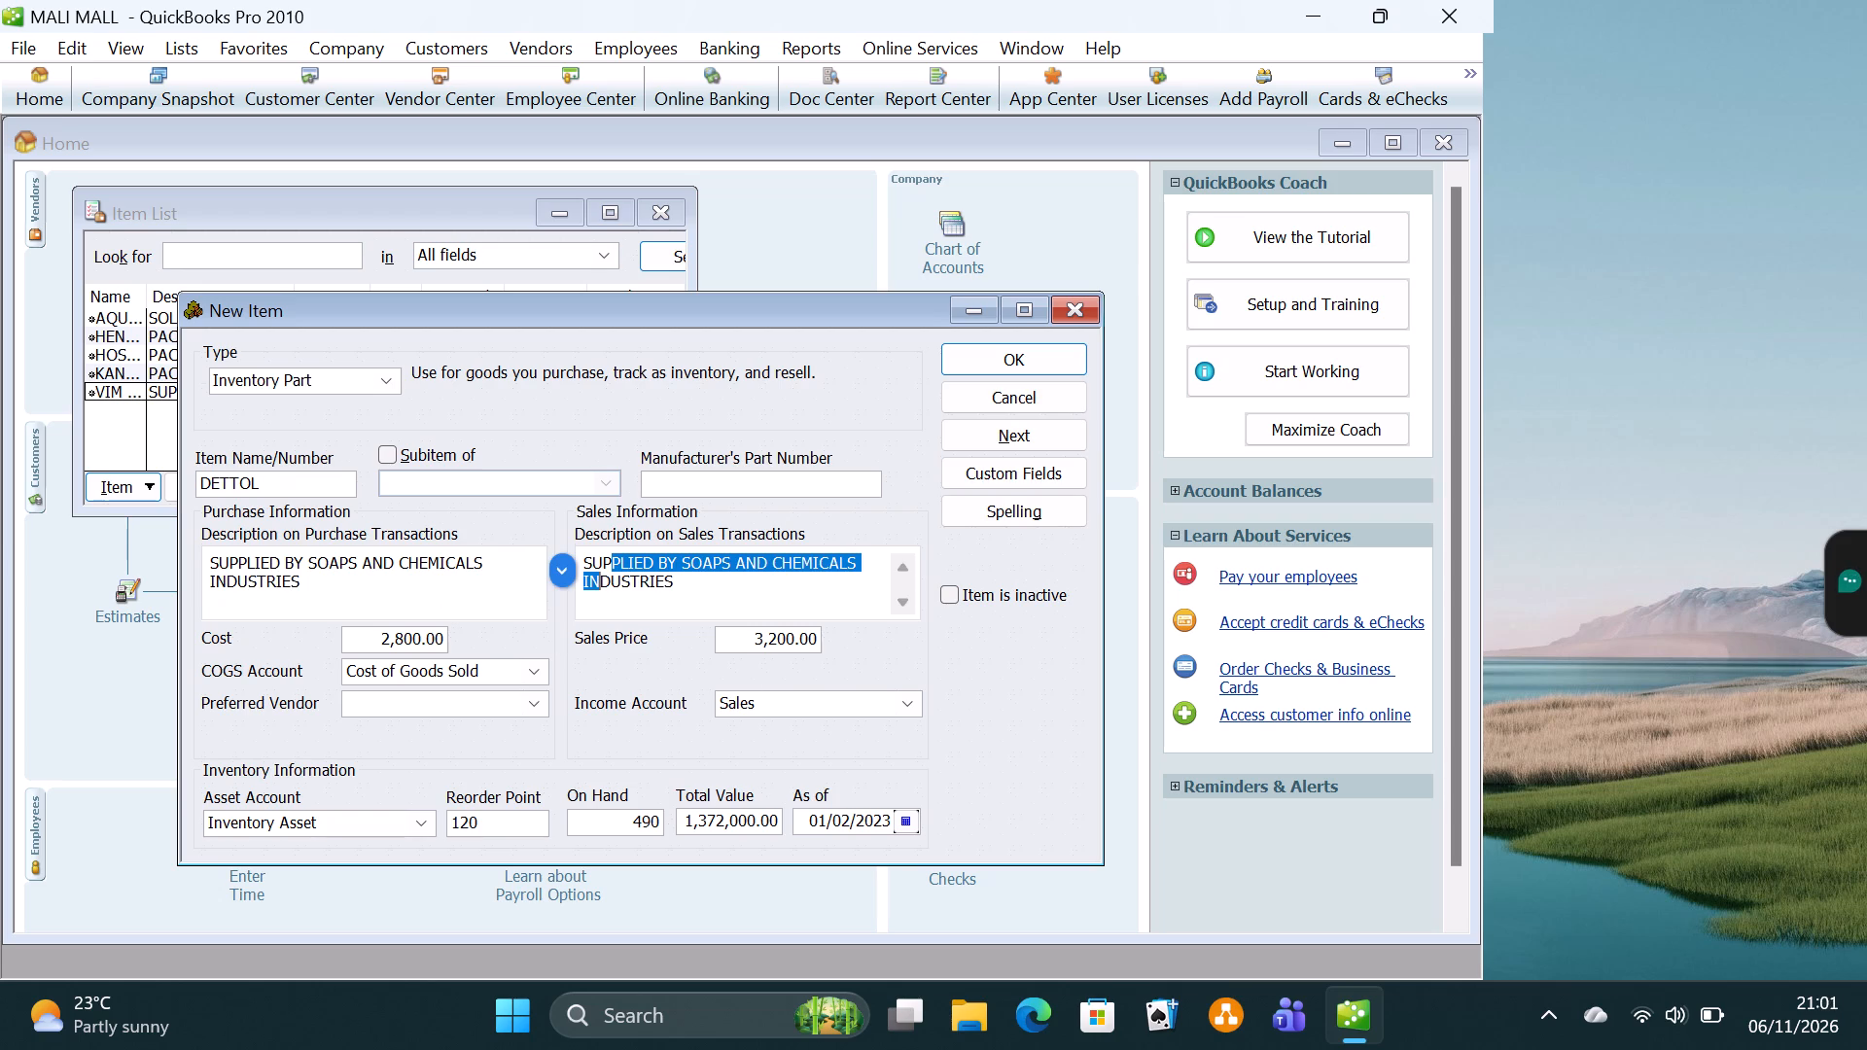
pyautogui.click(695, 589)
pyautogui.press('BackSpace')
pyautogui.press('BackSpace')
pyautogui.press('BackSpace')
pyautogui.press('BackSpace')
pyautogui.press('BackSpace')
pyautogui.press('BackSpace')
pyautogui.press('BackSpace')
pyautogui.press('BackSpace')
pyautogui.press('BackSpace')
pyautogui.press('BackSpace')
pyautogui.press('BackSpace')
pyautogui.press('BackSpace')
pyautogui.press('BackSpace')
pyautogui.press('BackSpace')
pyautogui.press('BackSpace')
pyautogui.press('BackSpace')
pyautogui.press('BackSpace')
pyautogui.press('BackSpace')
pyautogui.press('BackSpace')
pyautogui.press('BackSpace')
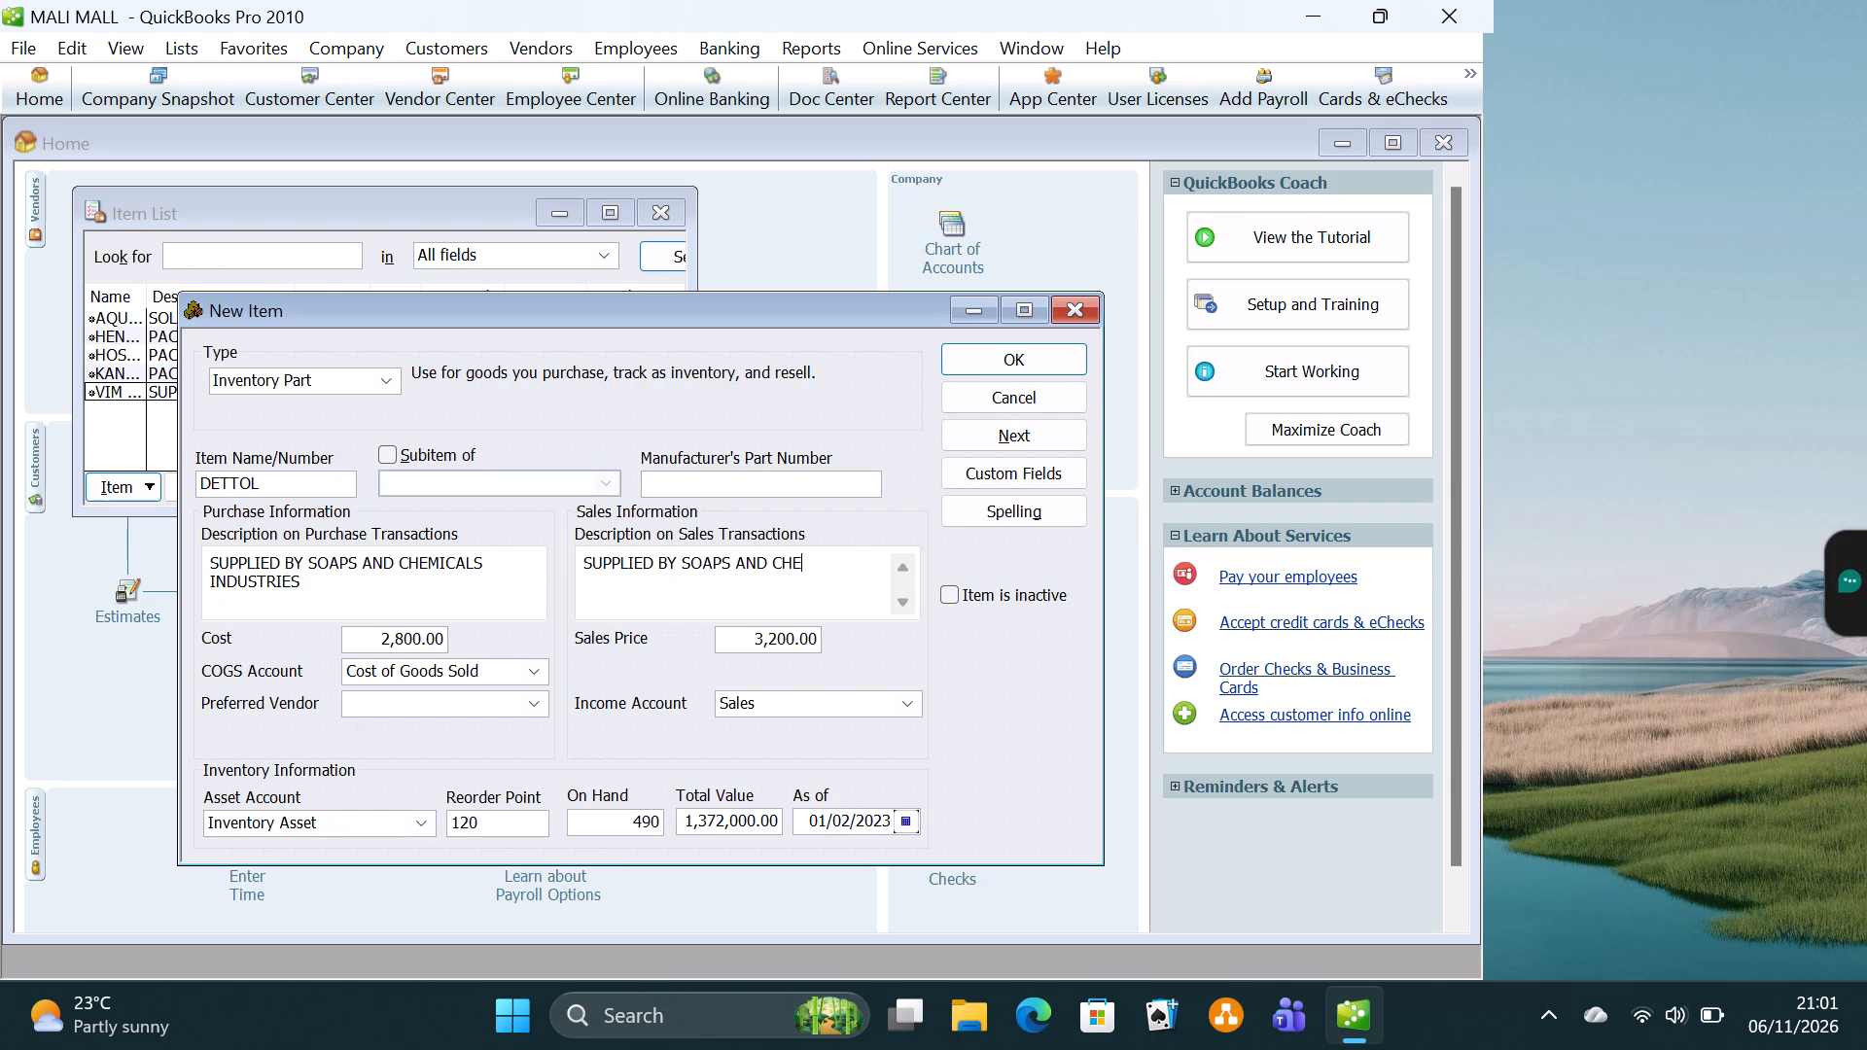
pyautogui.press('BackSpace')
pyautogui.press('BackSpace')
pyautogui.press('BackSpace')
pyautogui.press('BackSpace')
pyautogui.press('BackSpace')
pyautogui.press('BackSpace')
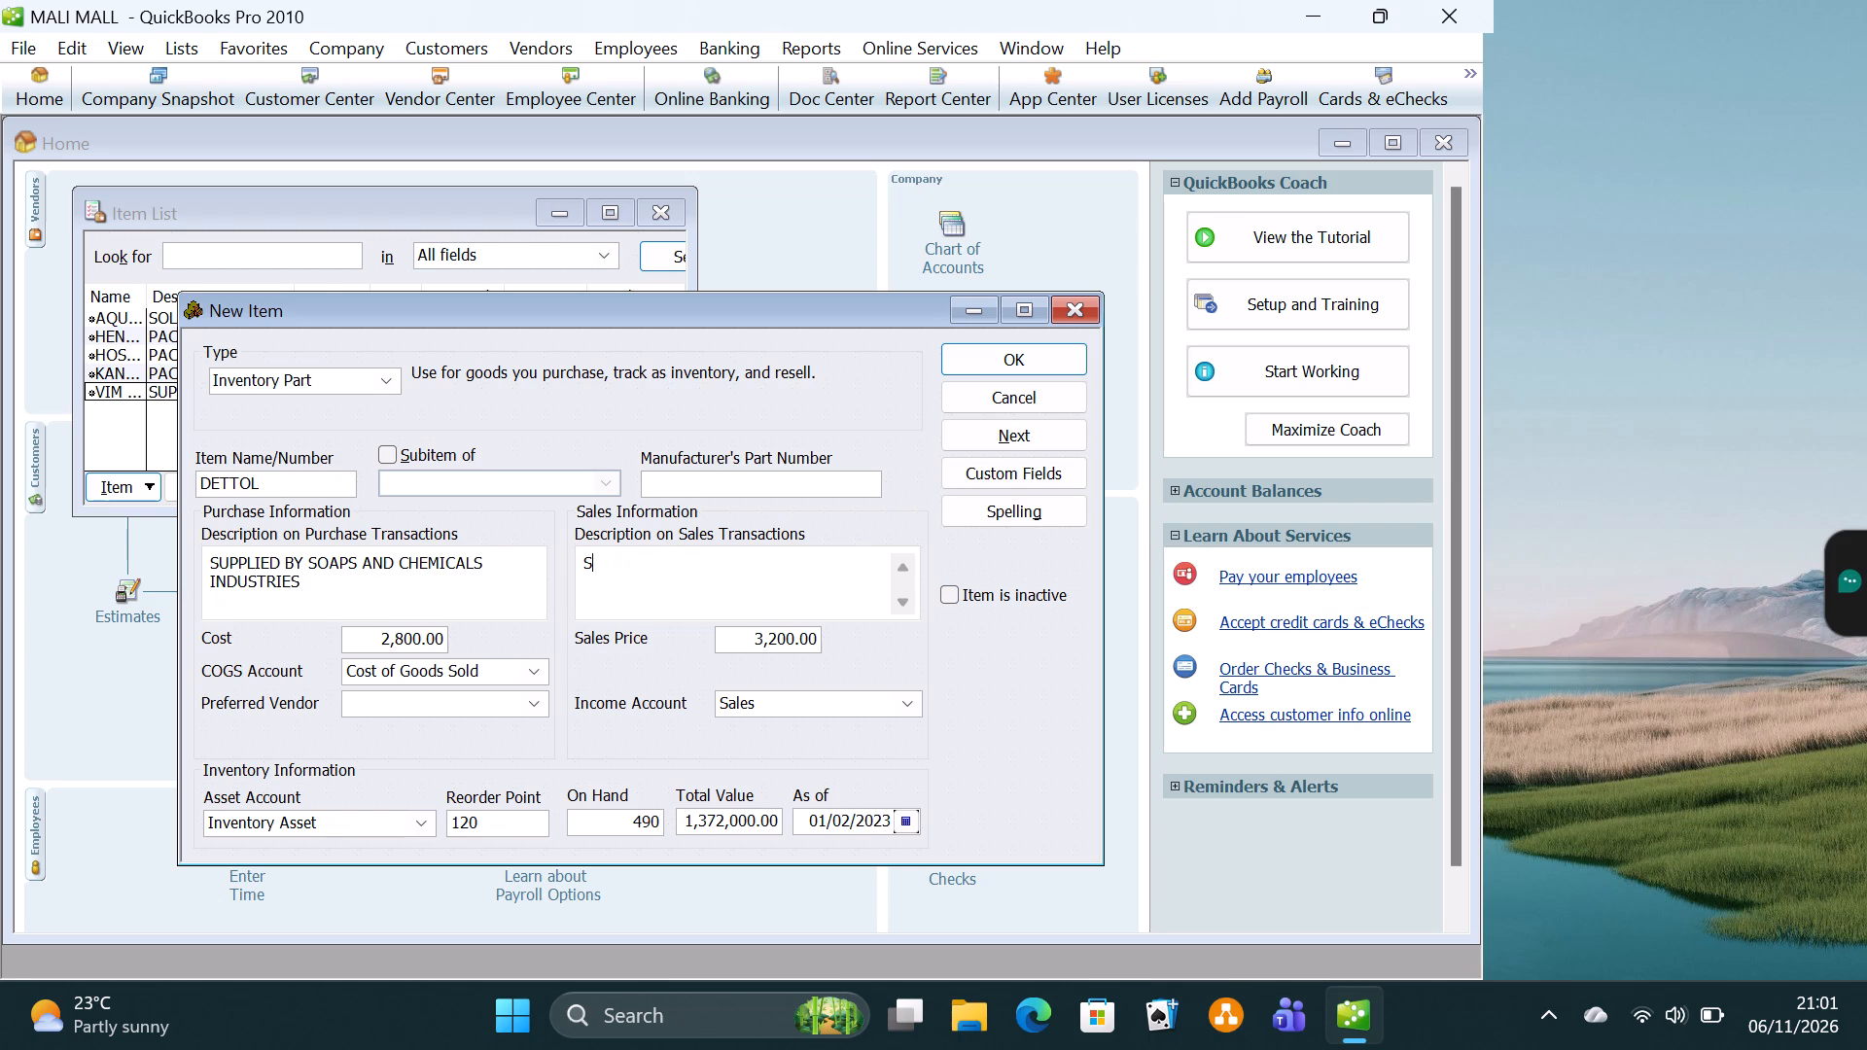
pyautogui.press('BackSpace')
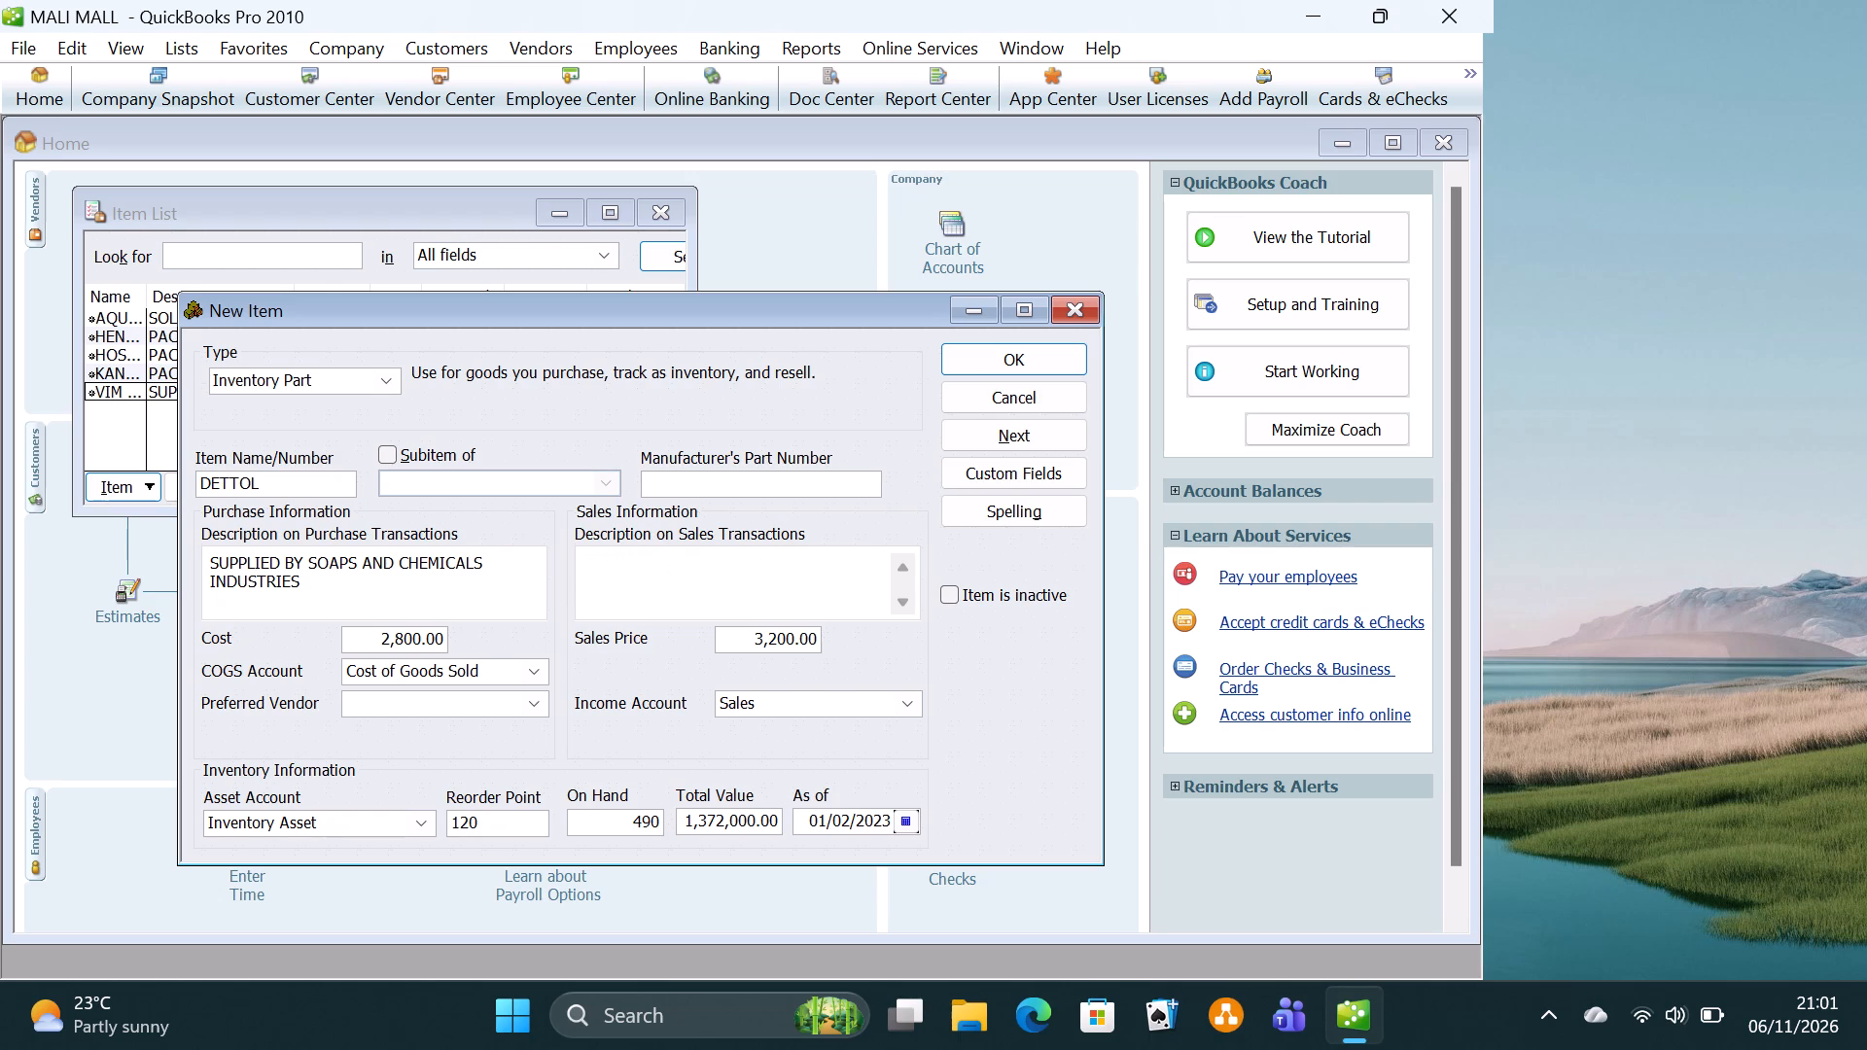
pyautogui.write('PACKED IN CONTAINERS')
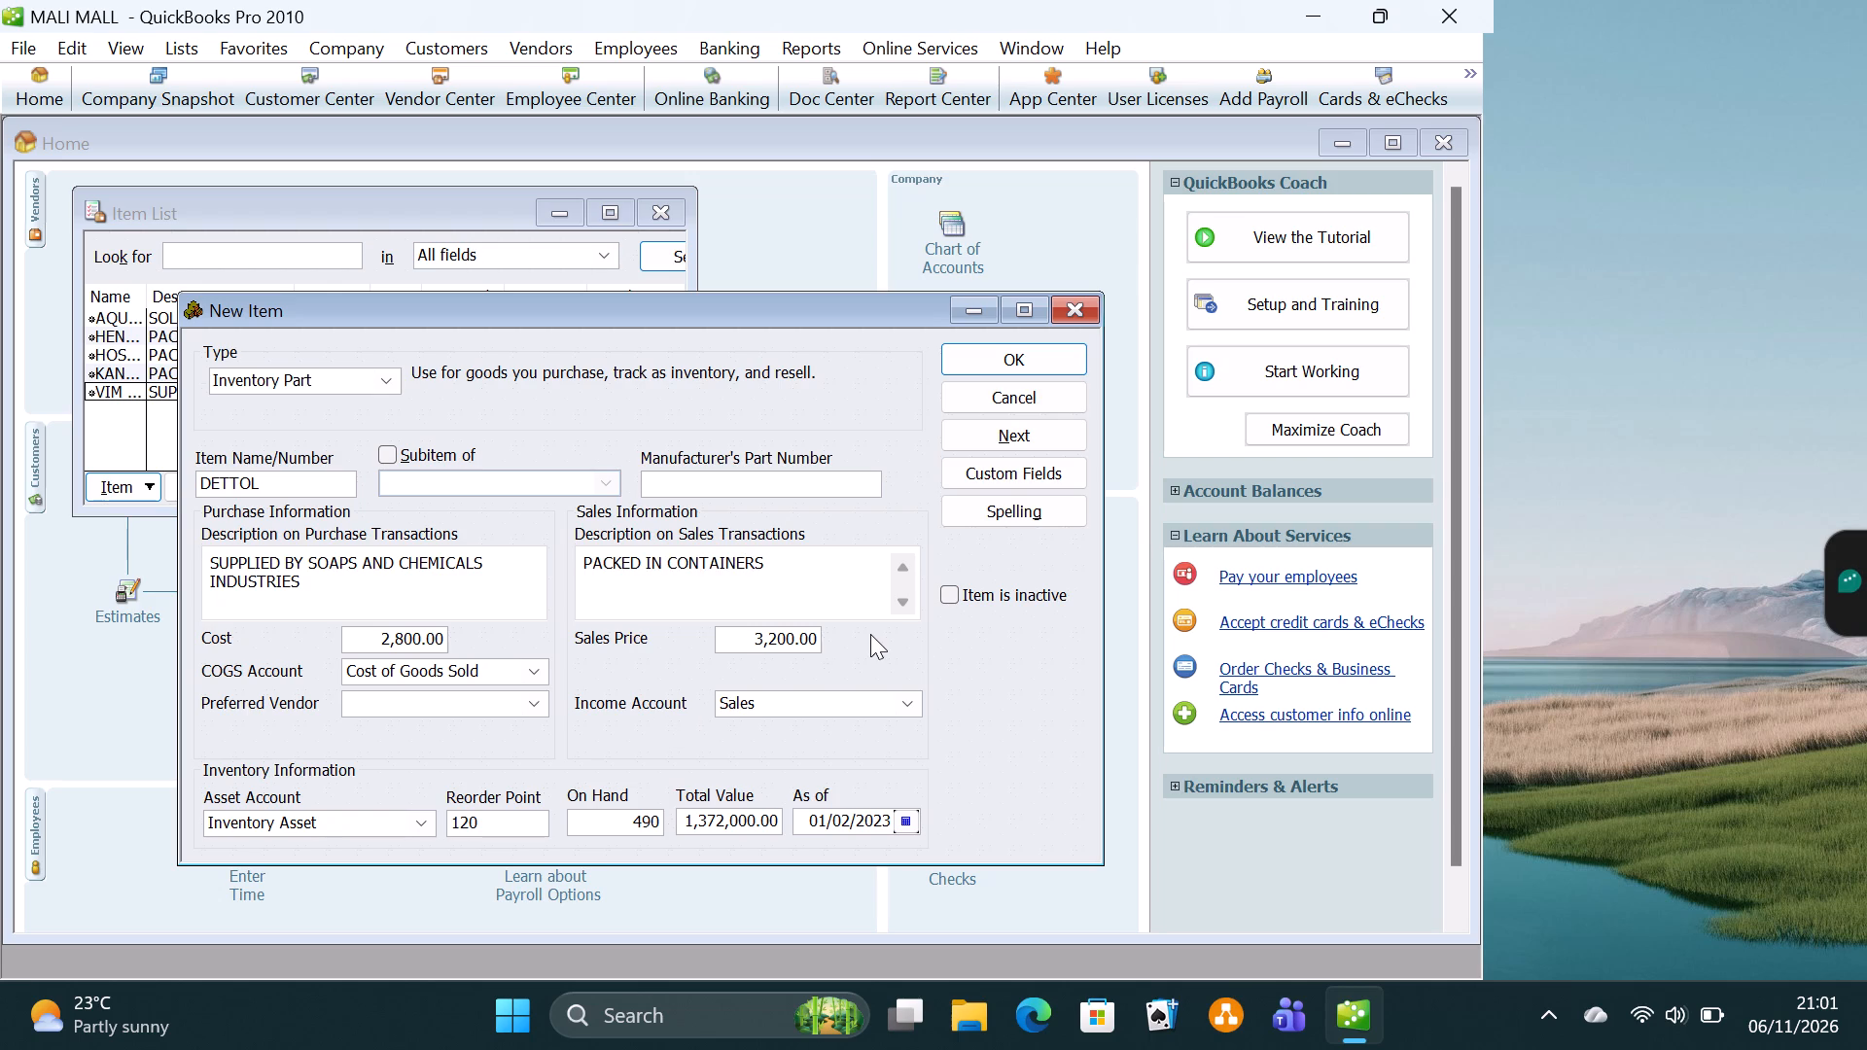
# Save the DETTOL item and move on to a new one, accepting the past date.
pyautogui.click(1030, 437)
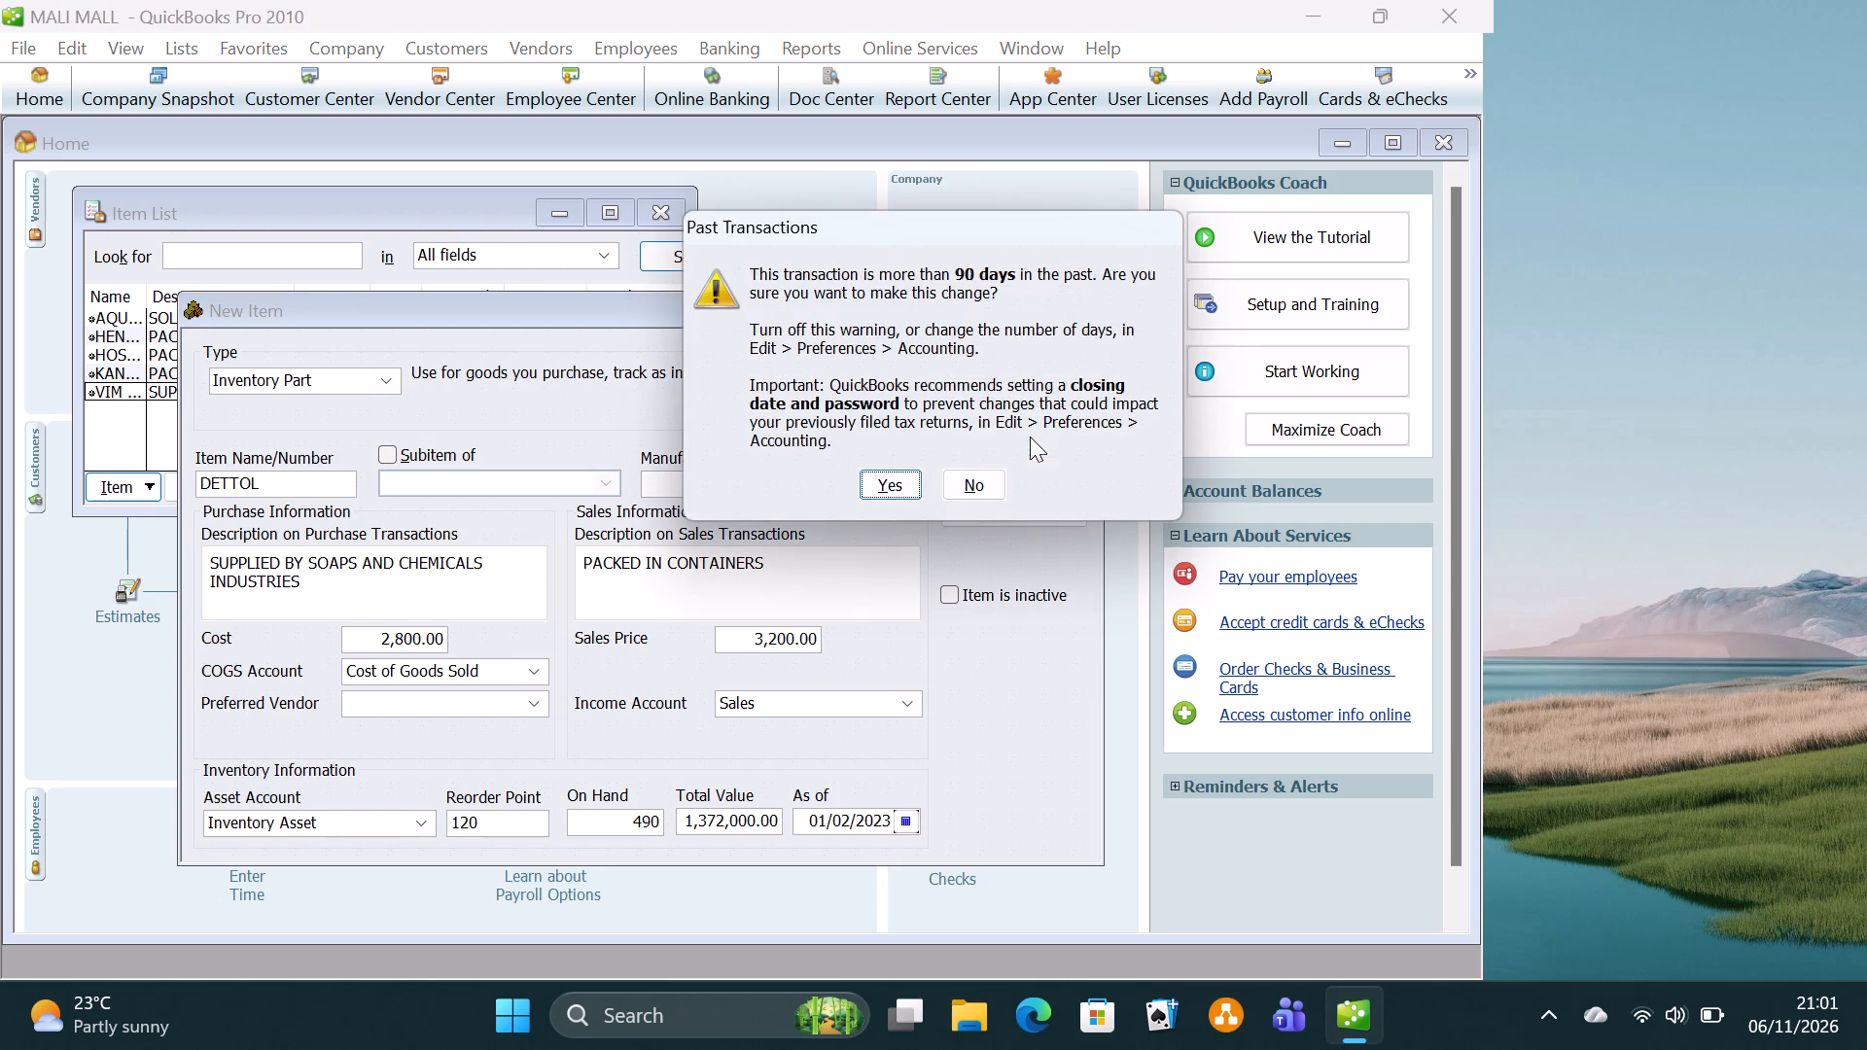
pyautogui.click(888, 484)
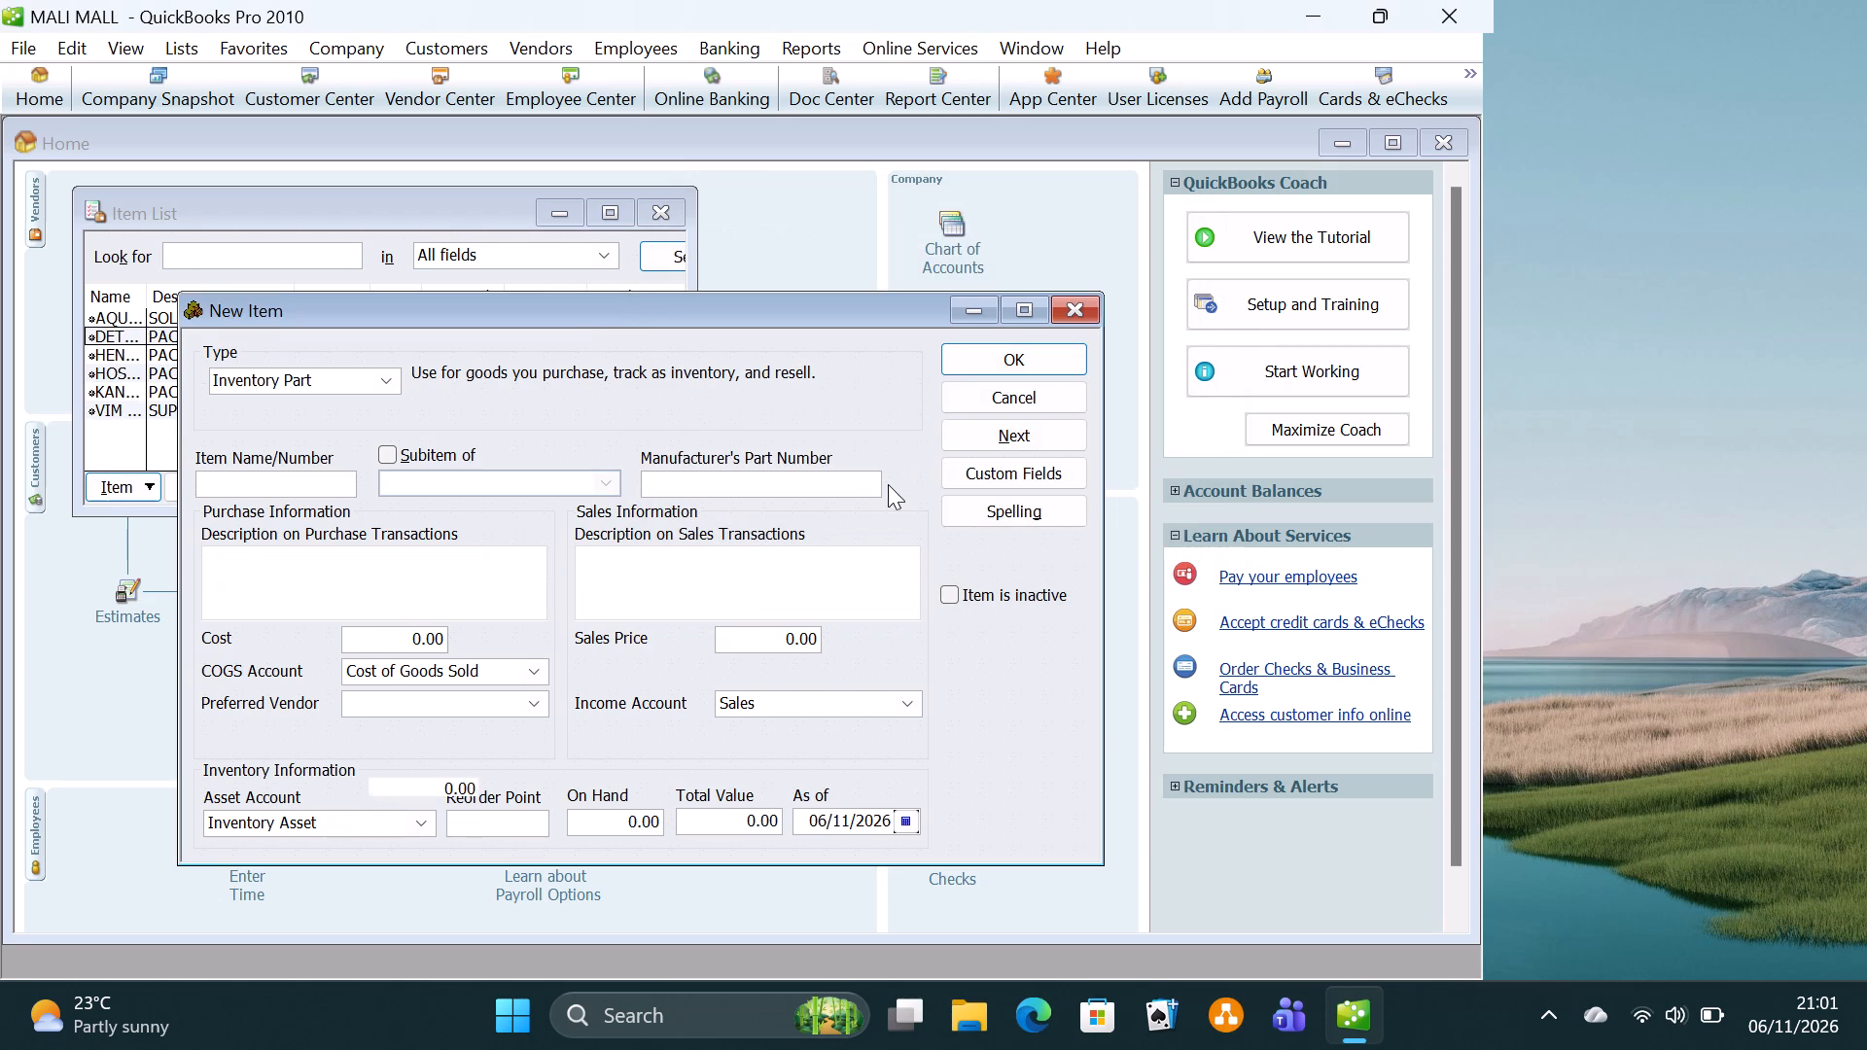
# Name the new inventory part ELIANTO COOKING OIL, with a cost of 220.00 and a sales price of 240.00.
pyautogui.click(303, 488)
pyautogui.write('ELIANTO COOKING OIL')
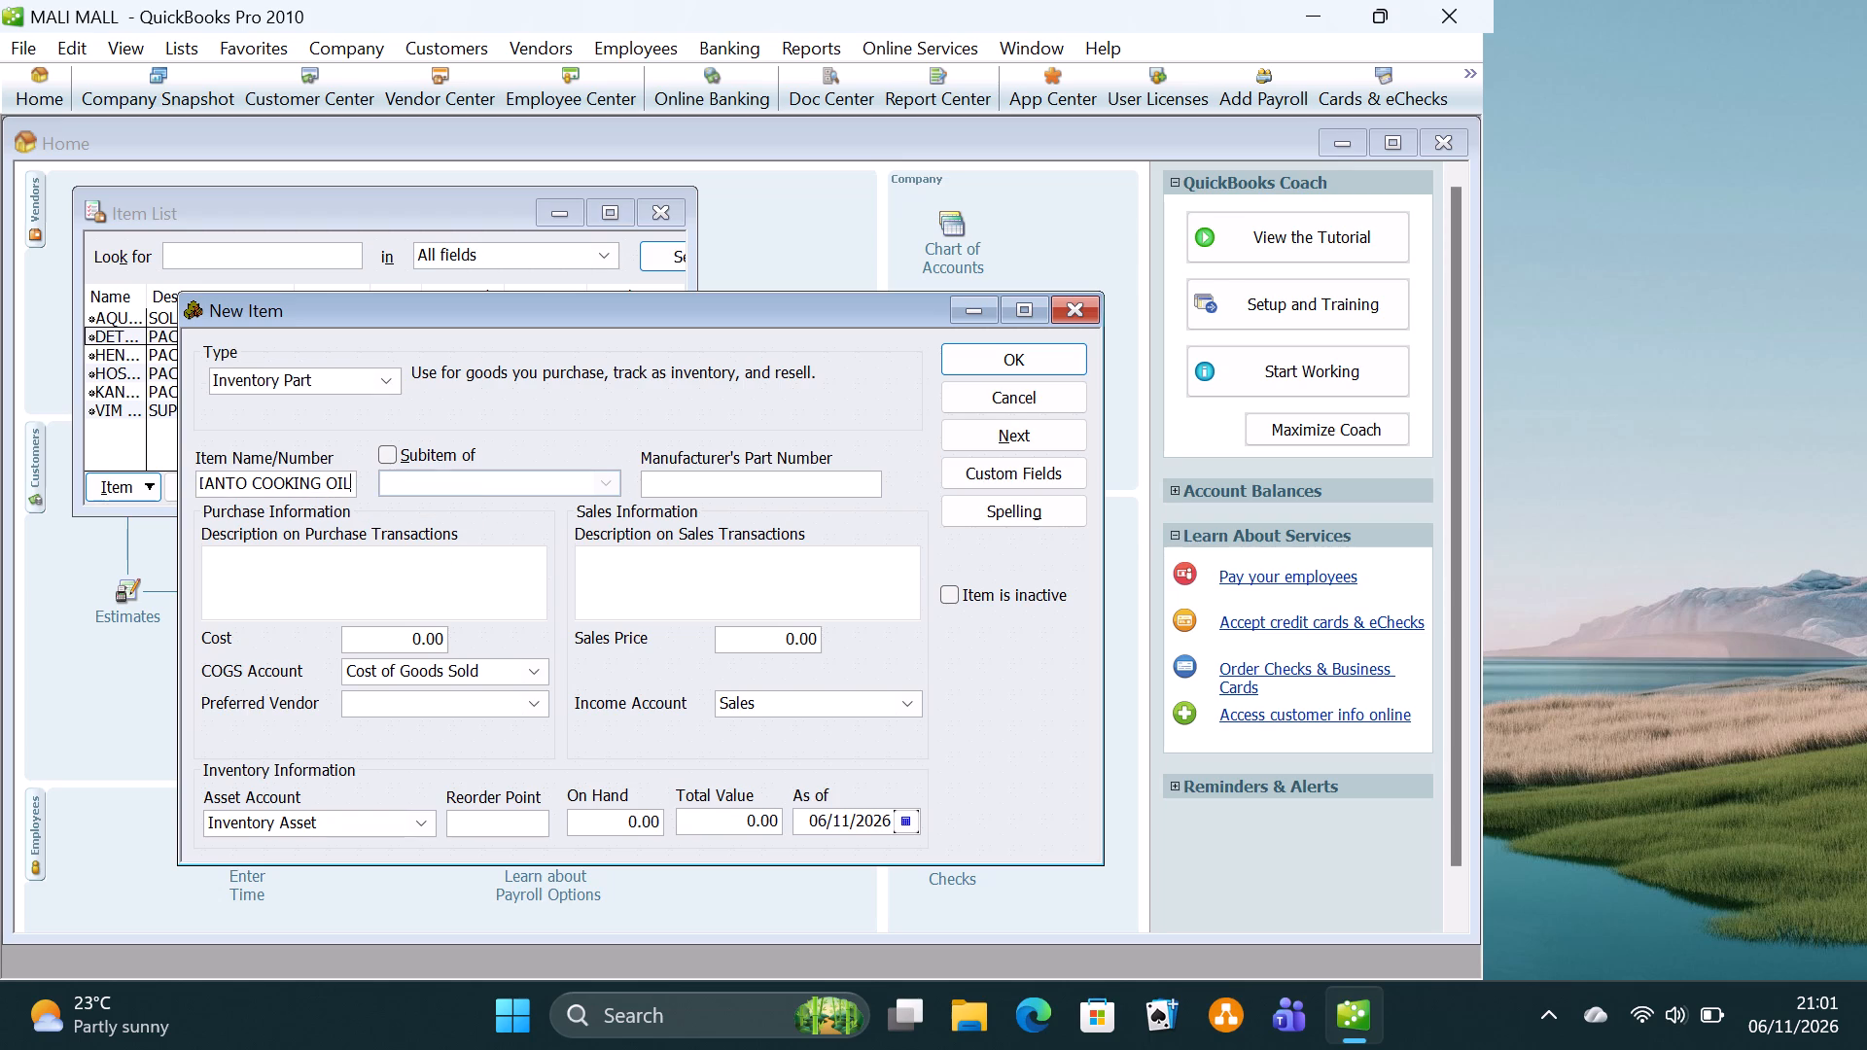
pyautogui.click(390, 642)
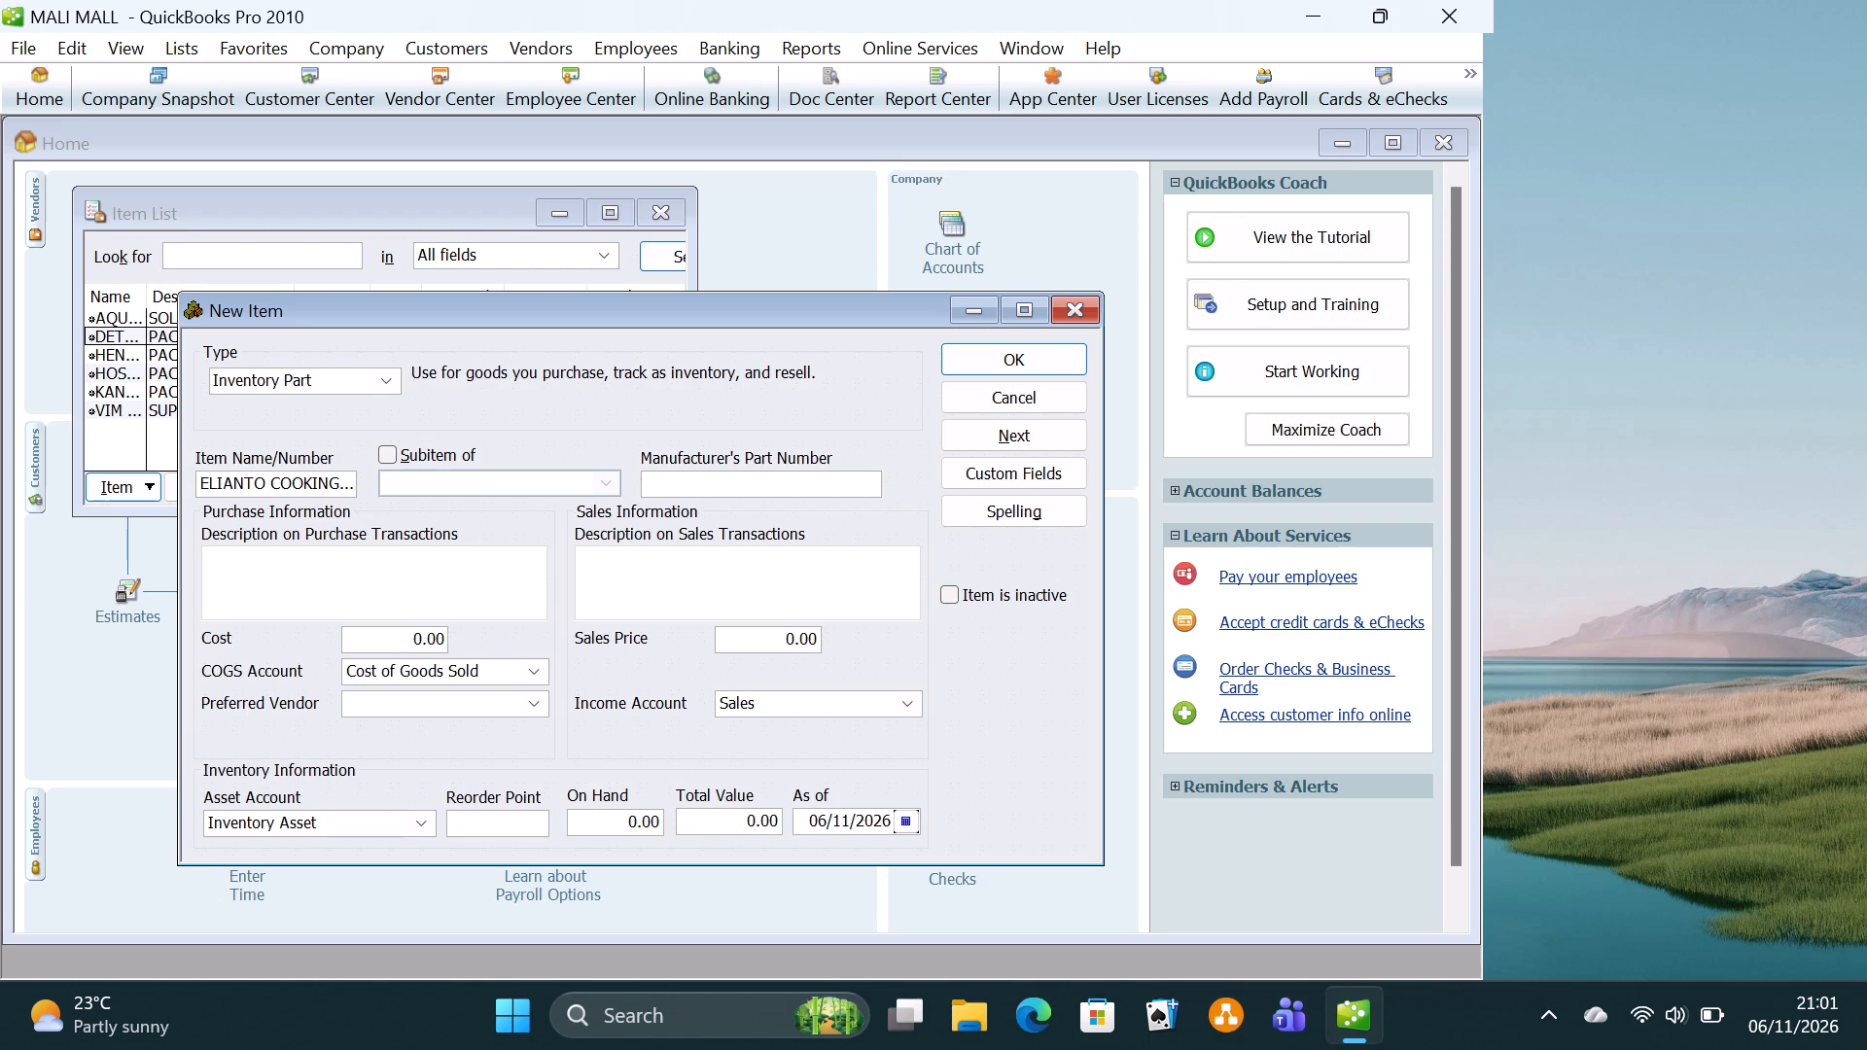
pyautogui.write('22')
pyautogui.click(763, 633)
pyautogui.write('24')
# Set the ELIANTO COOKING OIL item's as-of date to 01/02/2023.
pyautogui.doubleClick(856, 823)
pyautogui.doubleClick(856, 823)
pyautogui.hotkey('ctrl', 'v')
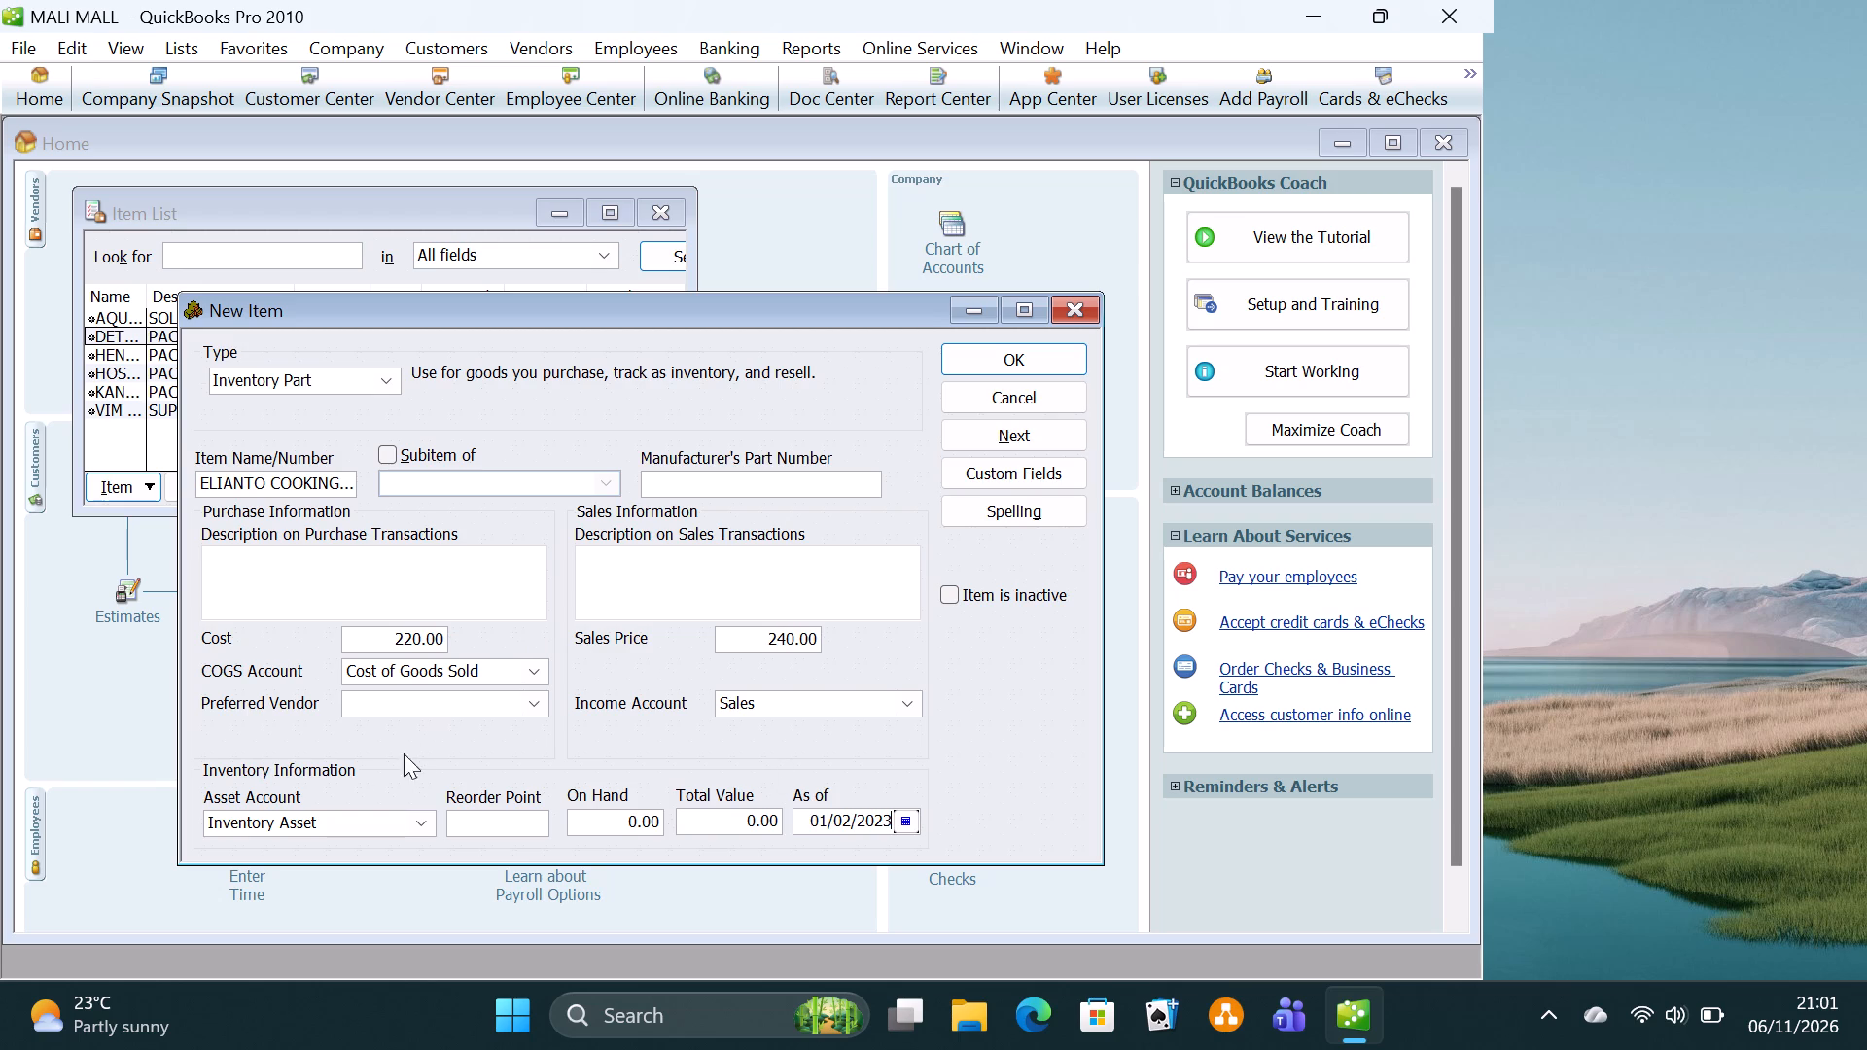
pyautogui.click(479, 819)
pyautogui.moveTo(479, 819); pyautogui.dragTo(651, 668)
# Enter SUPPLIED BY UNILEVER as the ELIANTO COOKING OIL item's description on purchase transactions.
pyautogui.click(469, 561)
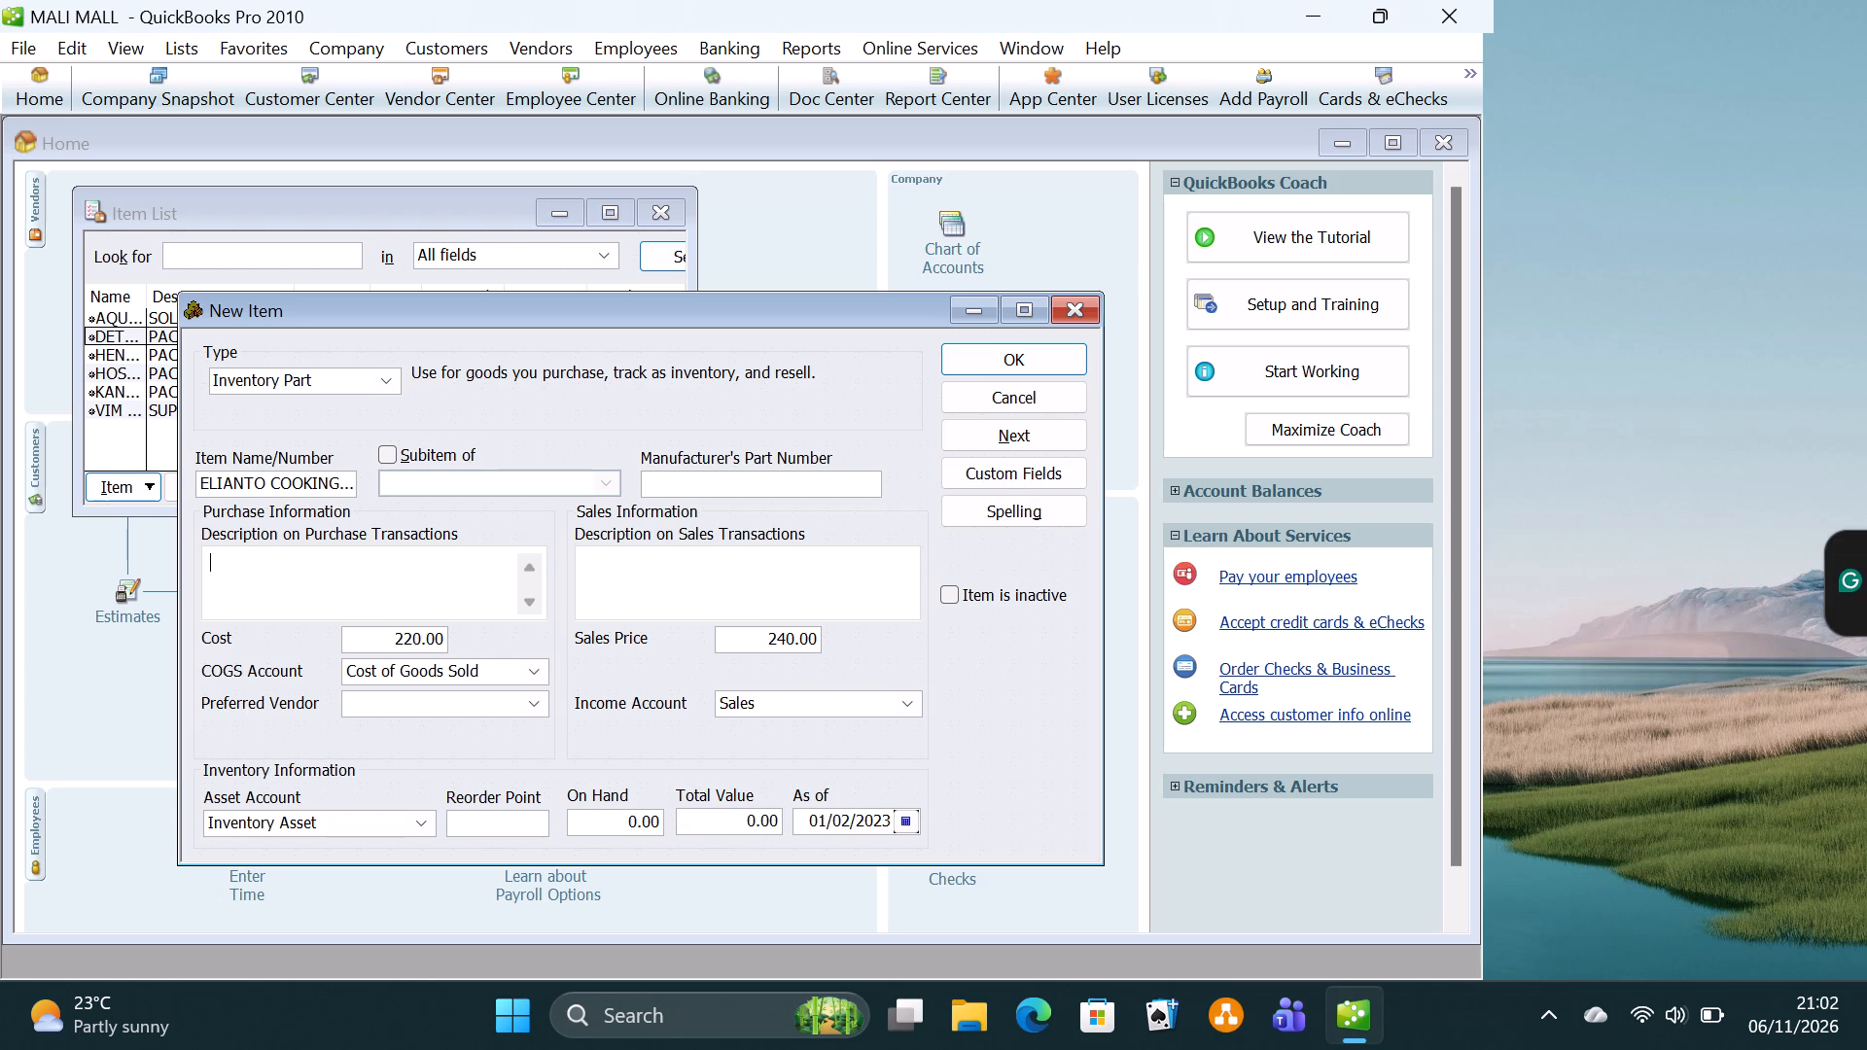
pyautogui.write('SUPPLIED BY UNILEVER')
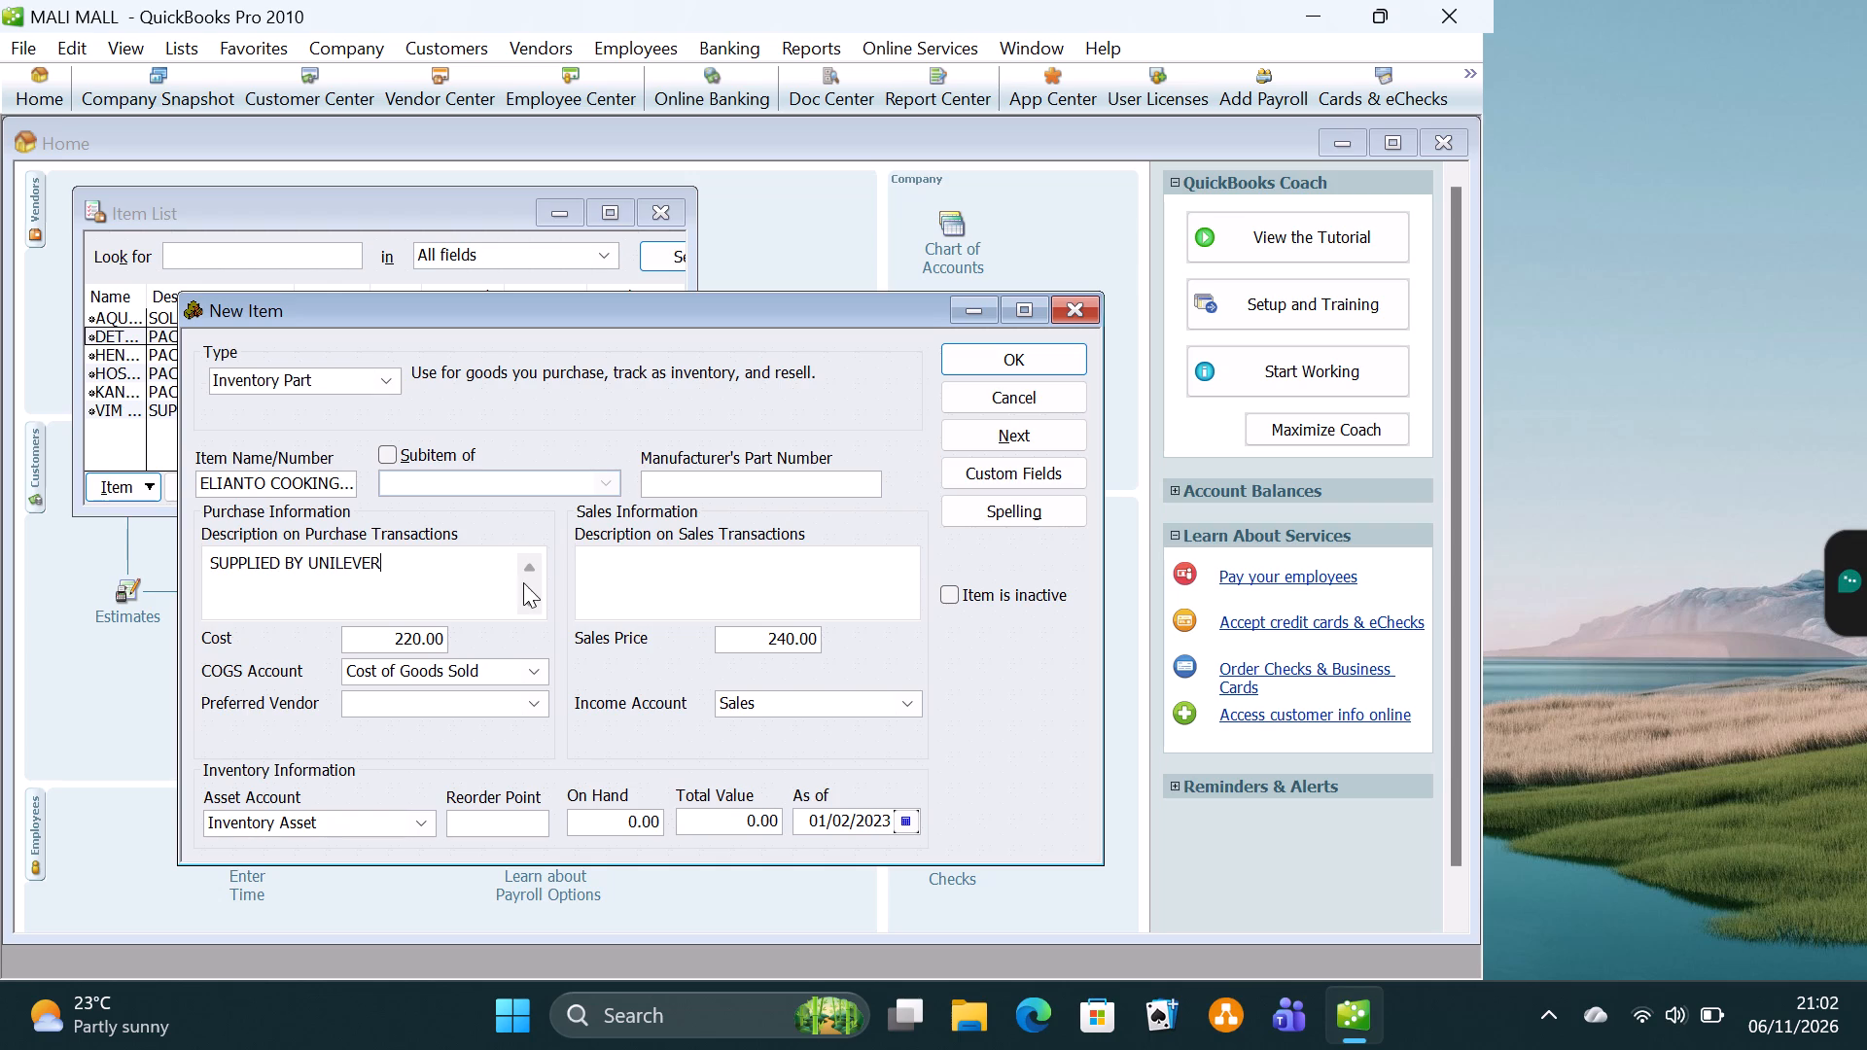
# Replace the ELIANTO COOKING OIL item's description on sales transactions with PACKED IN CONTAINERS.
pyautogui.click(641, 582)
pyautogui.click(777, 573)
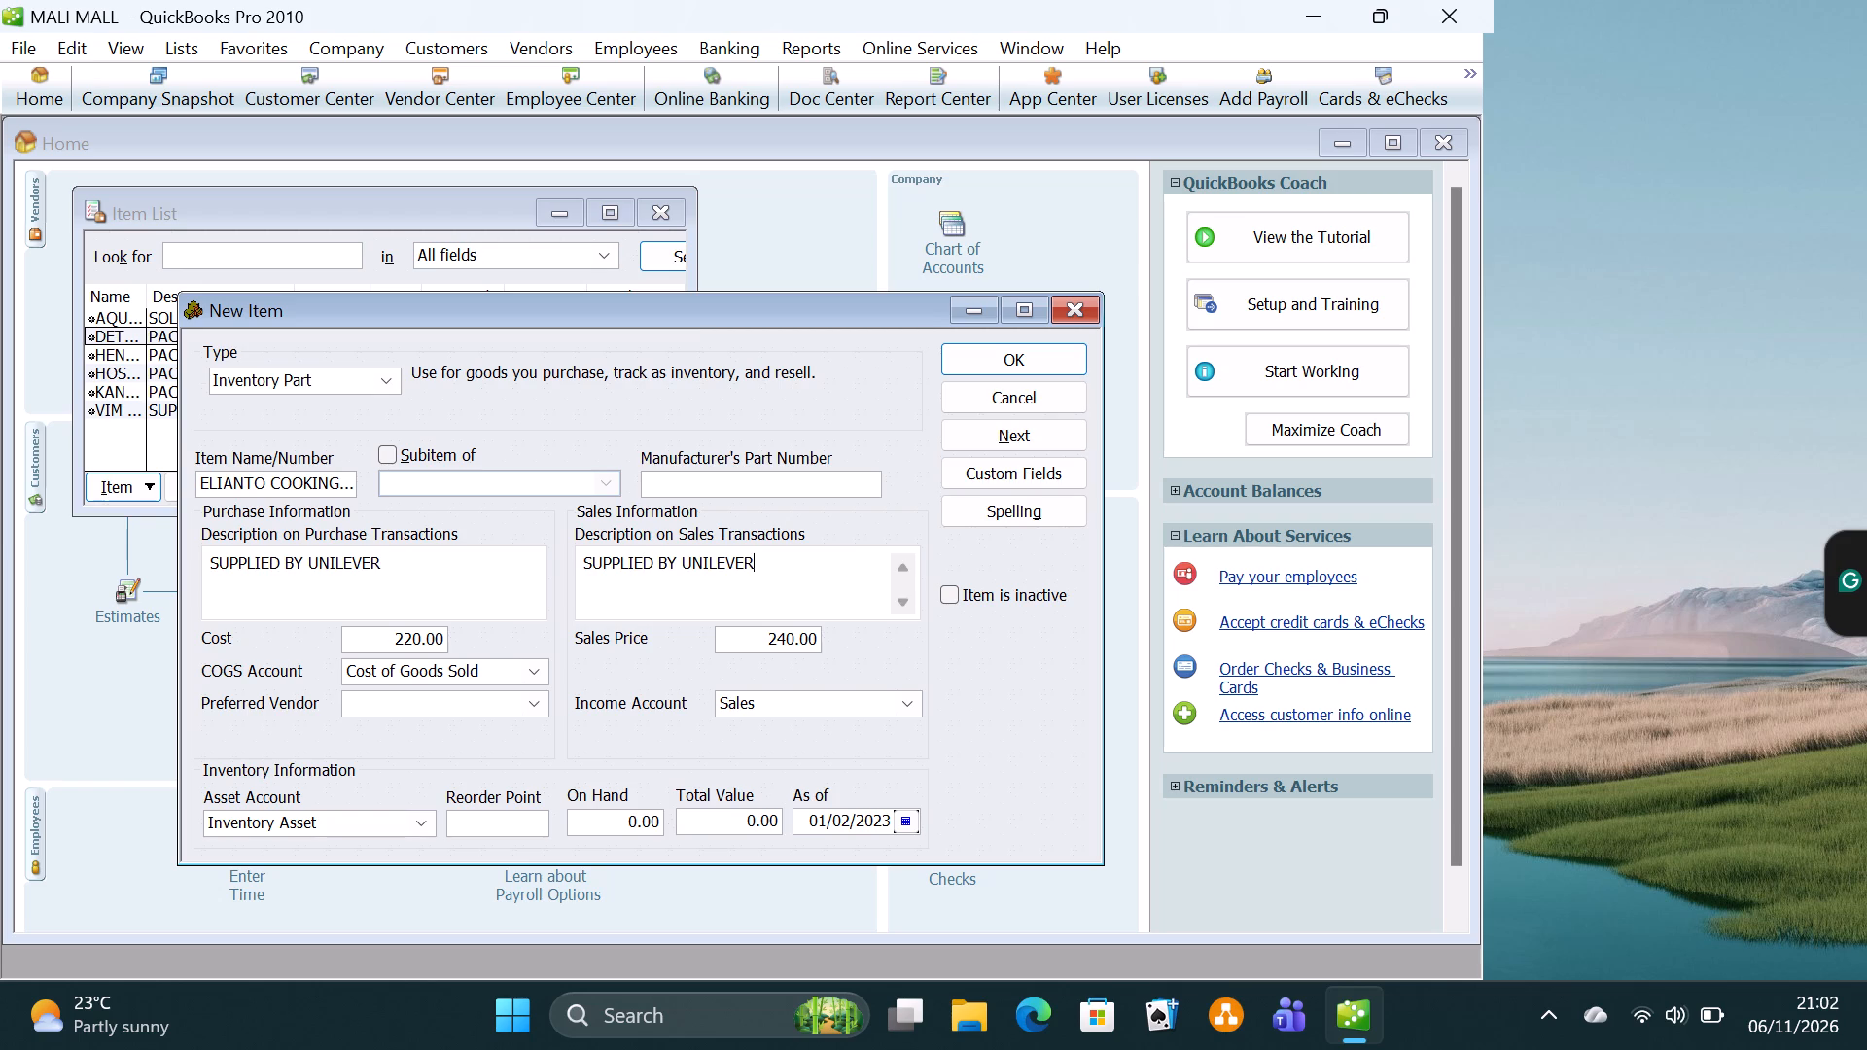
pyautogui.press('BackSpace')
pyautogui.press('BackSpace')
pyautogui.press('BackSpace')
pyautogui.press('BackSpace')
pyautogui.press('BackSpace')
pyautogui.press('BackSpace')
pyautogui.press('BackSpace')
pyautogui.press('BackSpace')
pyautogui.press('BackSpace')
pyautogui.press('BackSpace')
pyautogui.press('BackSpace')
pyautogui.press('BackSpace')
pyautogui.press('BackSpace')
pyautogui.press('BackSpace')
pyautogui.press('BackSpace')
pyautogui.press('BackSpace')
pyautogui.press('BackSpace')
pyautogui.press('BackSpace')
pyautogui.press('BackSpace')
pyautogui.press('BackSpace')
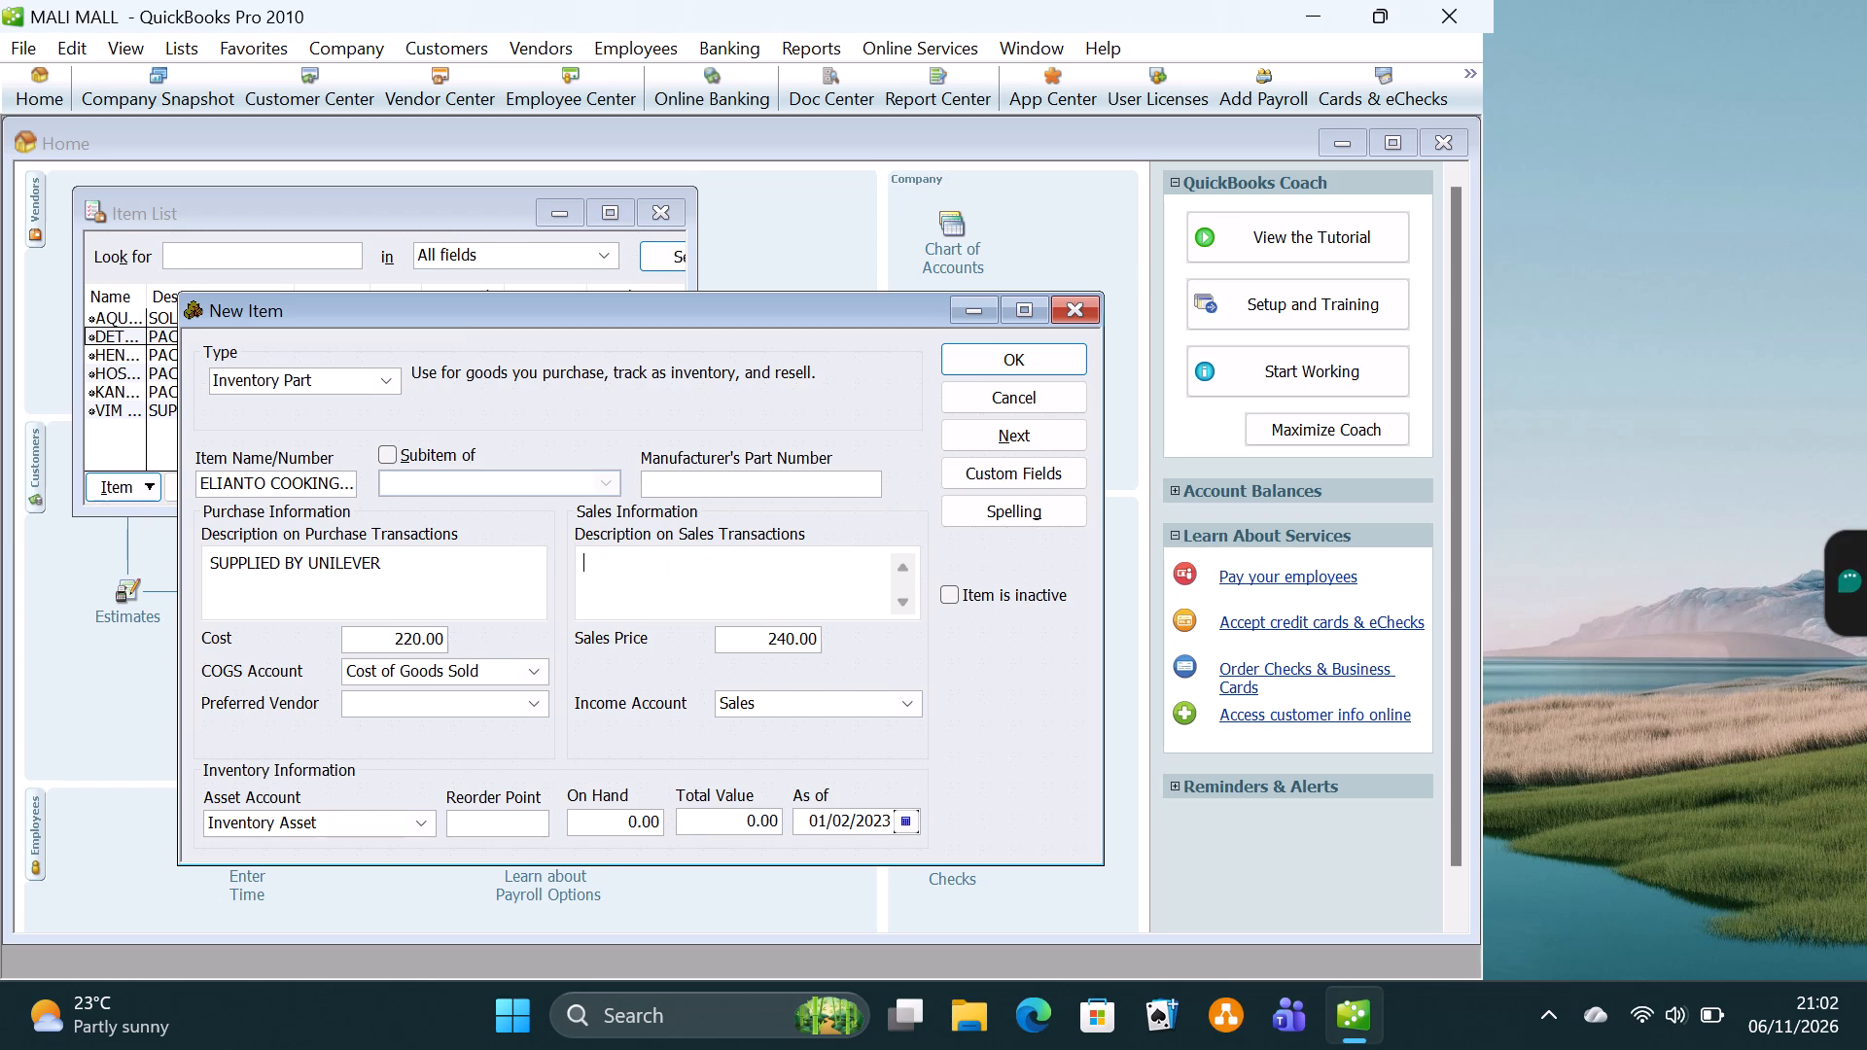
pyautogui.write('PACKED IN CONTAINERS')
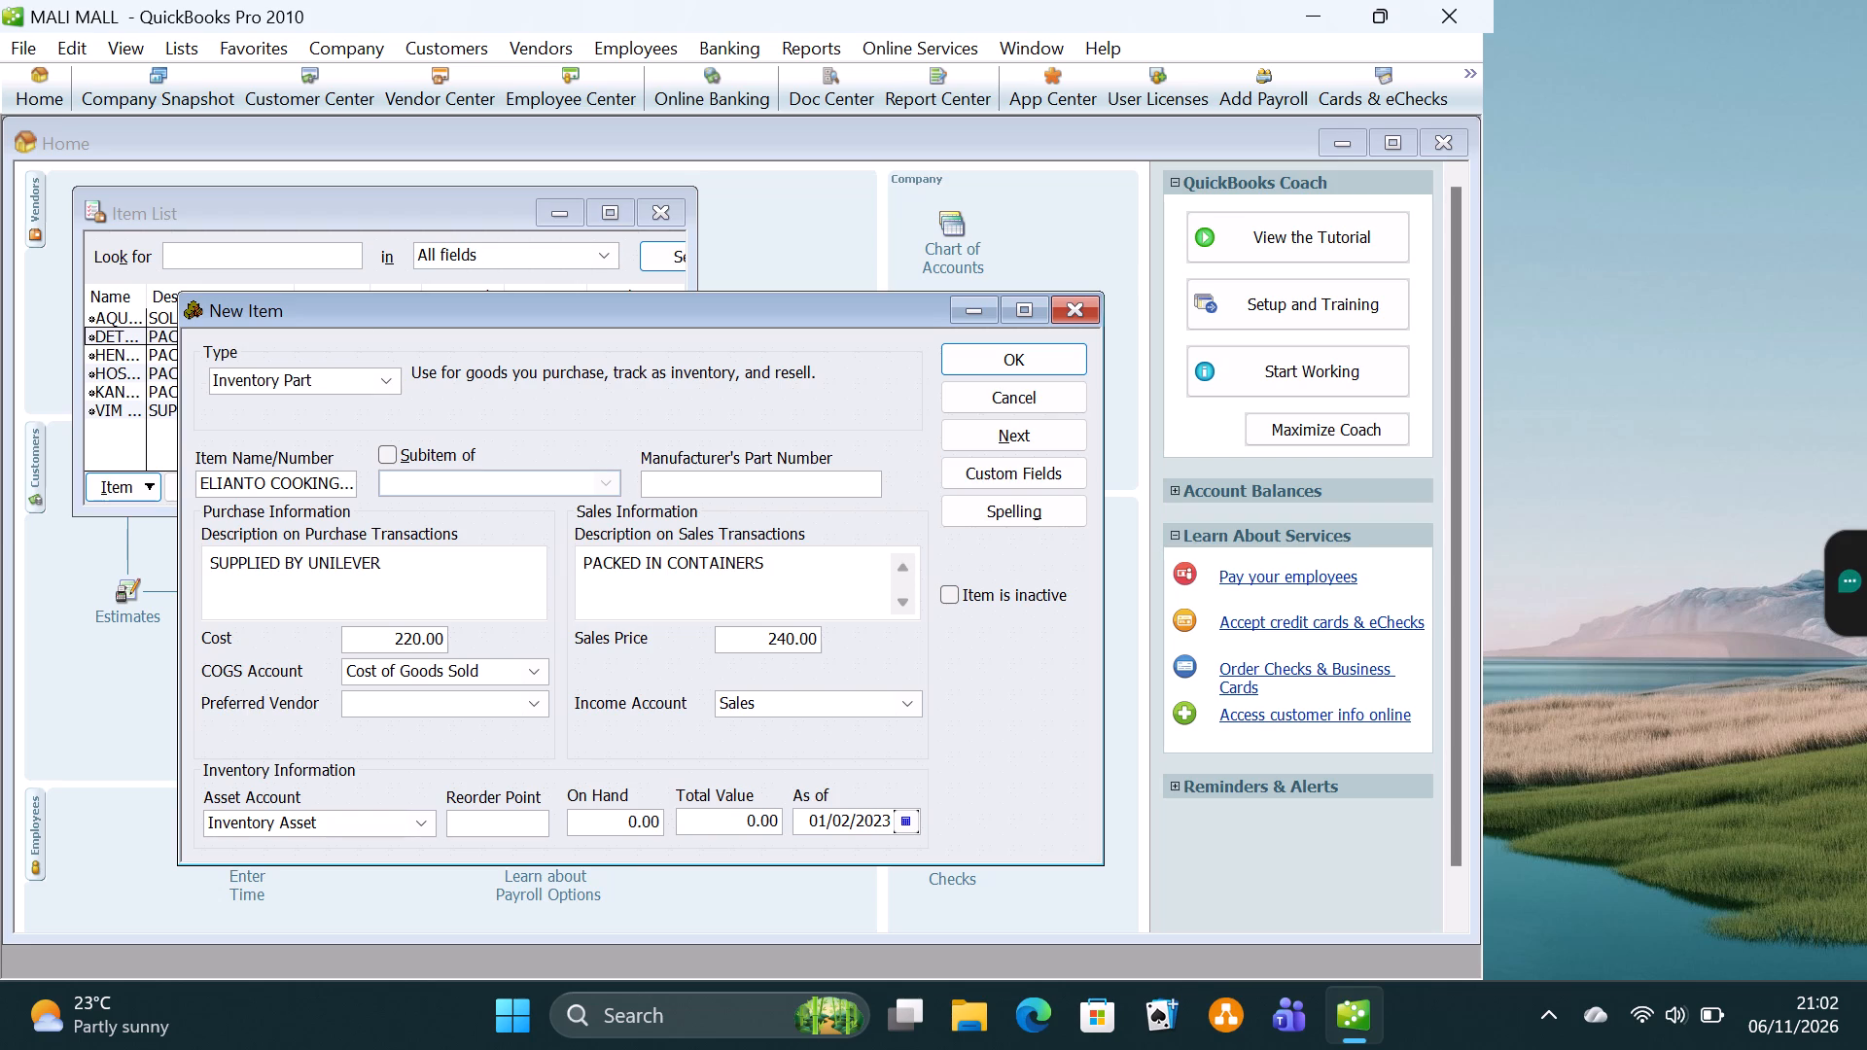
# Save the ELIANTO COOKING OIL item and move on to a new one, ignoring the spelling of UNILEVER.
pyautogui.click(1001, 437)
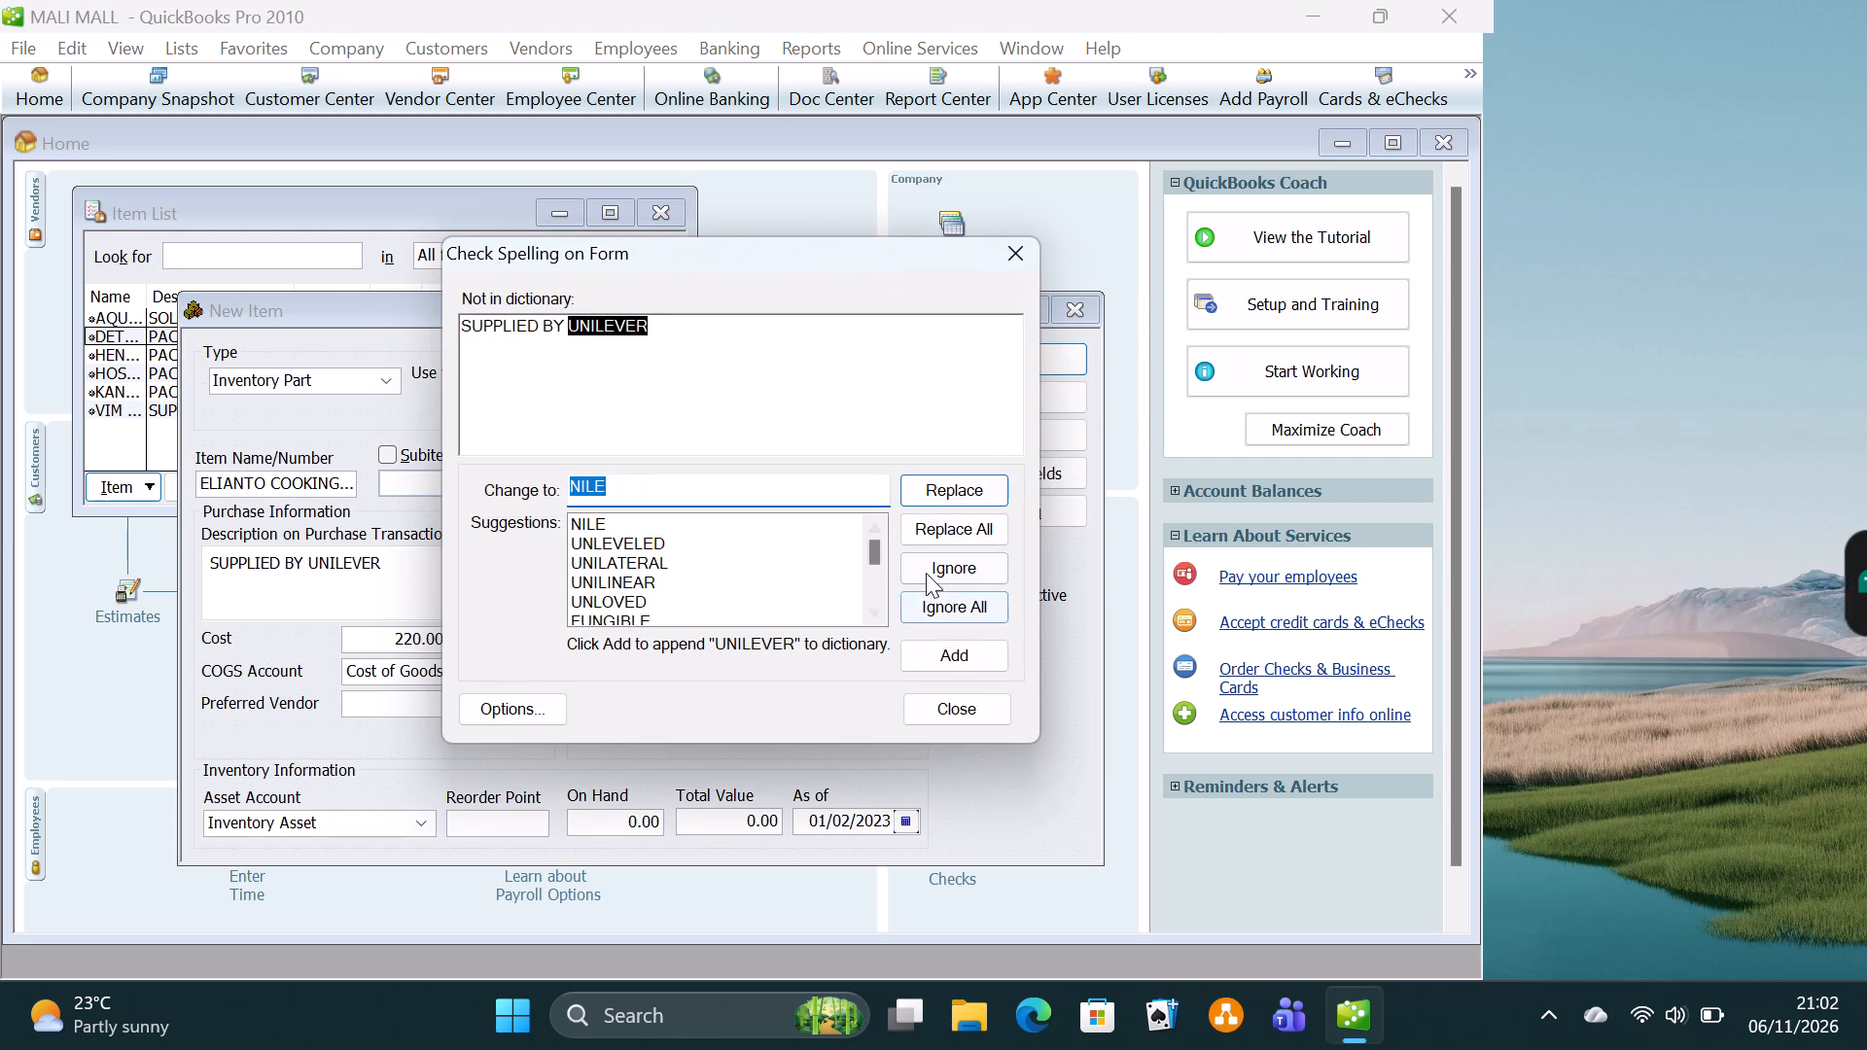
pyautogui.click(932, 566)
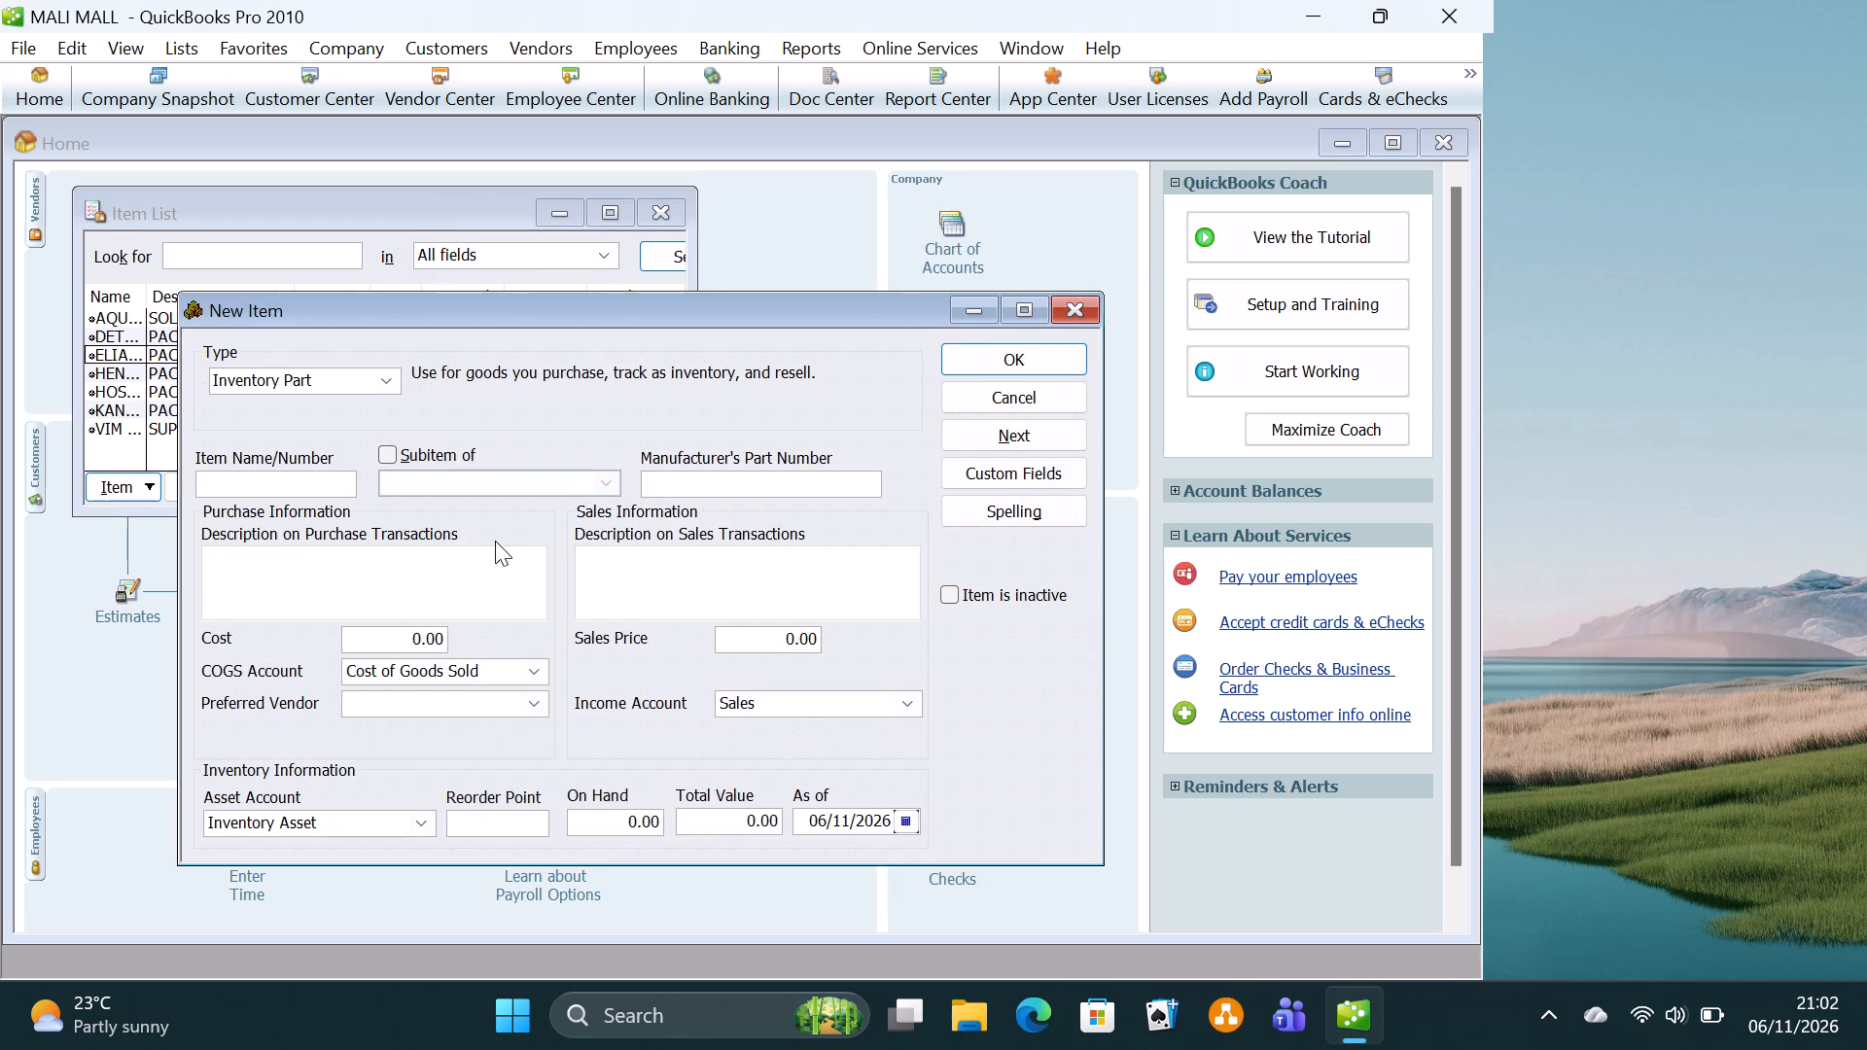
# Name the new inventory part KENSALT and set its cost to 1,400 and its sales price to 1,600.
pyautogui.click(309, 487)
pyautogui.write('KENSALT')
pyautogui.click(406, 639)
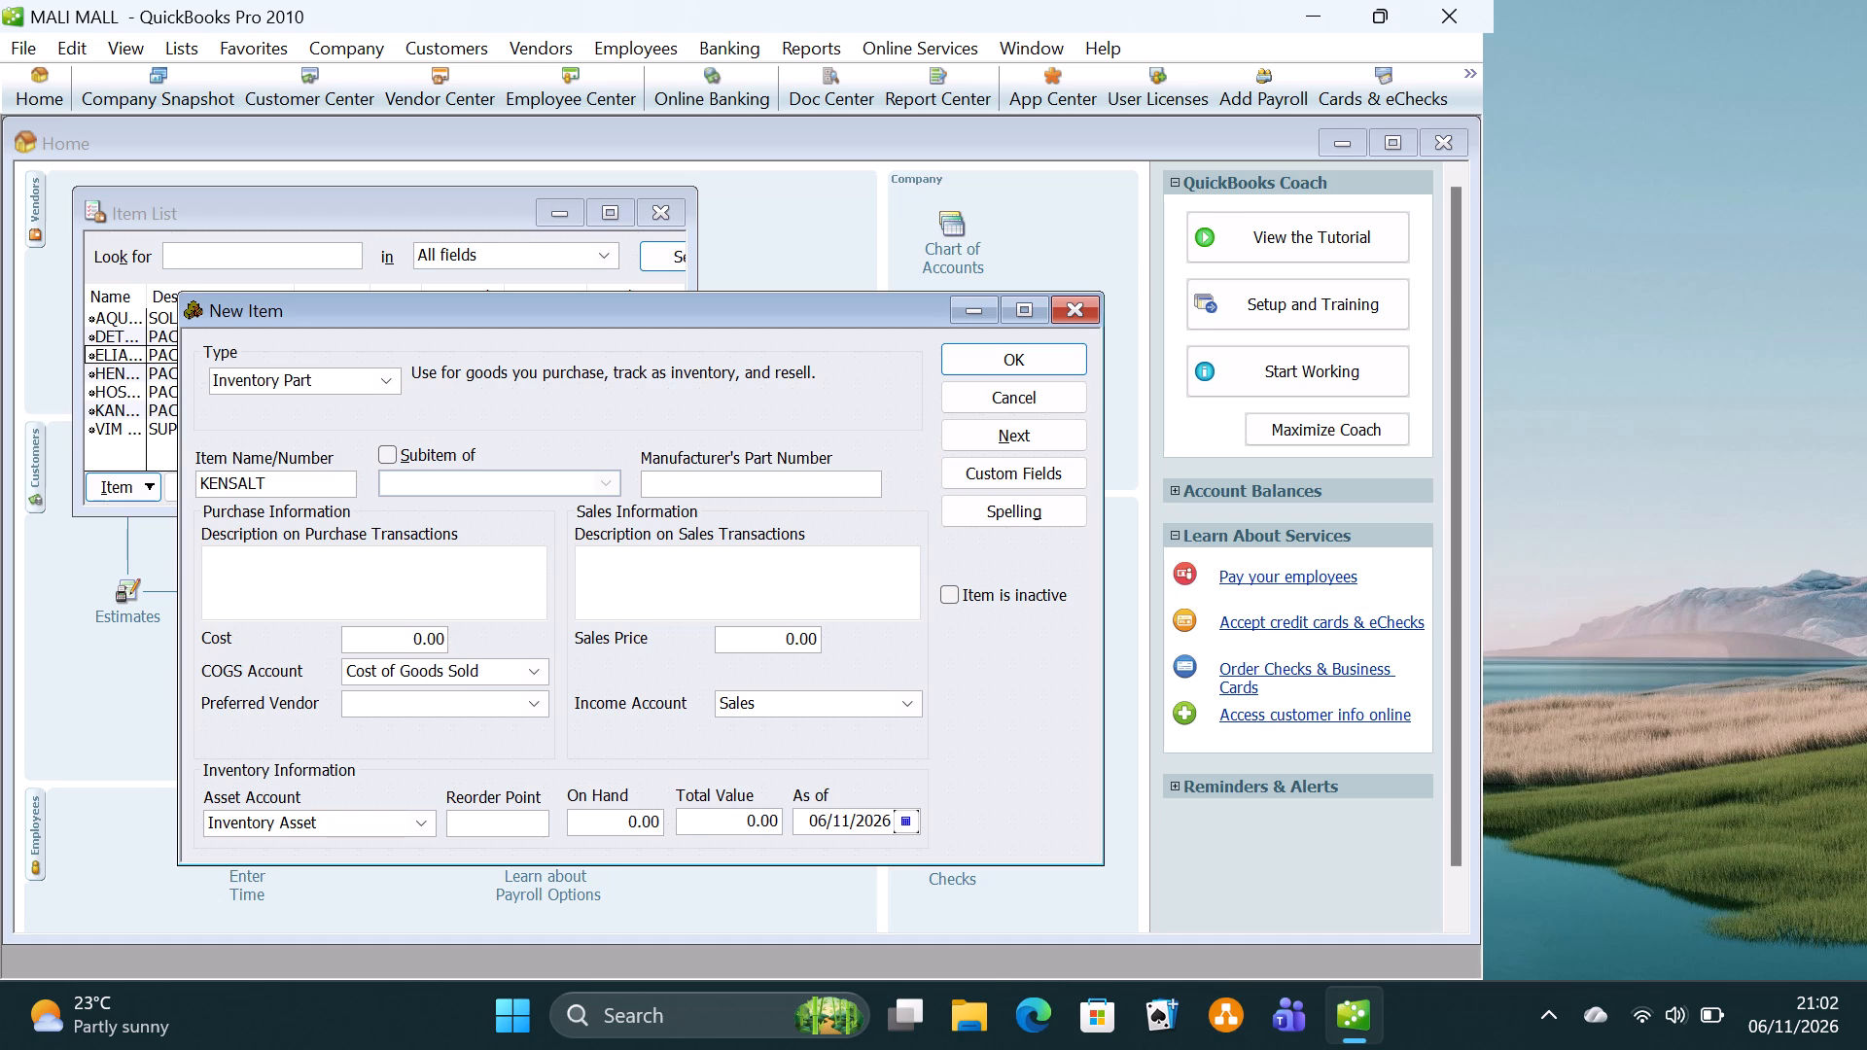
pyautogui.write('160')
pyautogui.press('BackSpace')
pyautogui.press('BackSpace')
pyautogui.write('40')
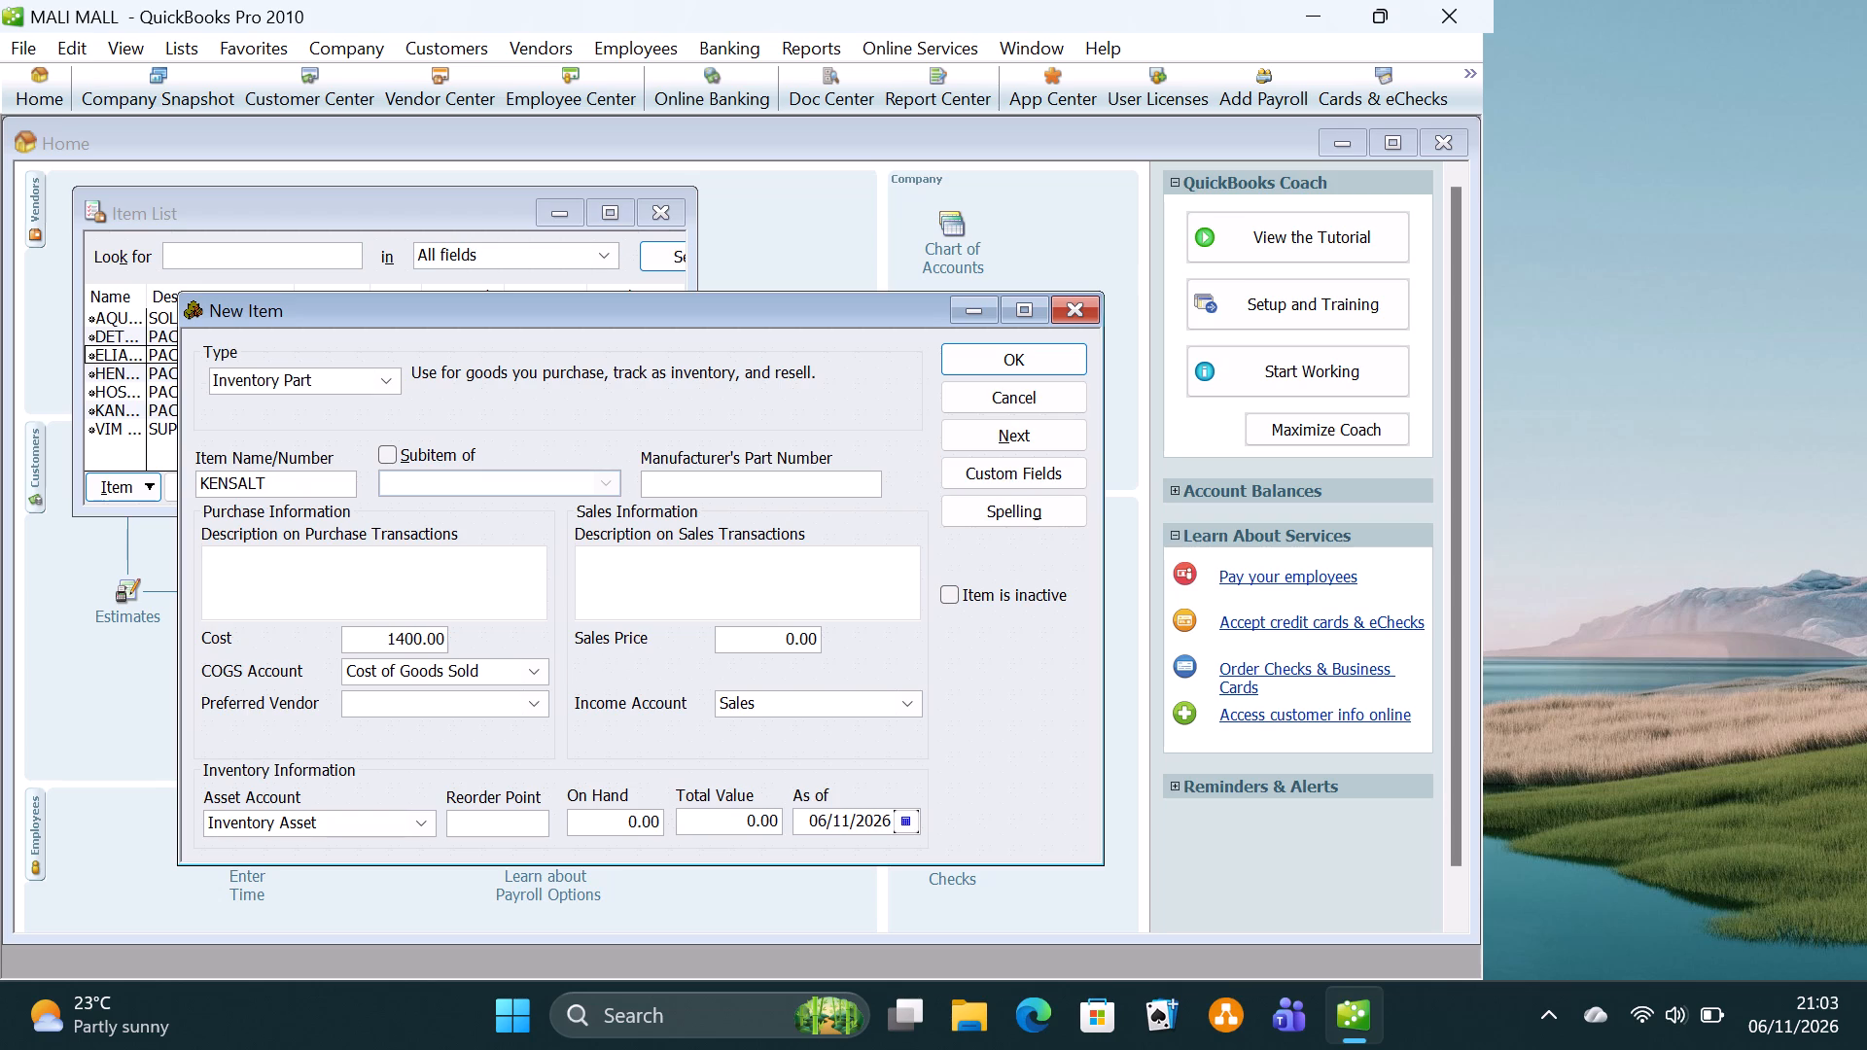
pyautogui.click(750, 634)
pyautogui.write('160')
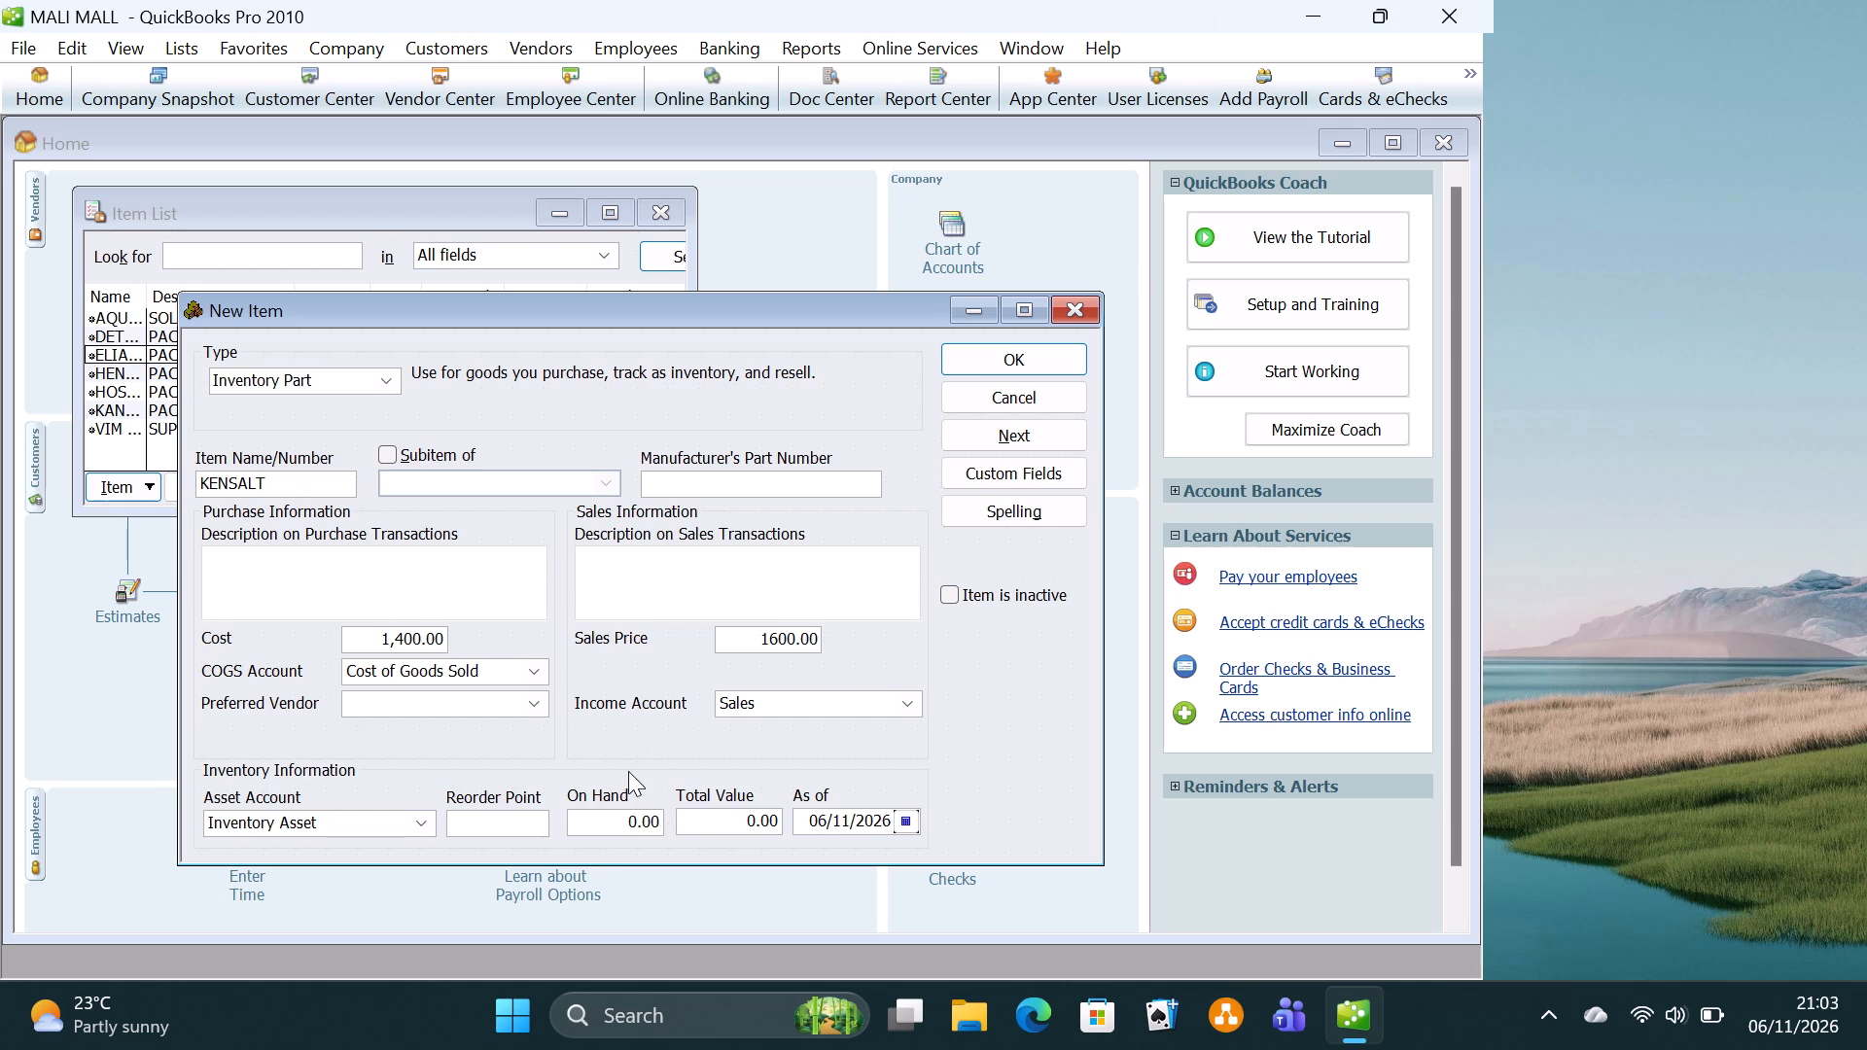
# Set the KENSALT item's inventory information to reorder point 300, 350 on hand and as-of date 01/02/2023.
pyautogui.click(478, 828)
pyautogui.write('300')
pyautogui.click(601, 818)
pyautogui.write('35')
pyautogui.doubleClick(876, 810)
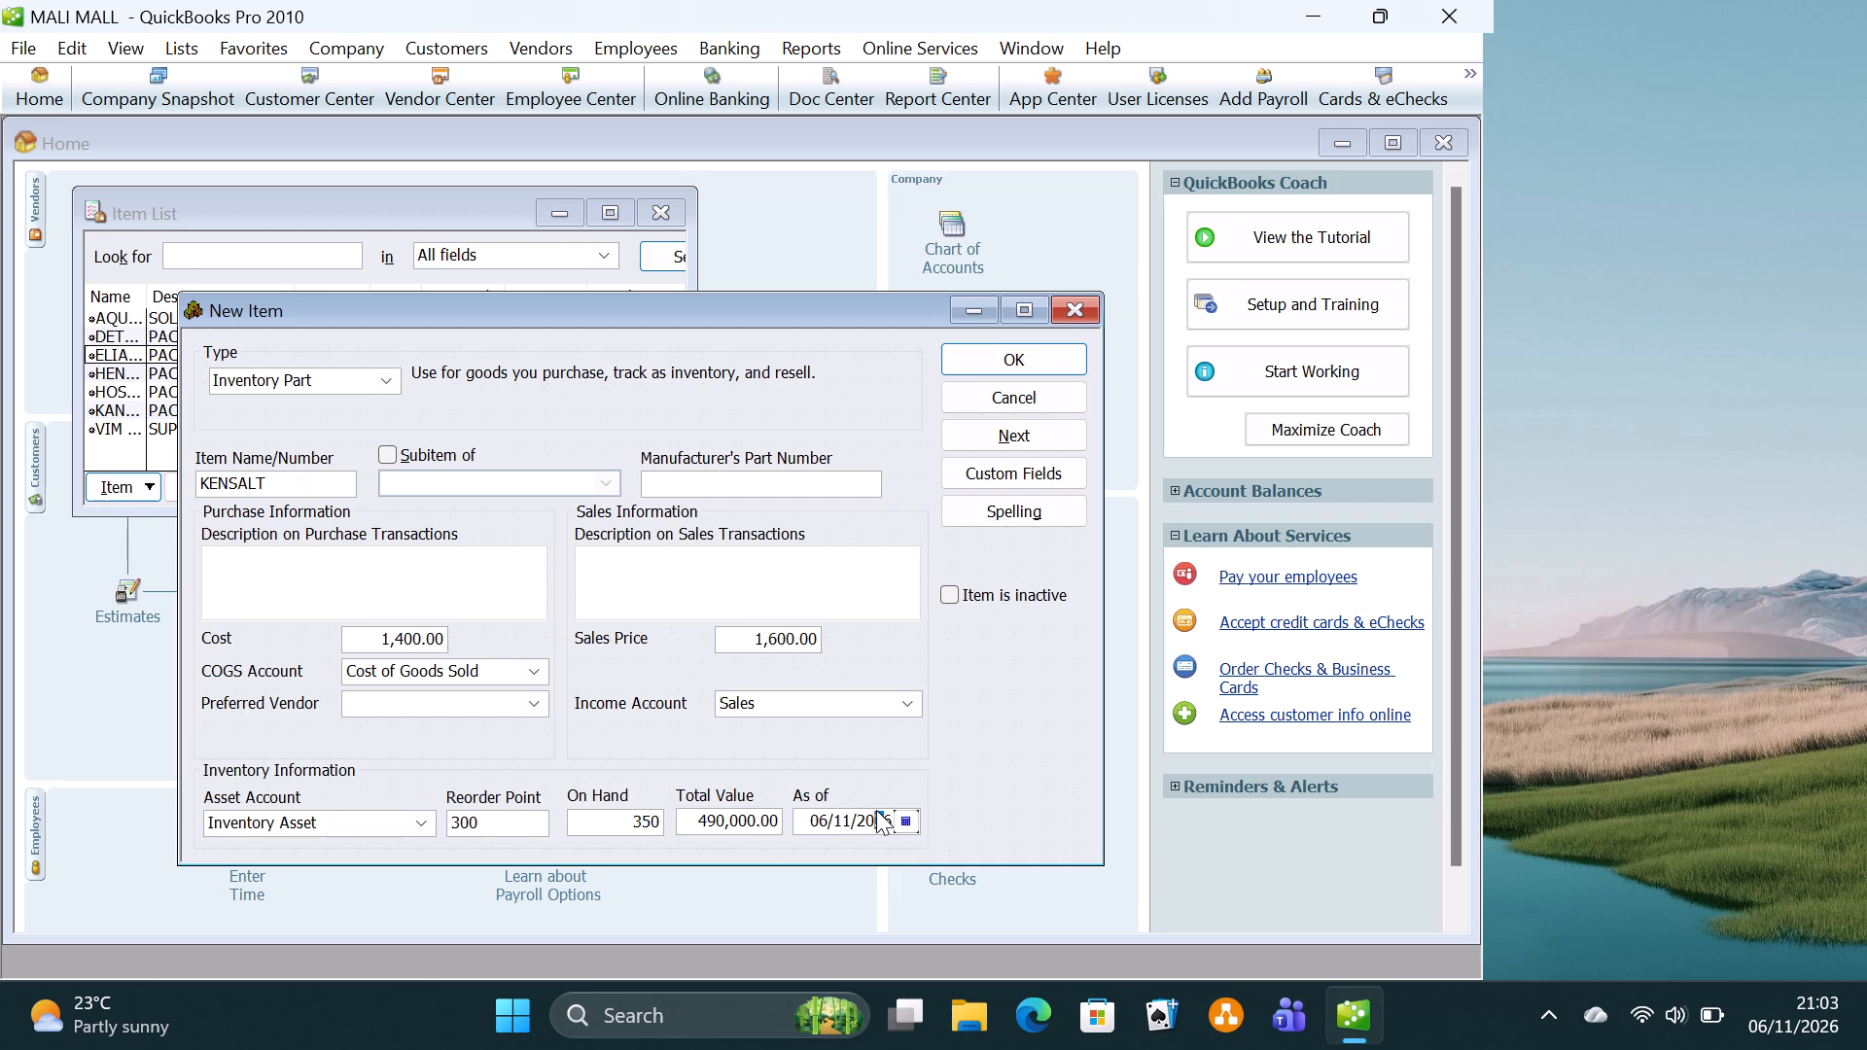
pyautogui.tripleClick(875, 826)
pyautogui.doubleClick(875, 826)
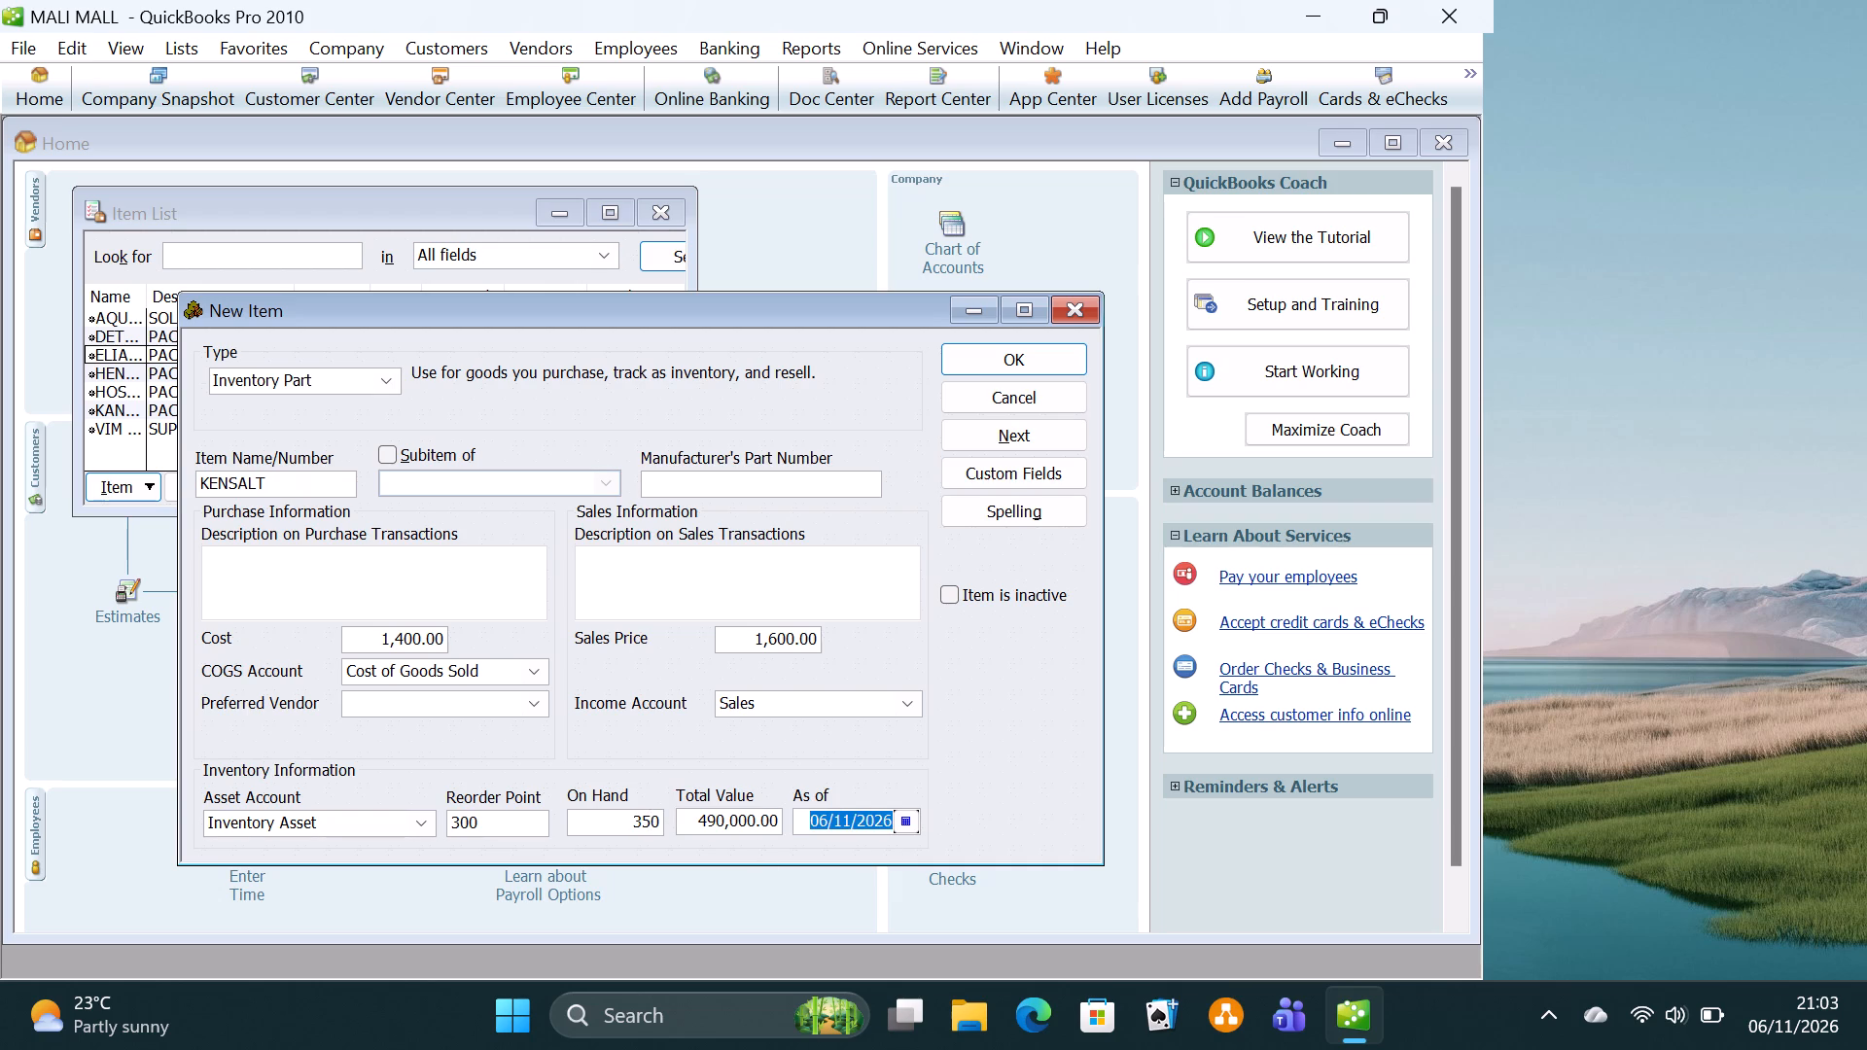
pyautogui.hotkey('ctrl', 'v')
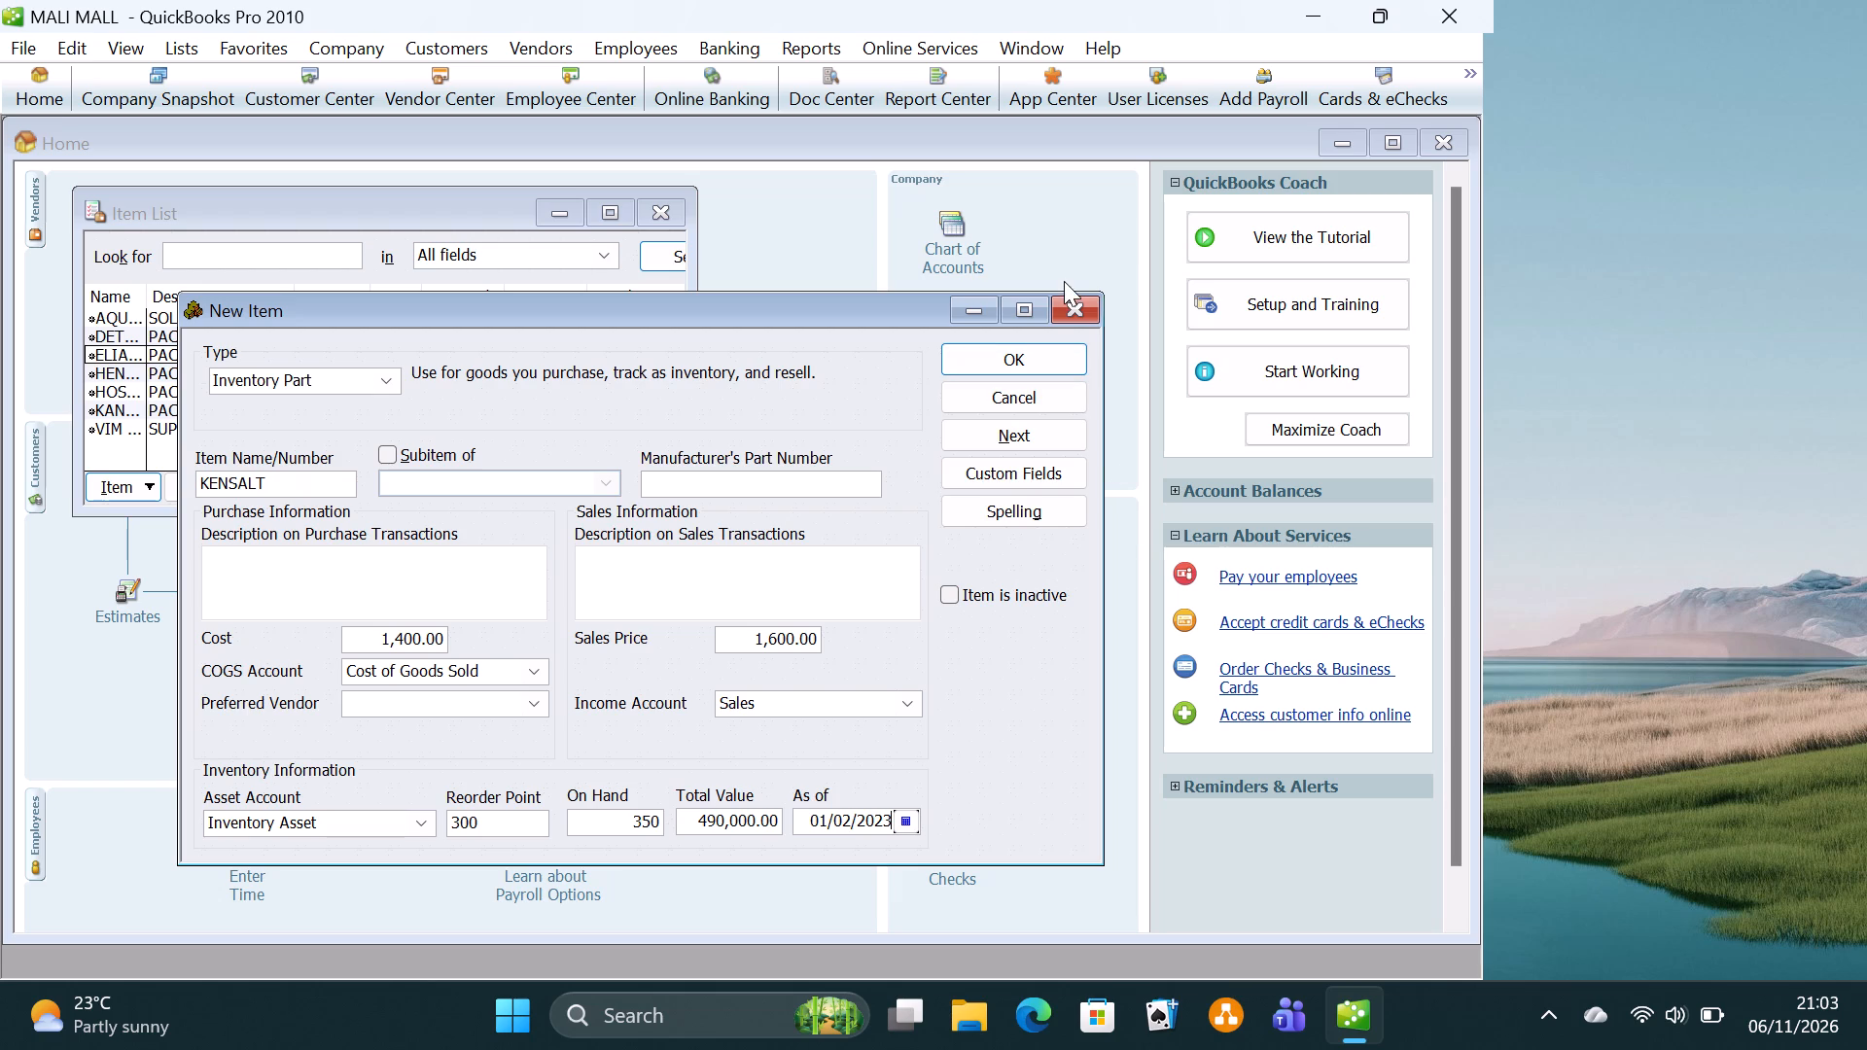
# Describe KENSALT as PACKED IN SACHETS on sales transactions and SUPPLIED BY KENSALT LTD on purchase transactions.
pyautogui.click(625, 579)
pyautogui.write('PACKED IN SACHETS')
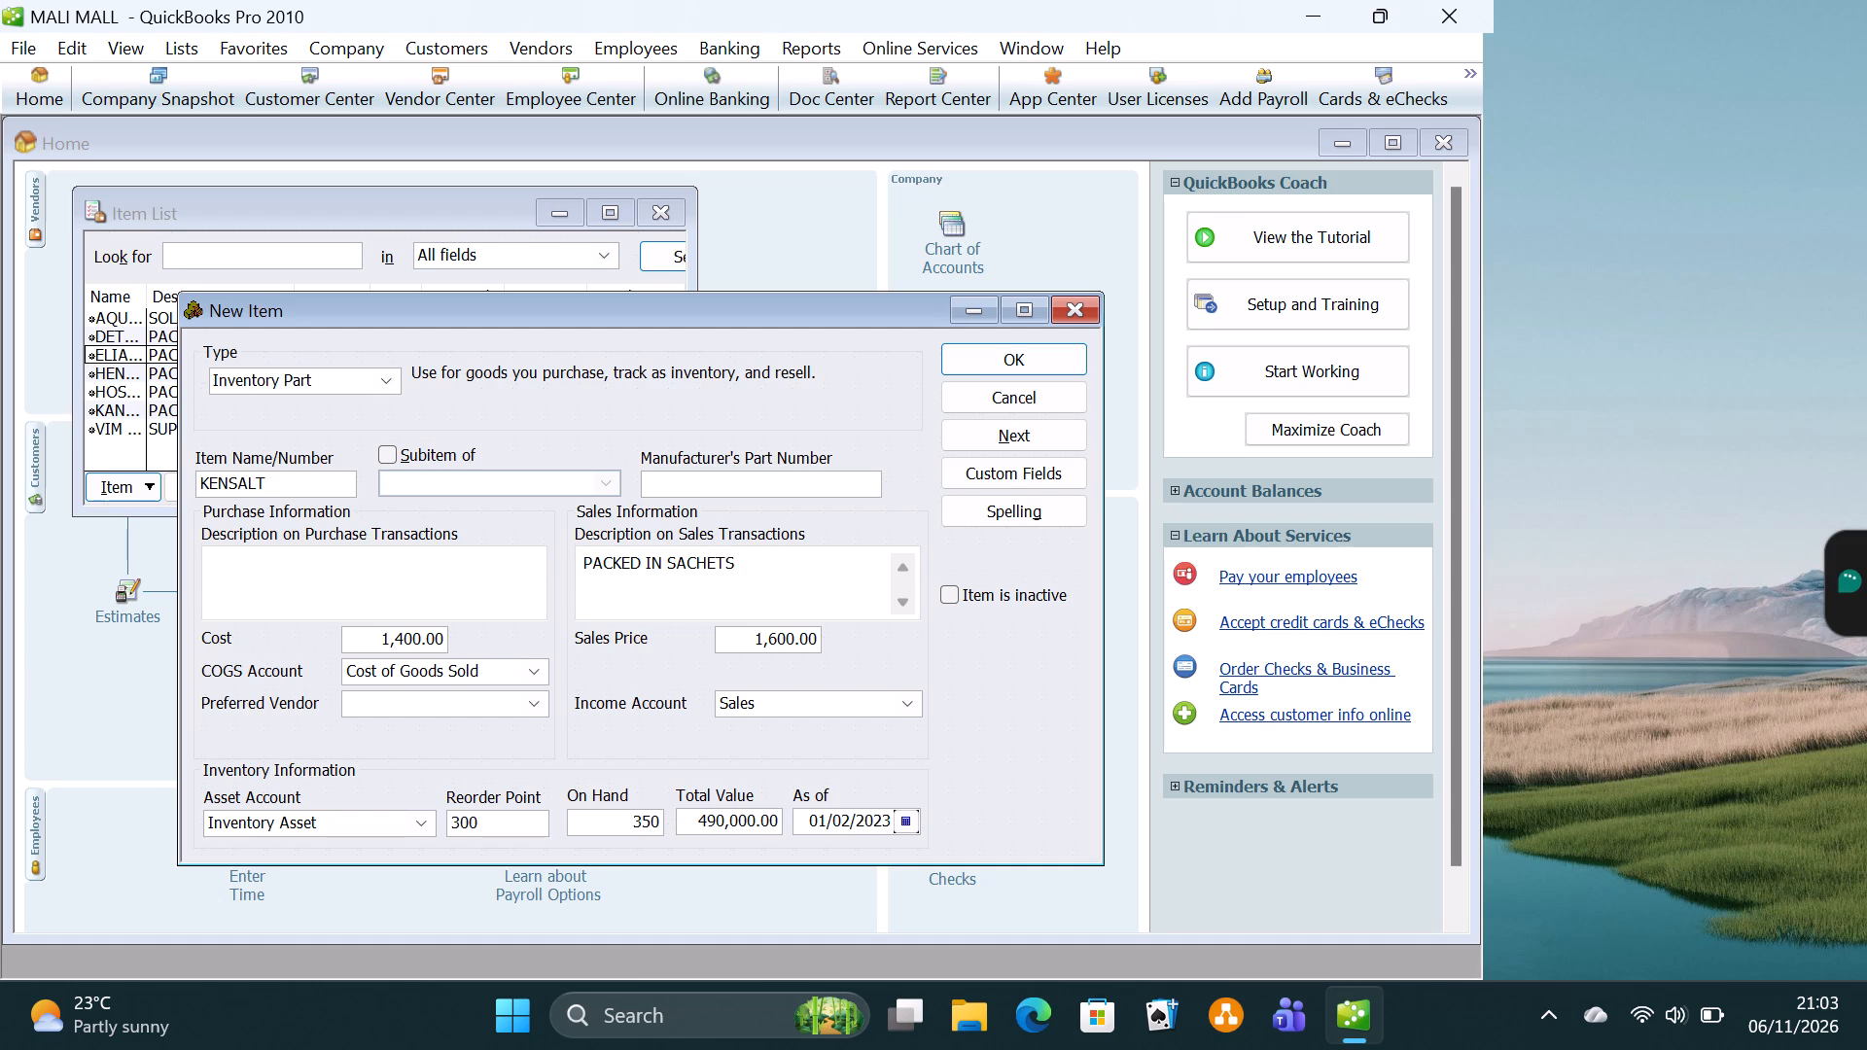
pyautogui.click(407, 580)
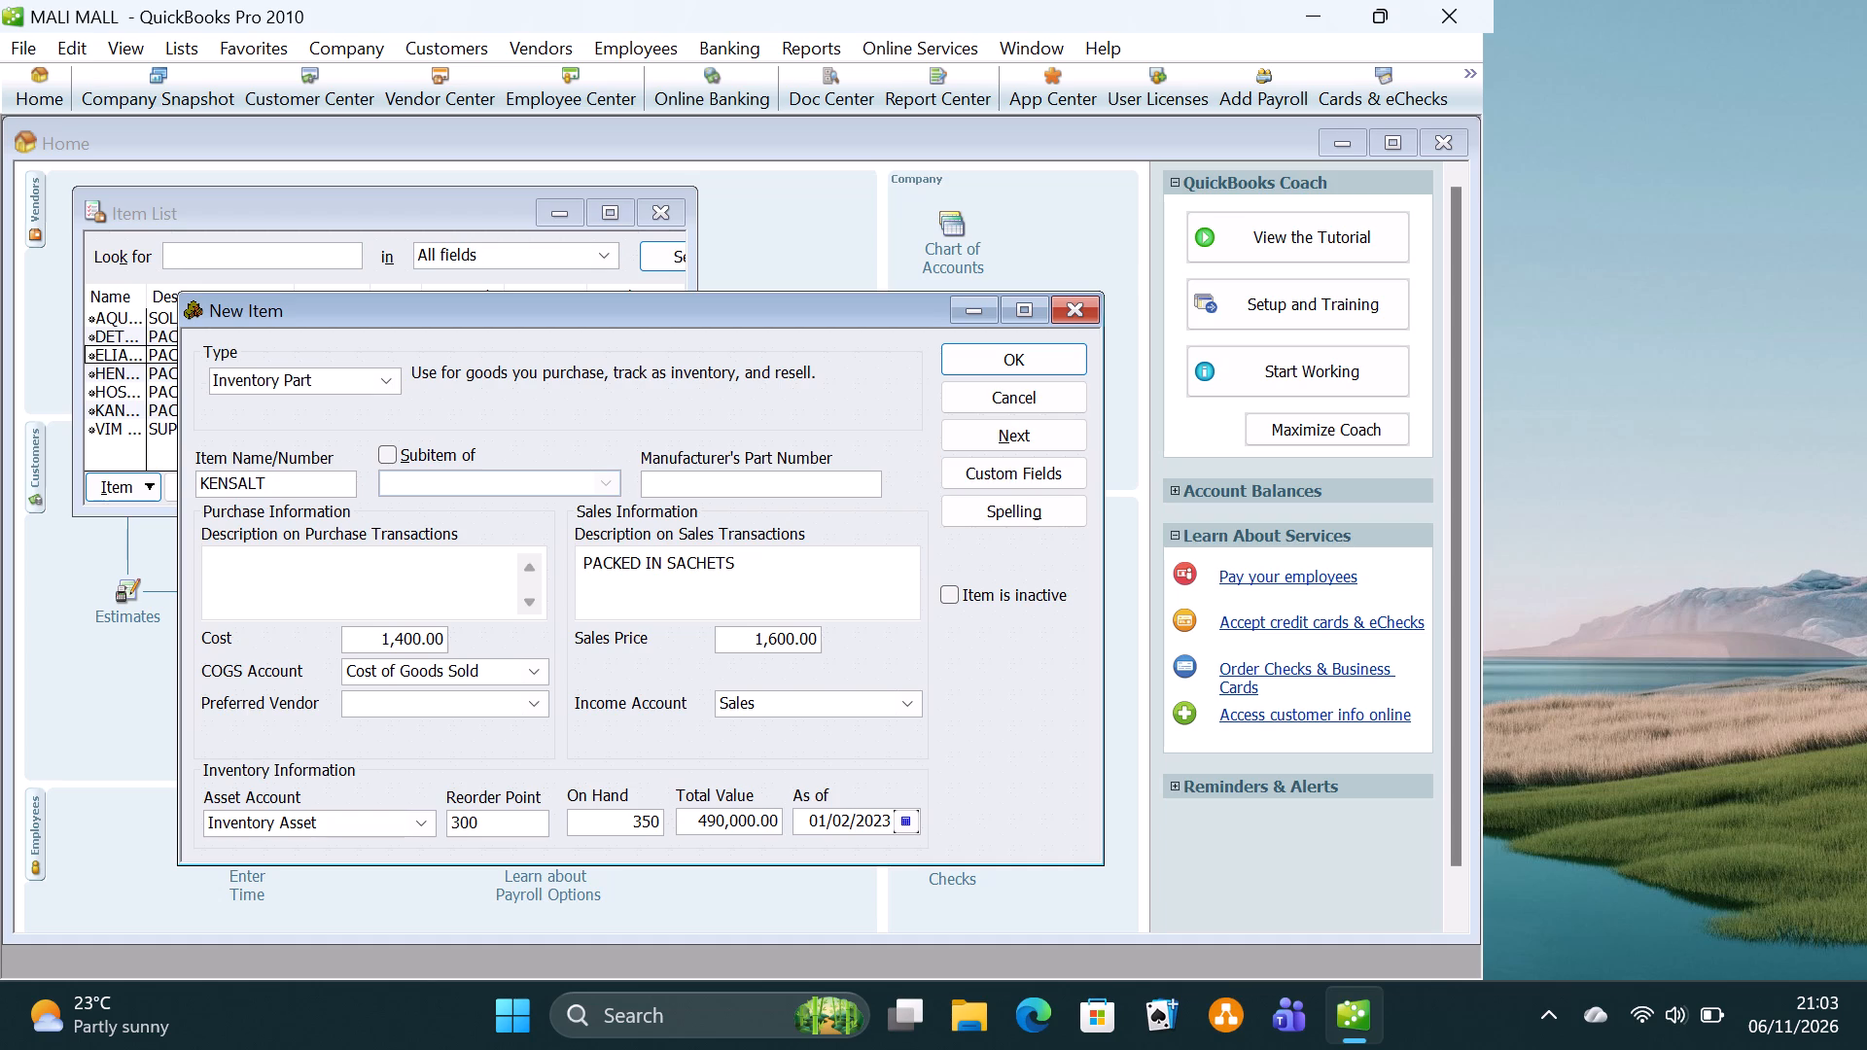
pyautogui.write('SUPPLIED BY KESNSAL')
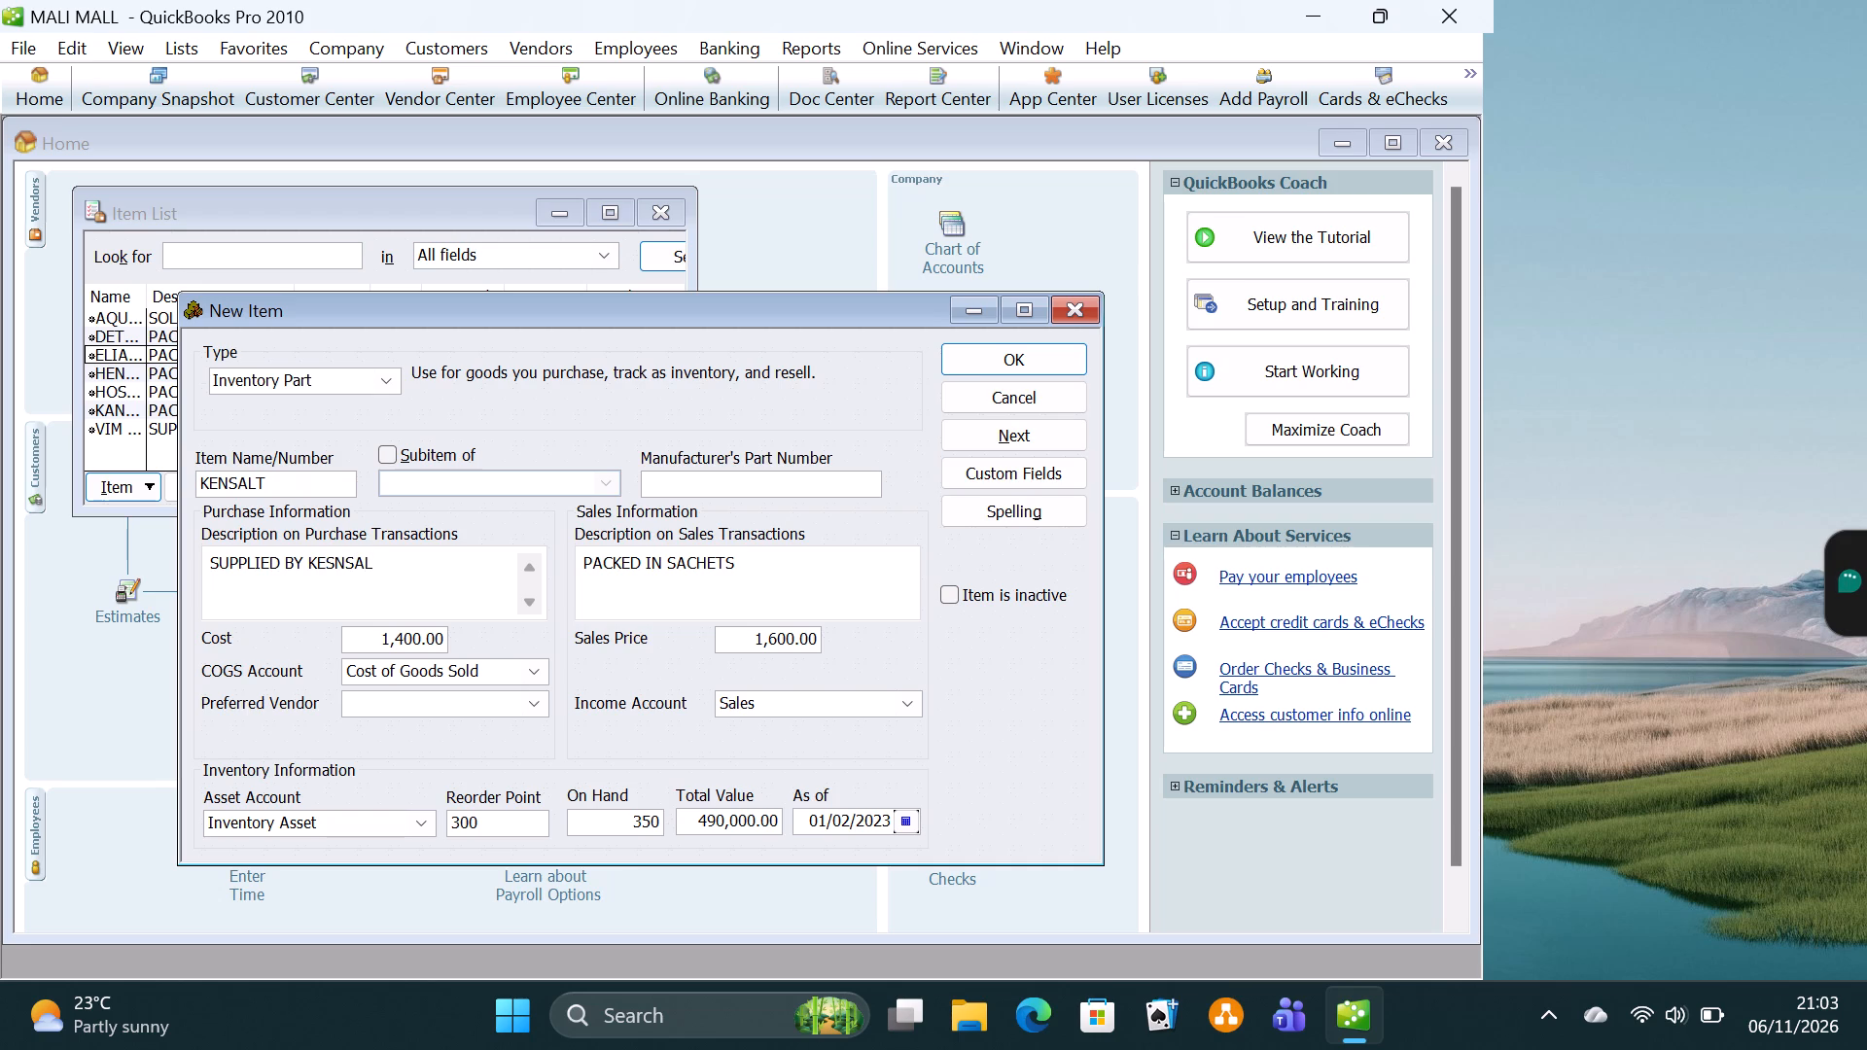
pyautogui.press('BackSpace')
pyautogui.press('BackSpace')
pyautogui.press('BackSpace')
pyautogui.press('BackSpace')
pyautogui.press('BackSpace')
pyautogui.write('NSALT')
pyautogui.press('space')
pyautogui.write('LTD')
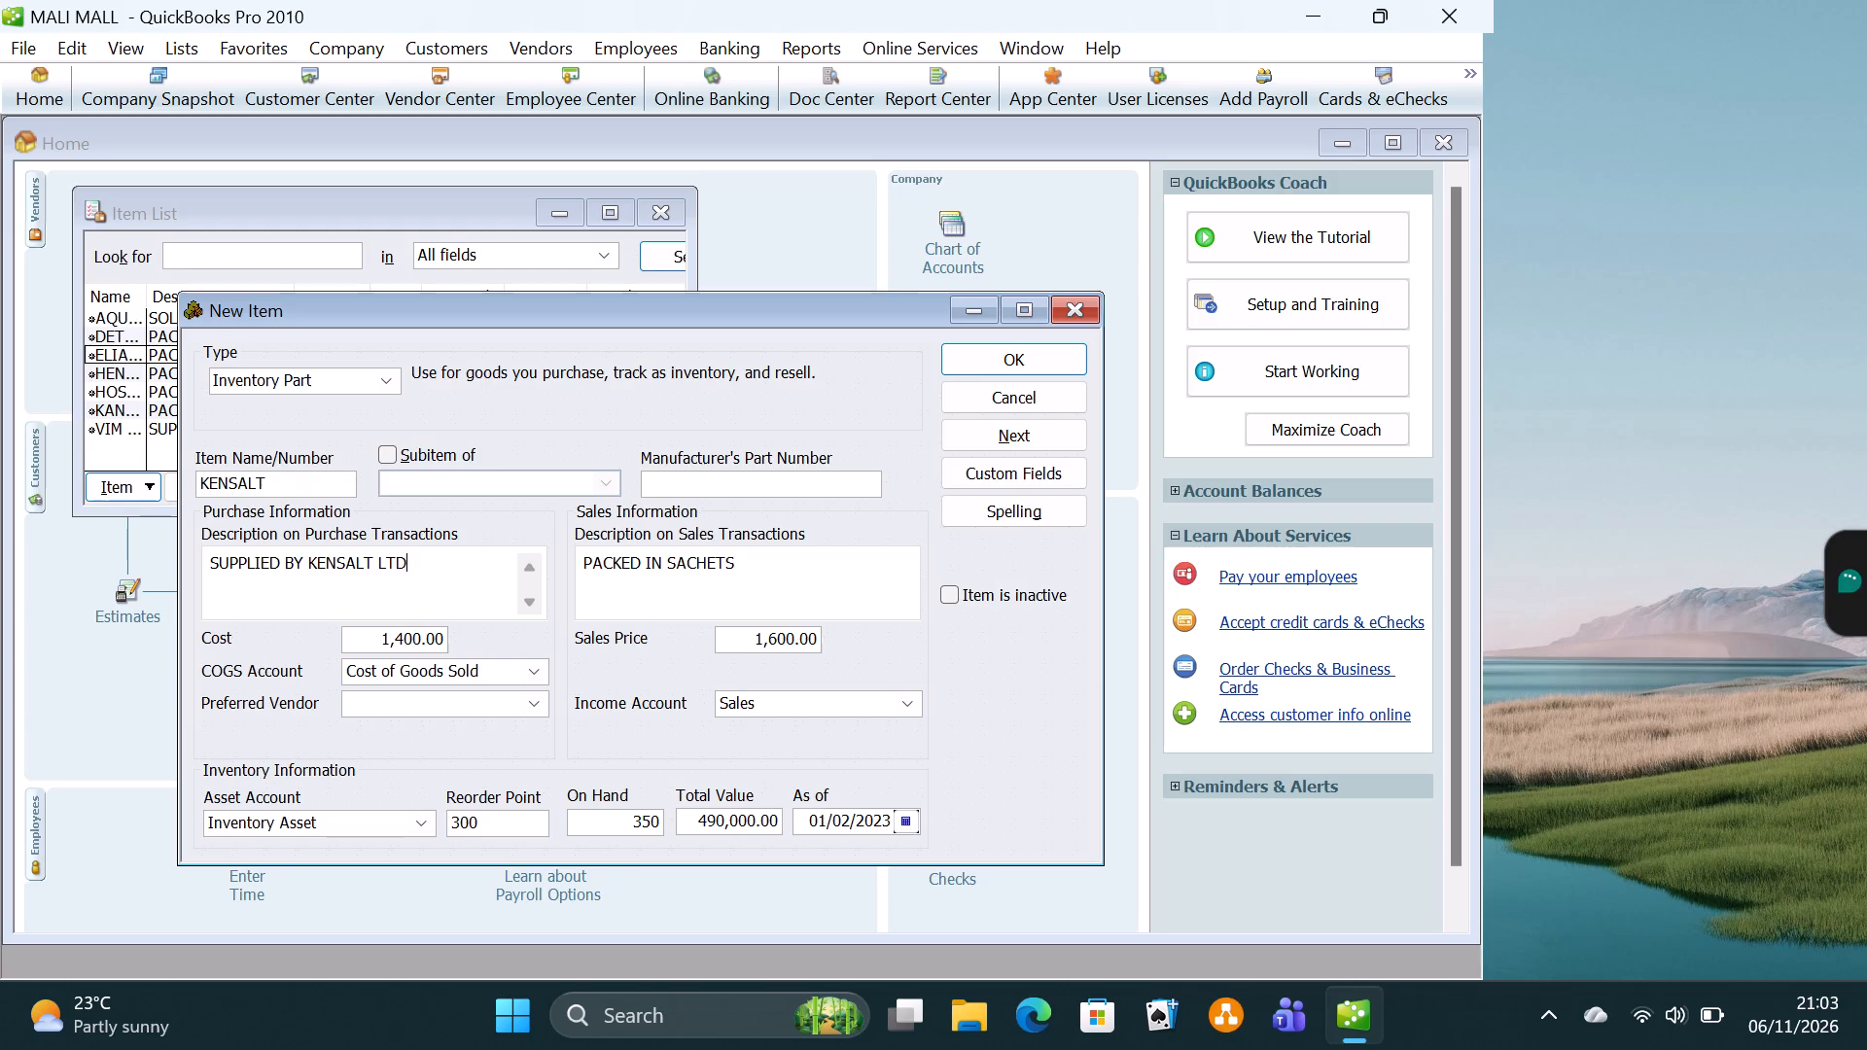
# Save and close the KENSALT item, ignoring the spelling of KENSALT and accepting the past date.
pyautogui.click(1016, 352)
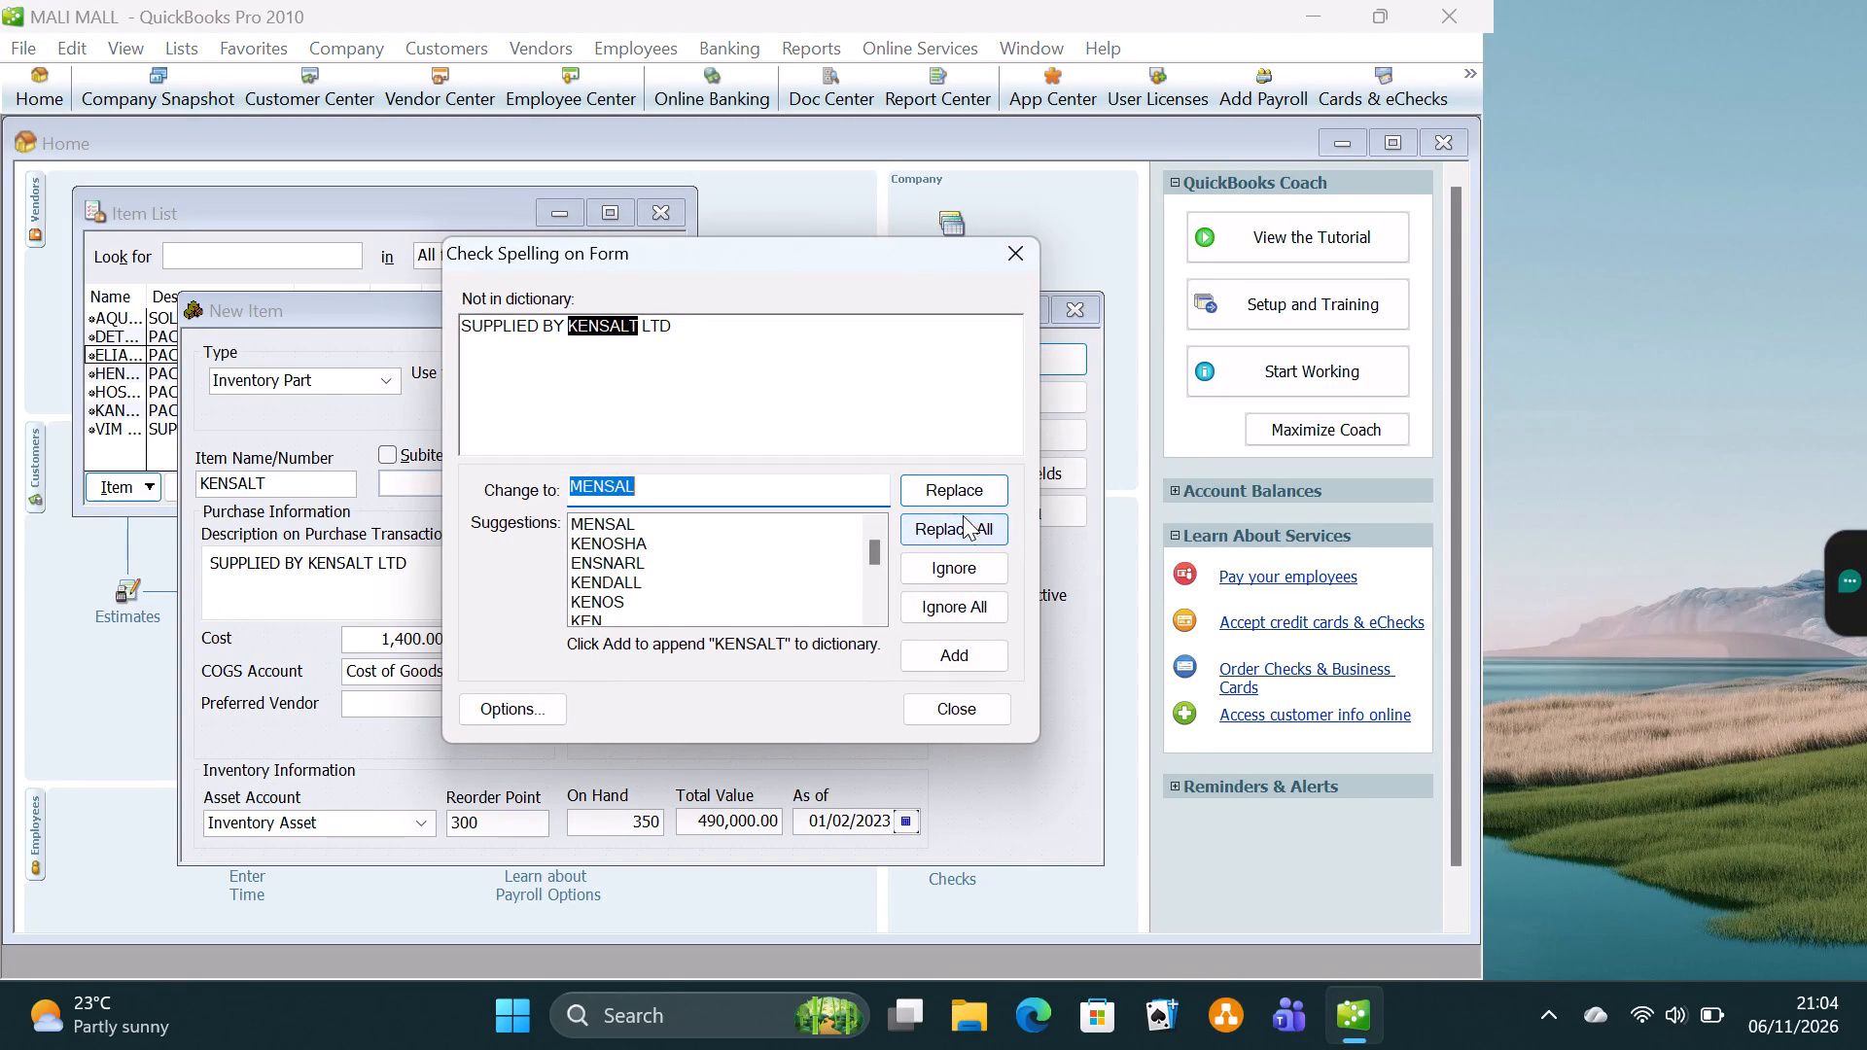
pyautogui.click(967, 573)
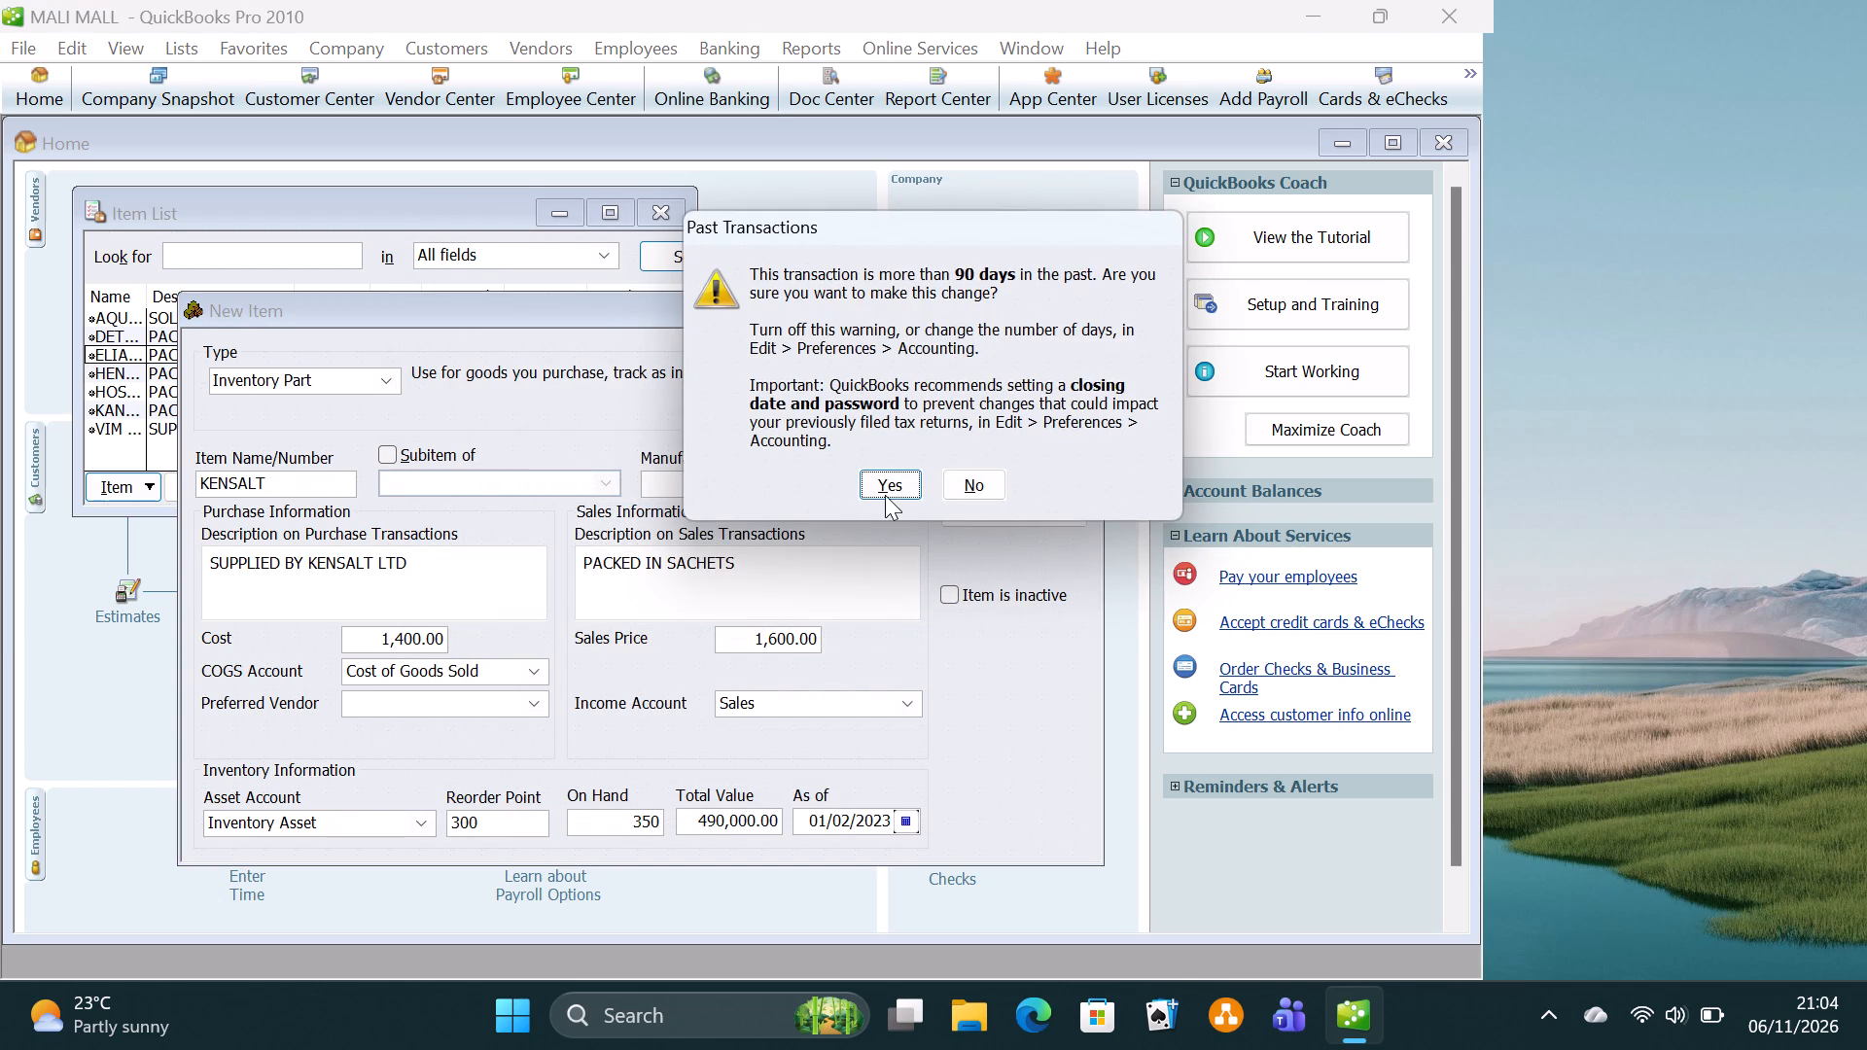
pyautogui.click(883, 482)
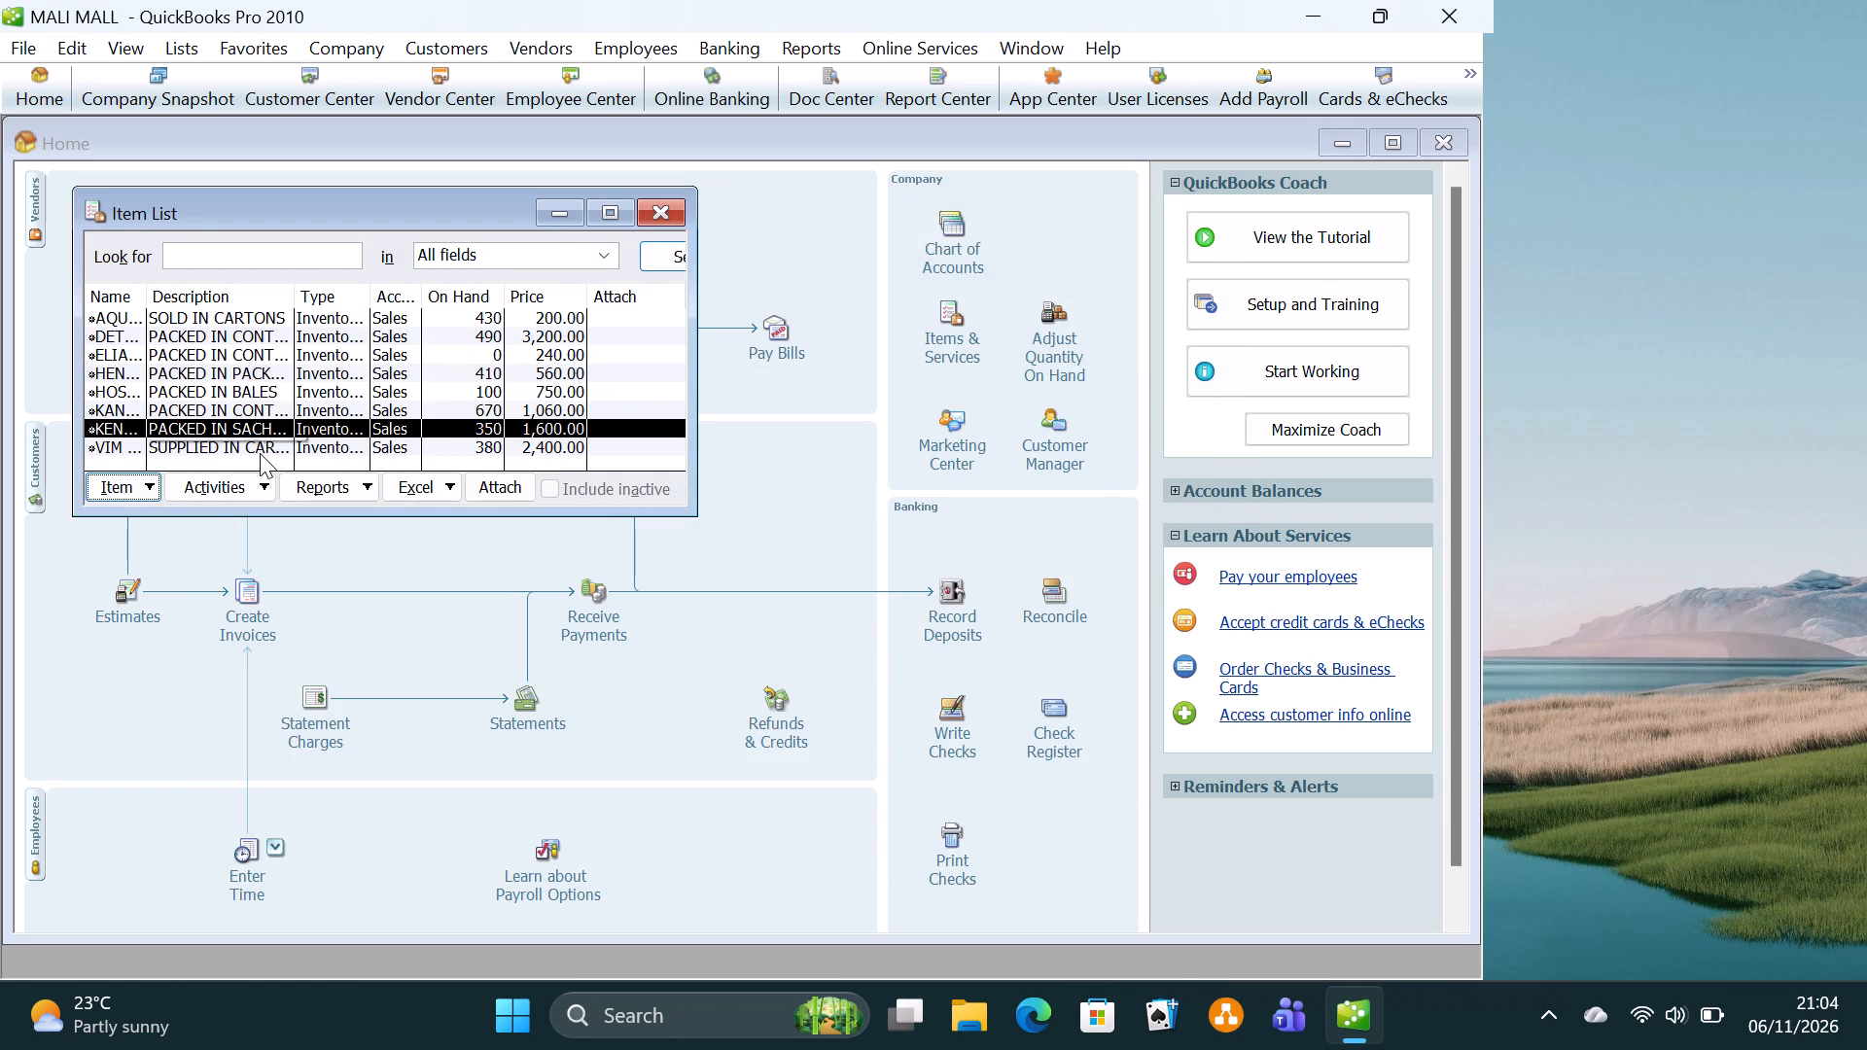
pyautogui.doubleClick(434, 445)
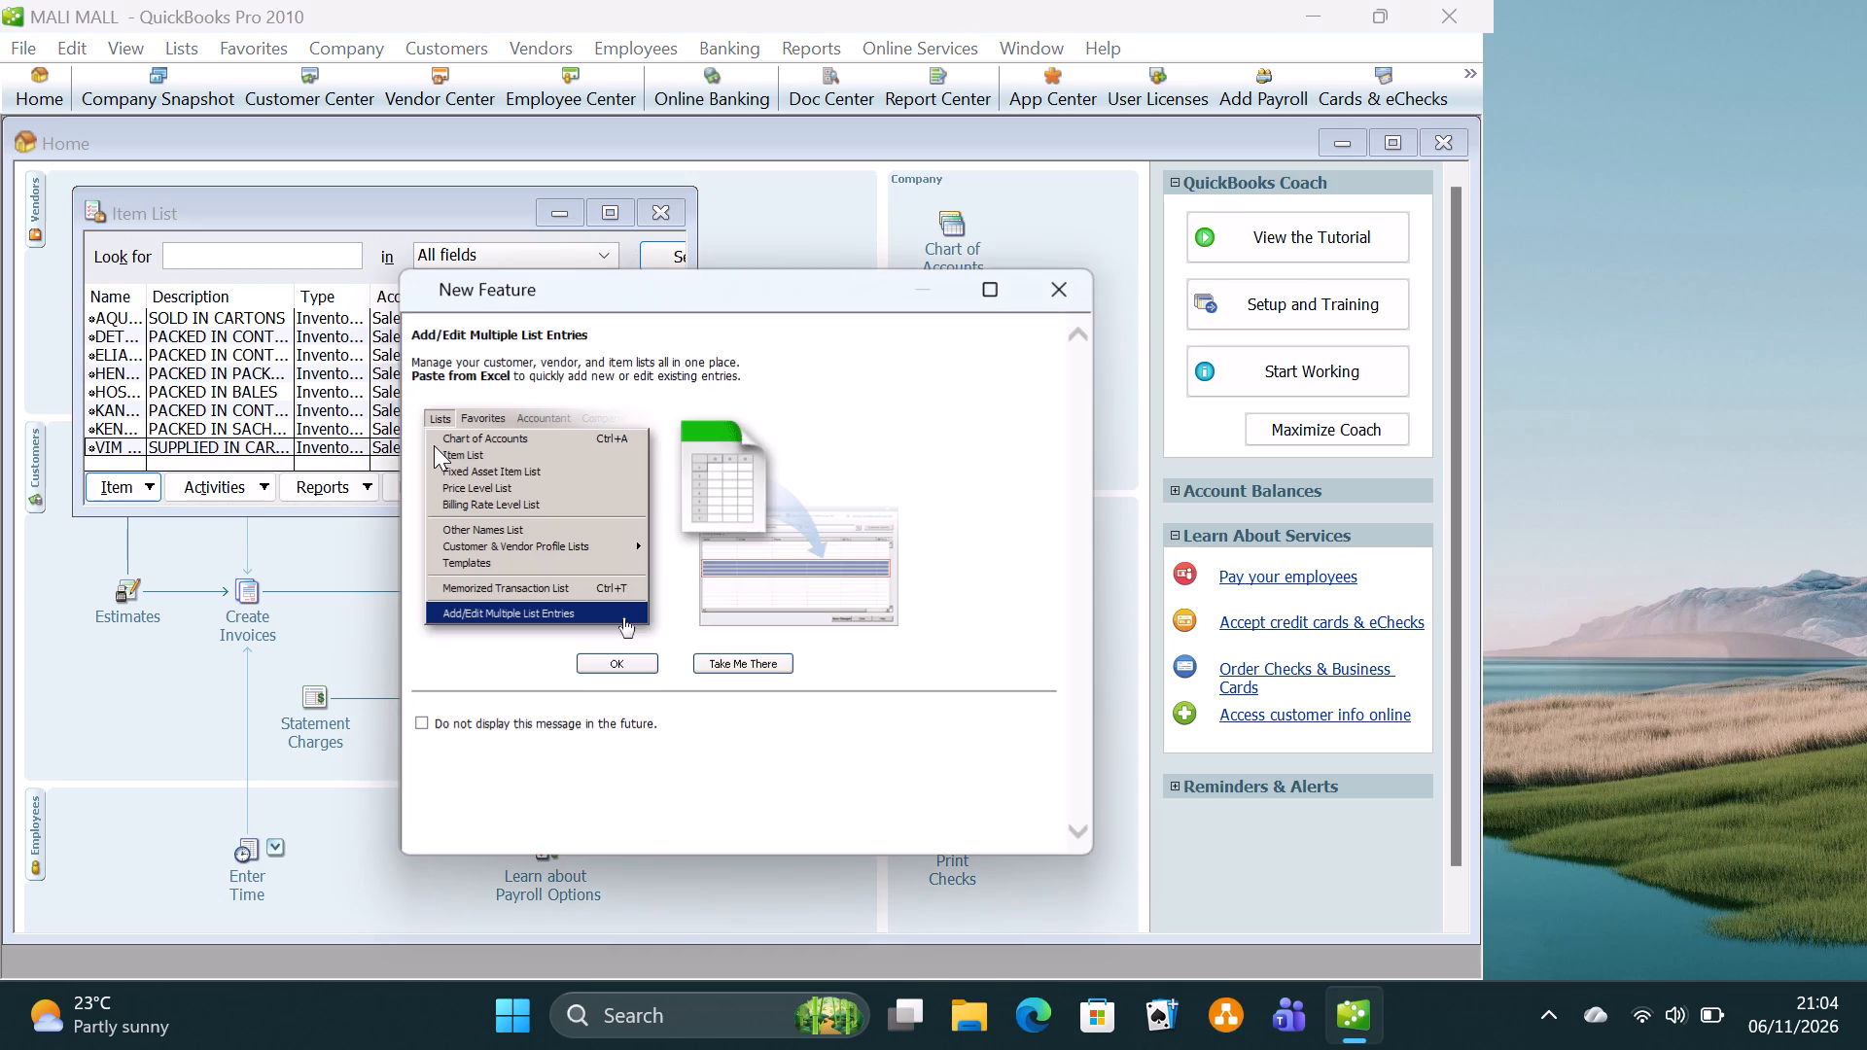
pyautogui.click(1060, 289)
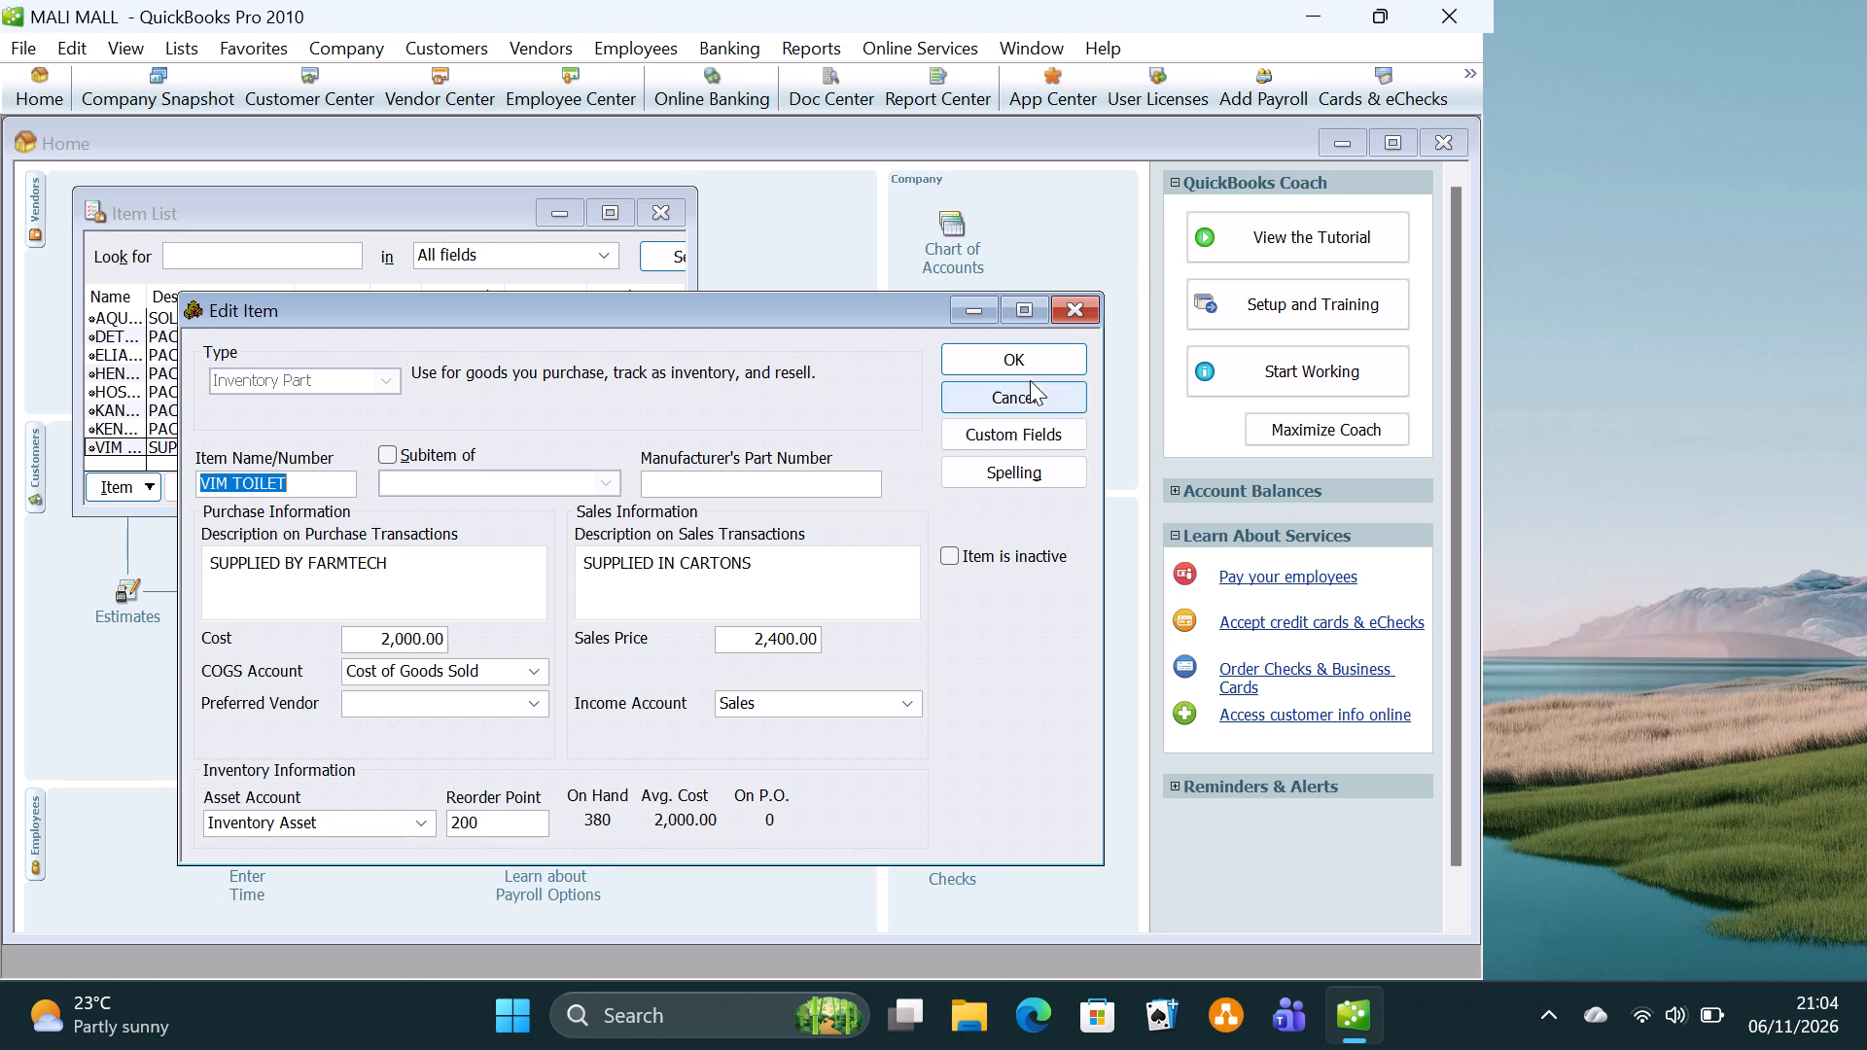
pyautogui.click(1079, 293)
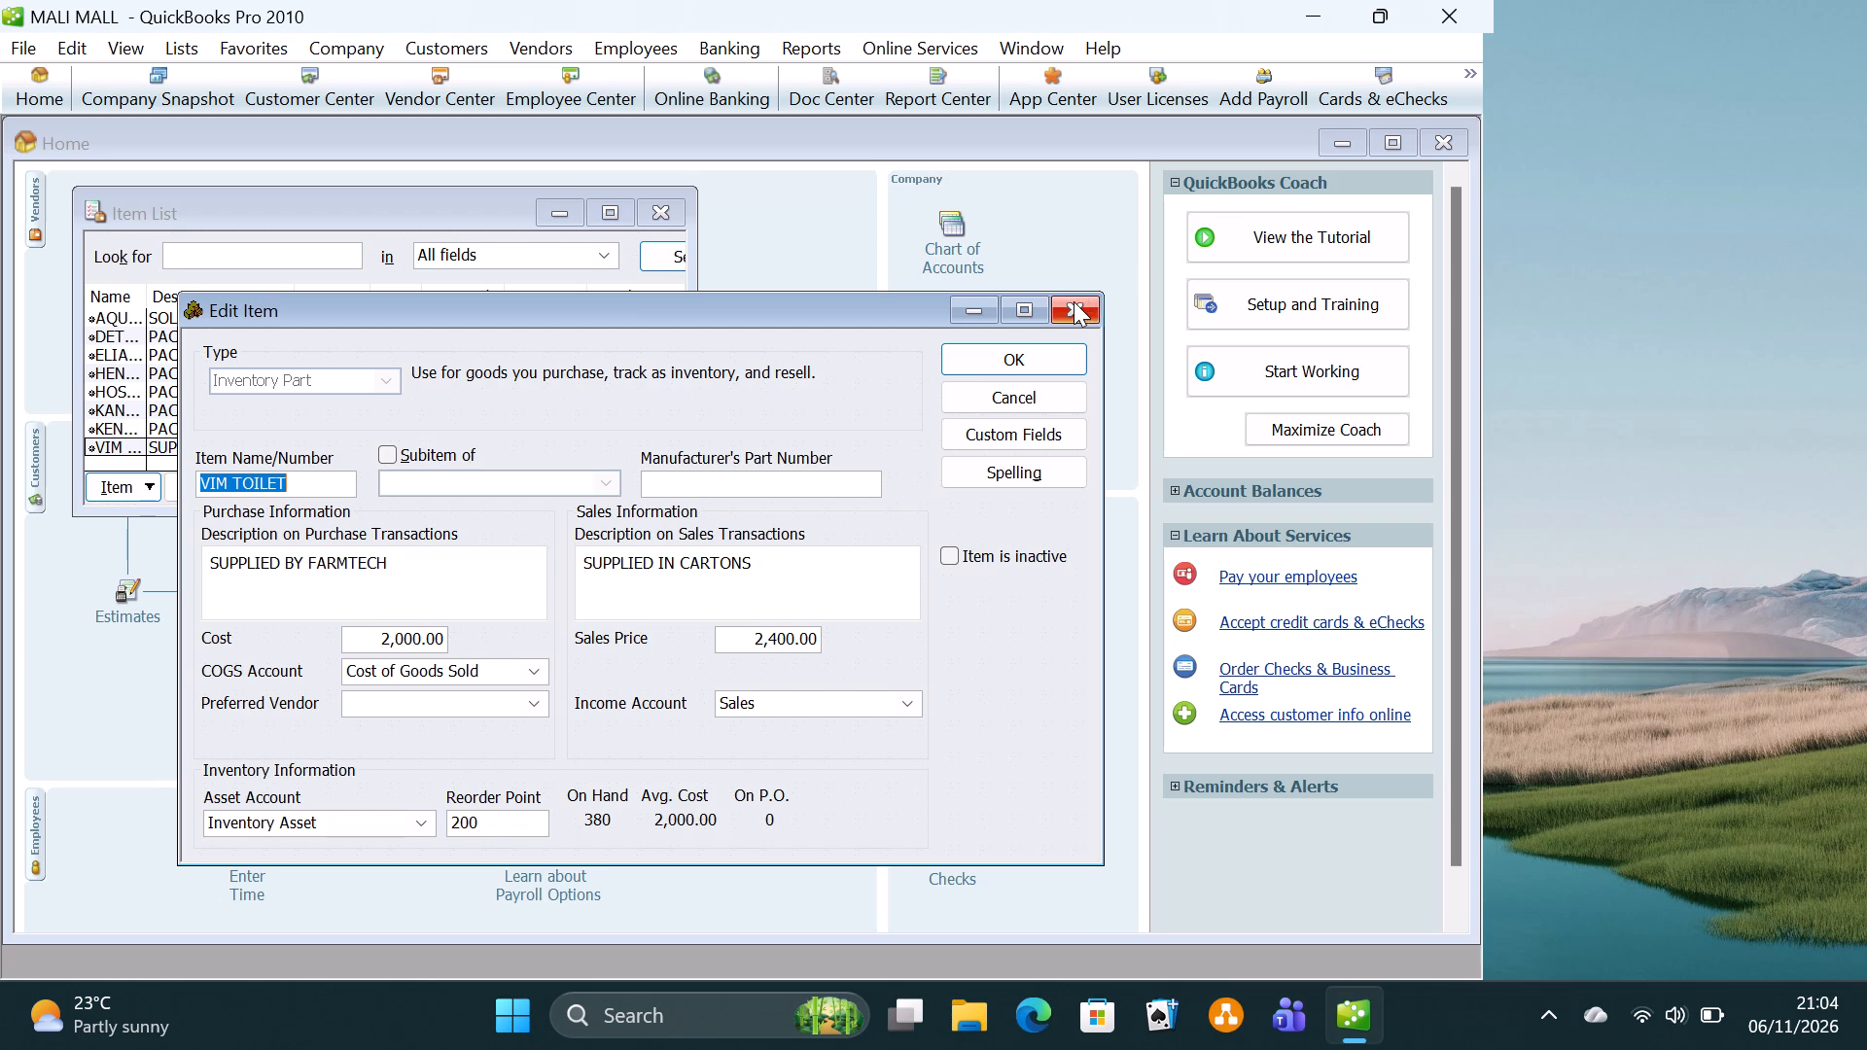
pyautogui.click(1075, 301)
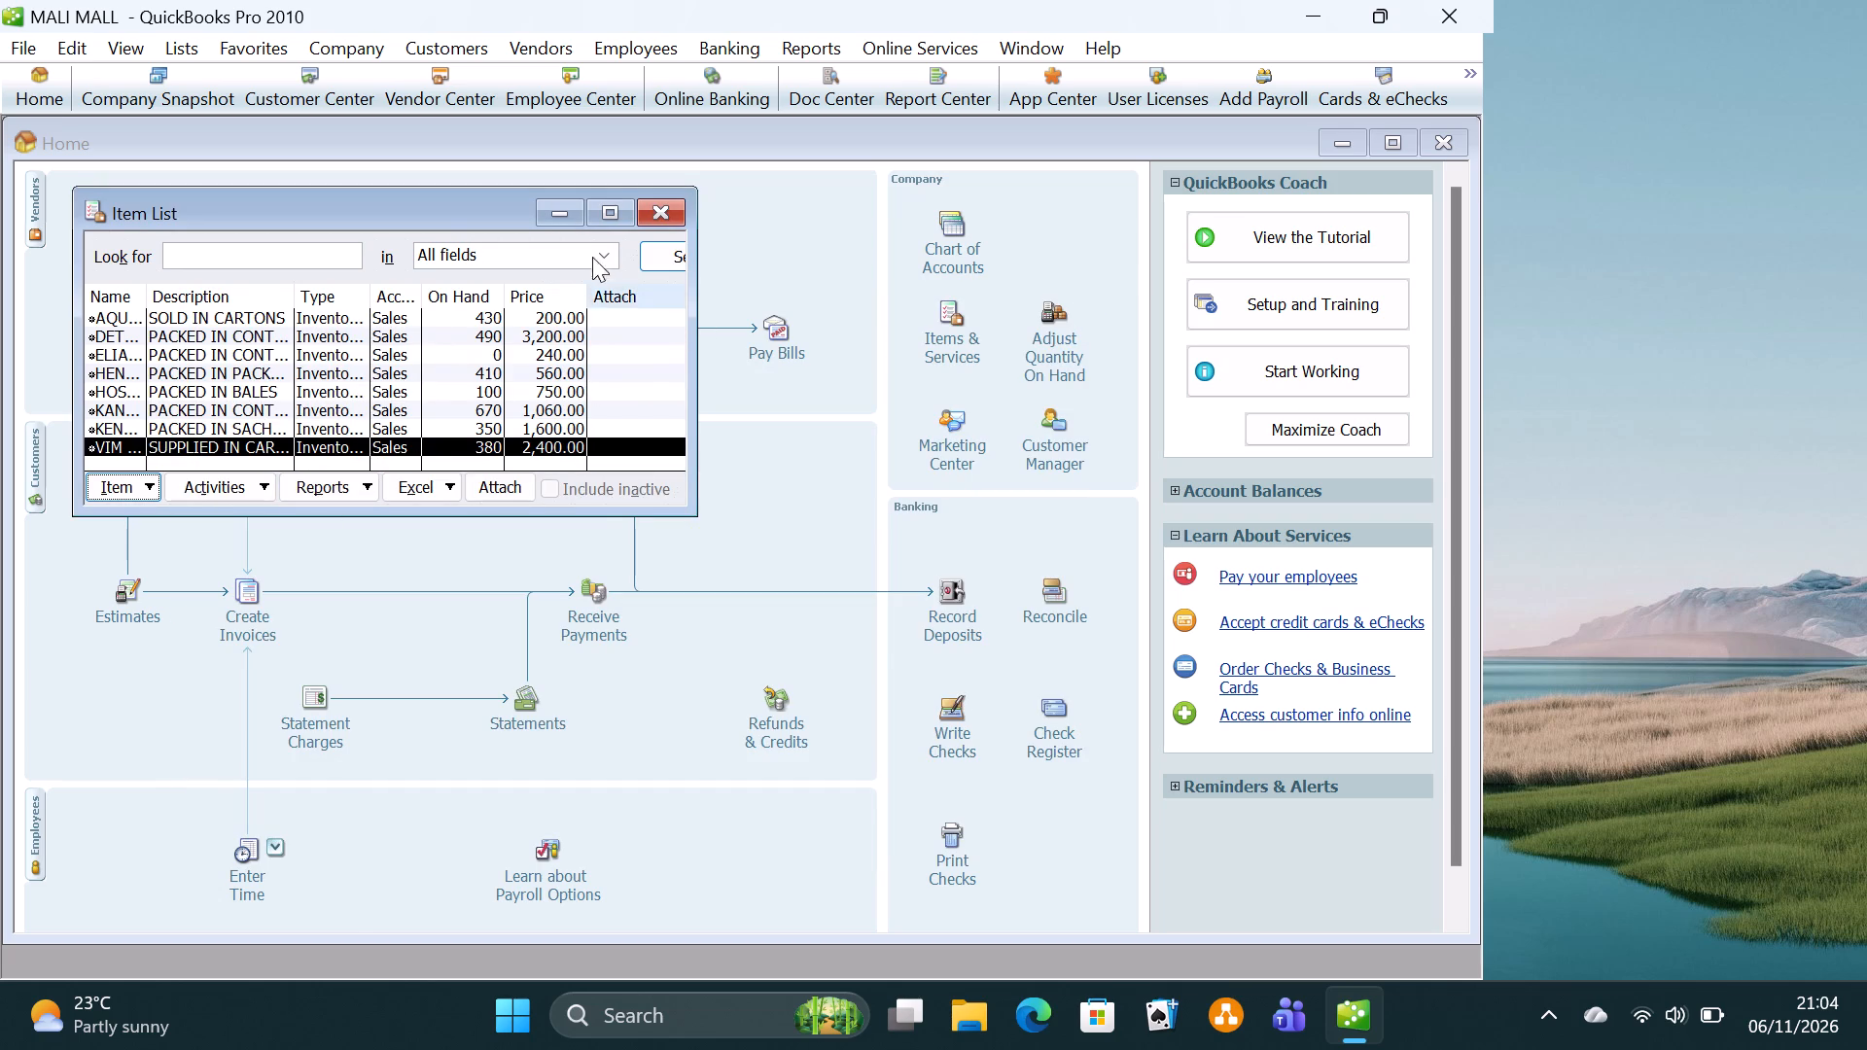
# Maximize the Item List, open the ELIANTO COOKING OIL item for editing and set its reorder point to 300.
pyautogui.doubleClick(612, 216)
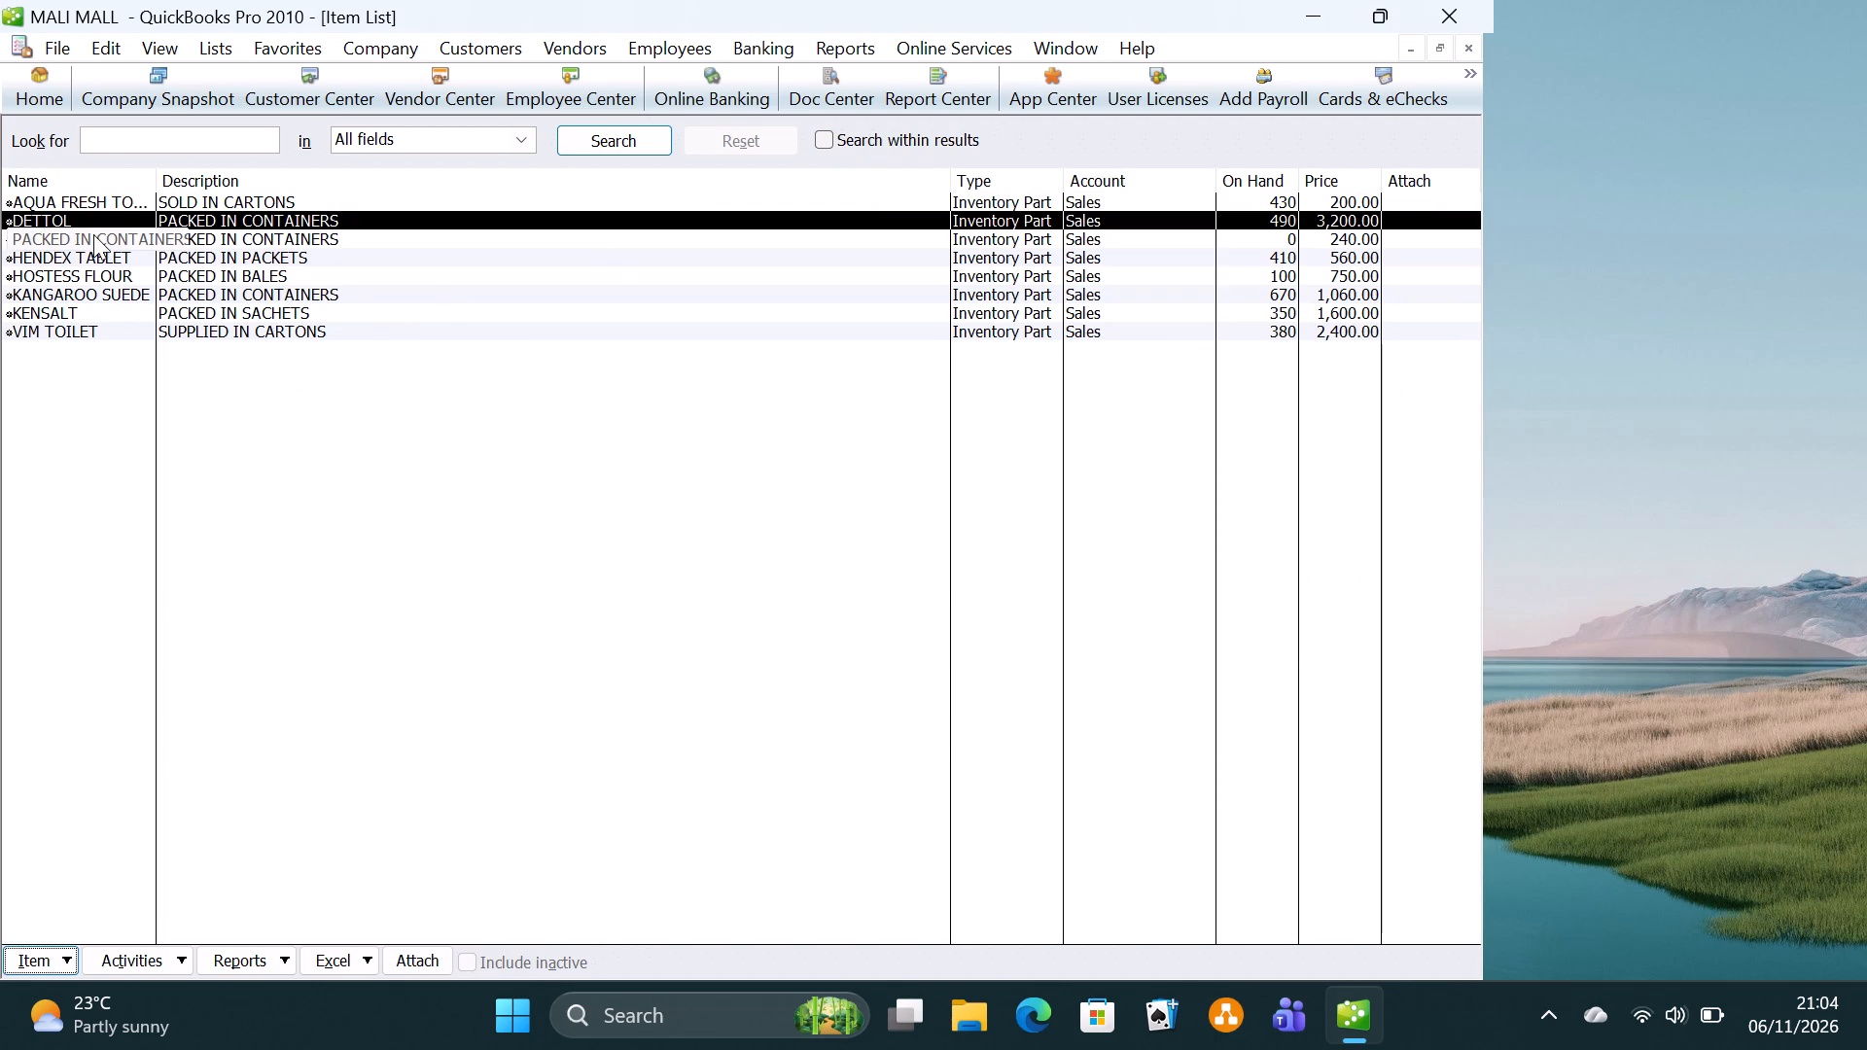
pyautogui.doubleClick(132, 231)
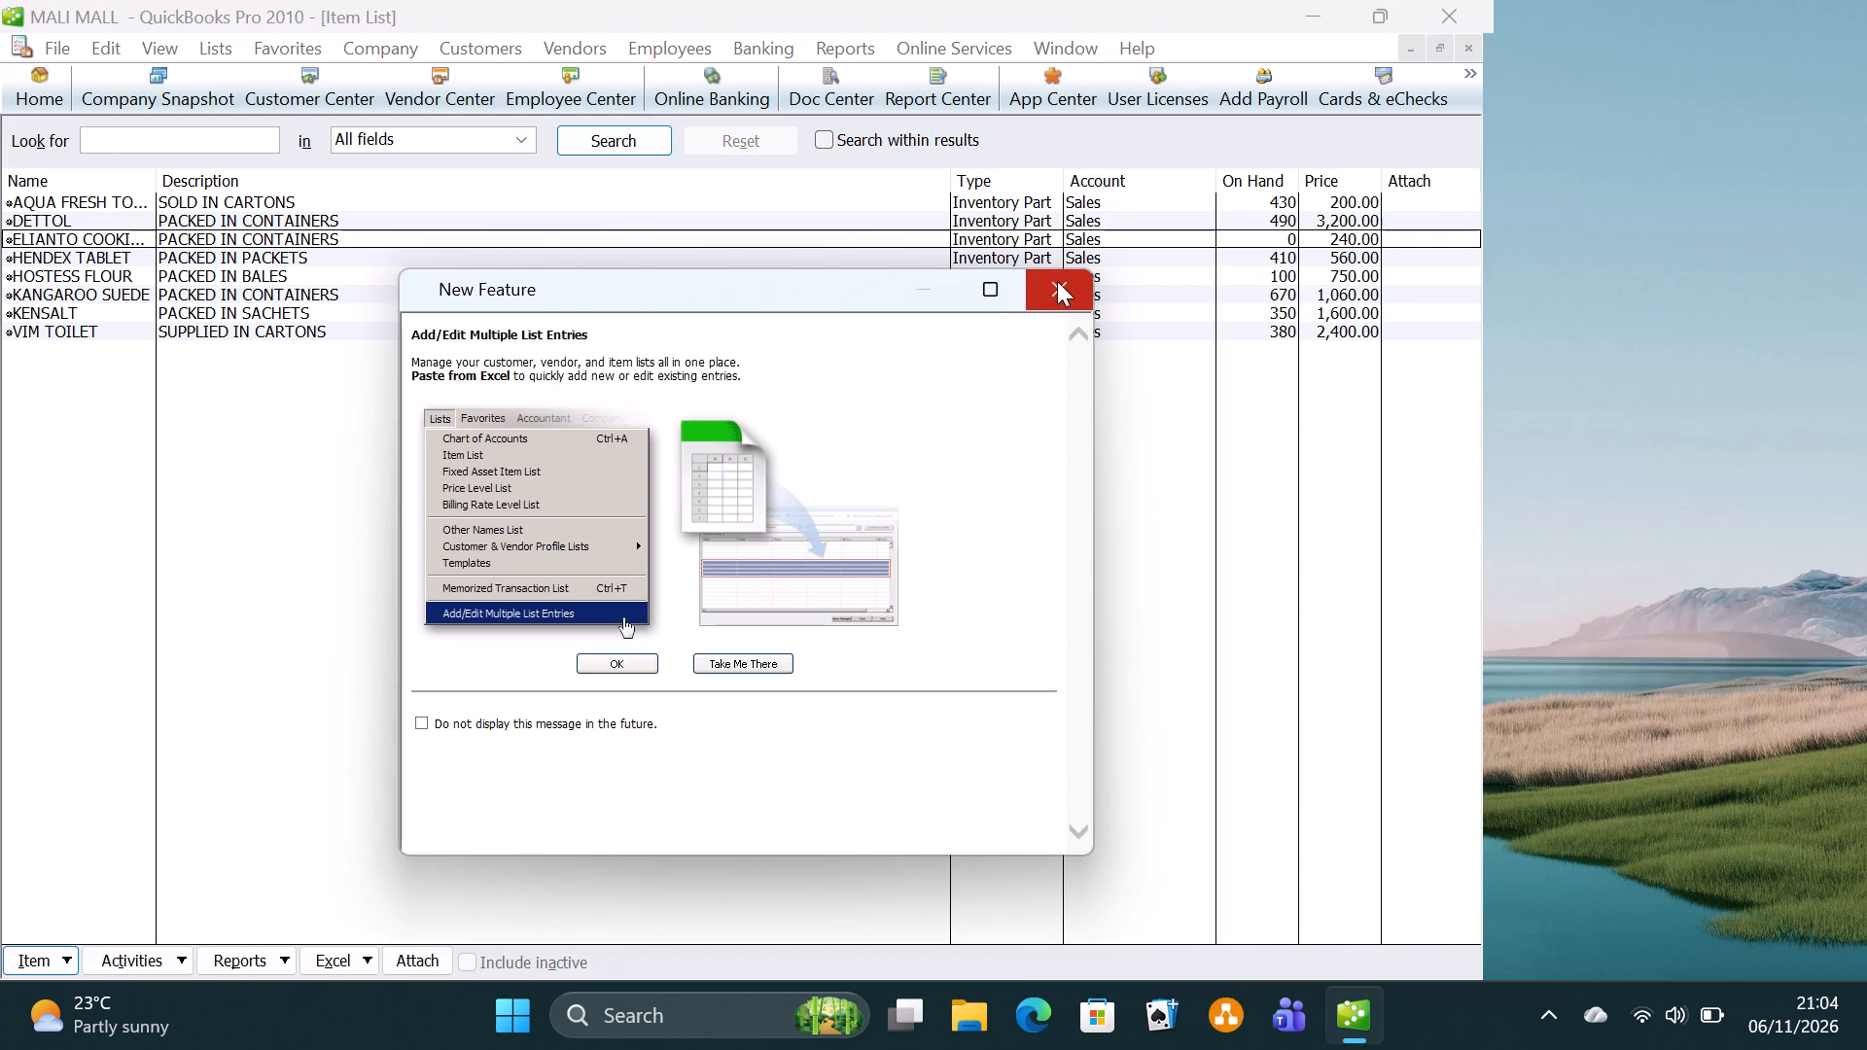
pyautogui.click(1057, 282)
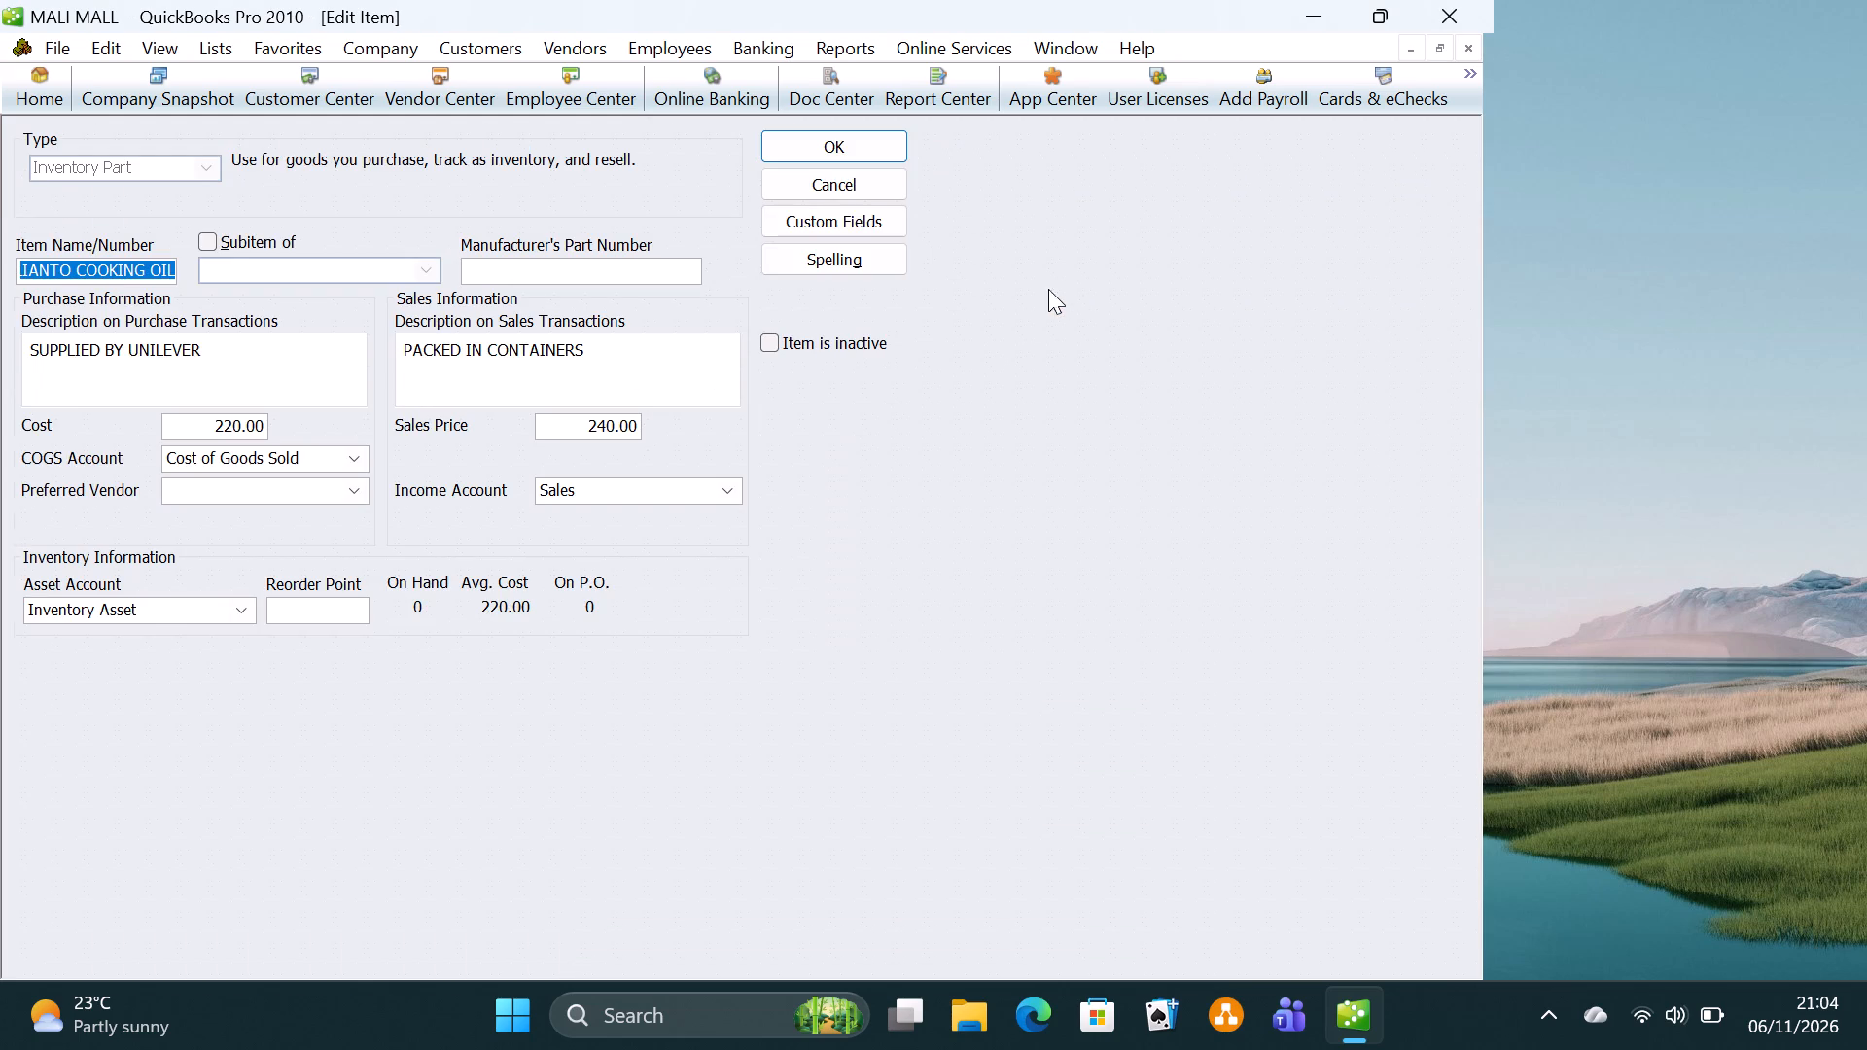
pyautogui.click(337, 611)
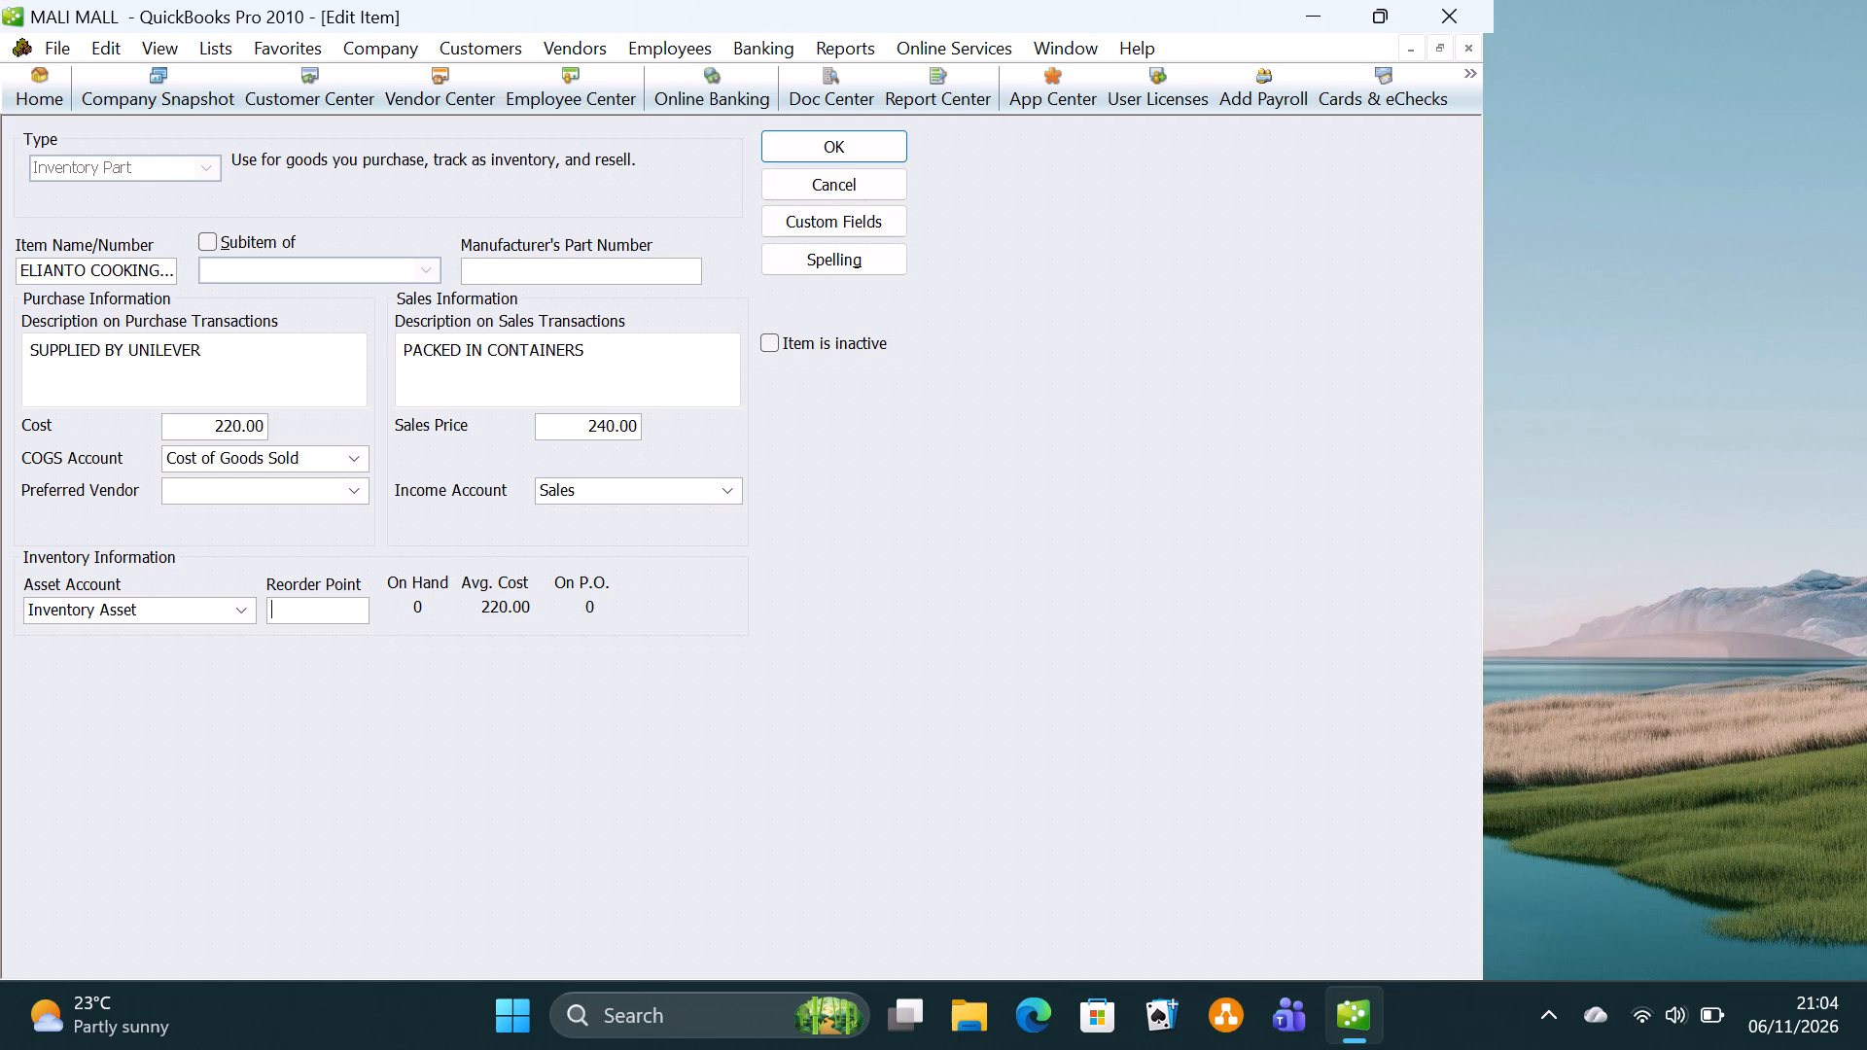
pyautogui.write('300')
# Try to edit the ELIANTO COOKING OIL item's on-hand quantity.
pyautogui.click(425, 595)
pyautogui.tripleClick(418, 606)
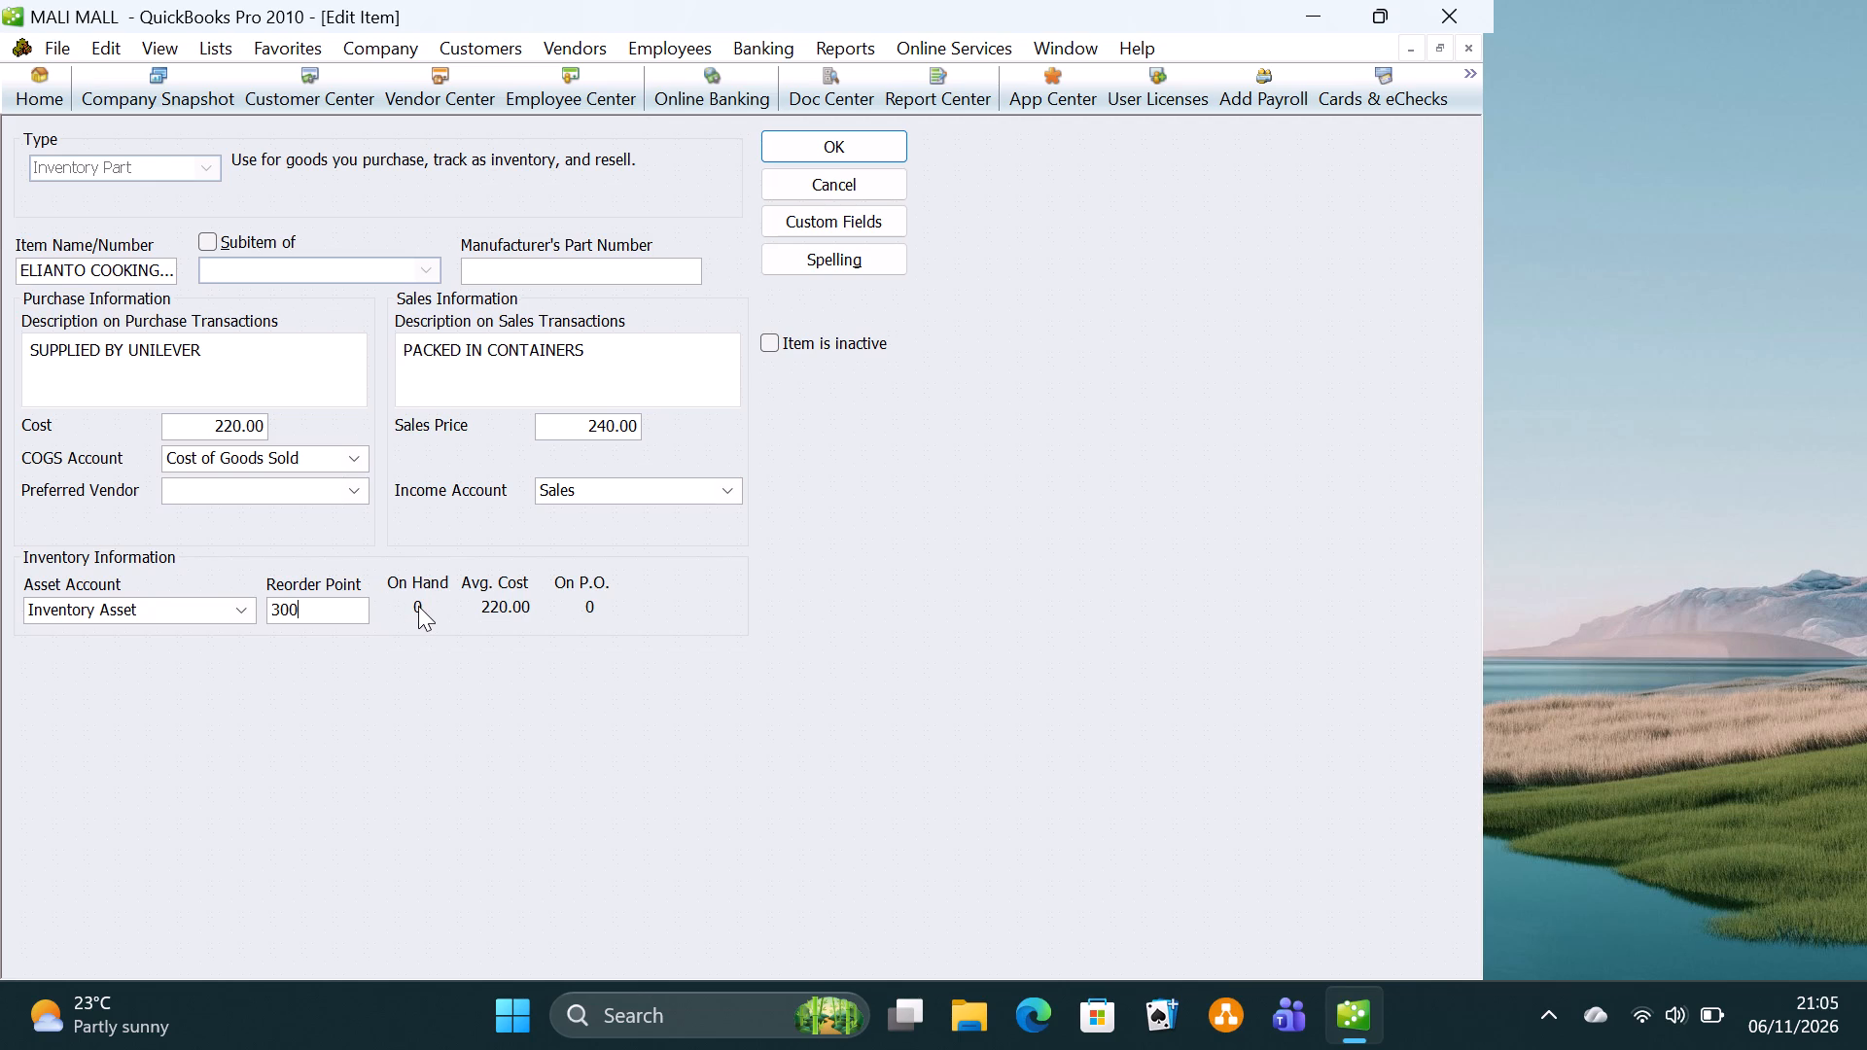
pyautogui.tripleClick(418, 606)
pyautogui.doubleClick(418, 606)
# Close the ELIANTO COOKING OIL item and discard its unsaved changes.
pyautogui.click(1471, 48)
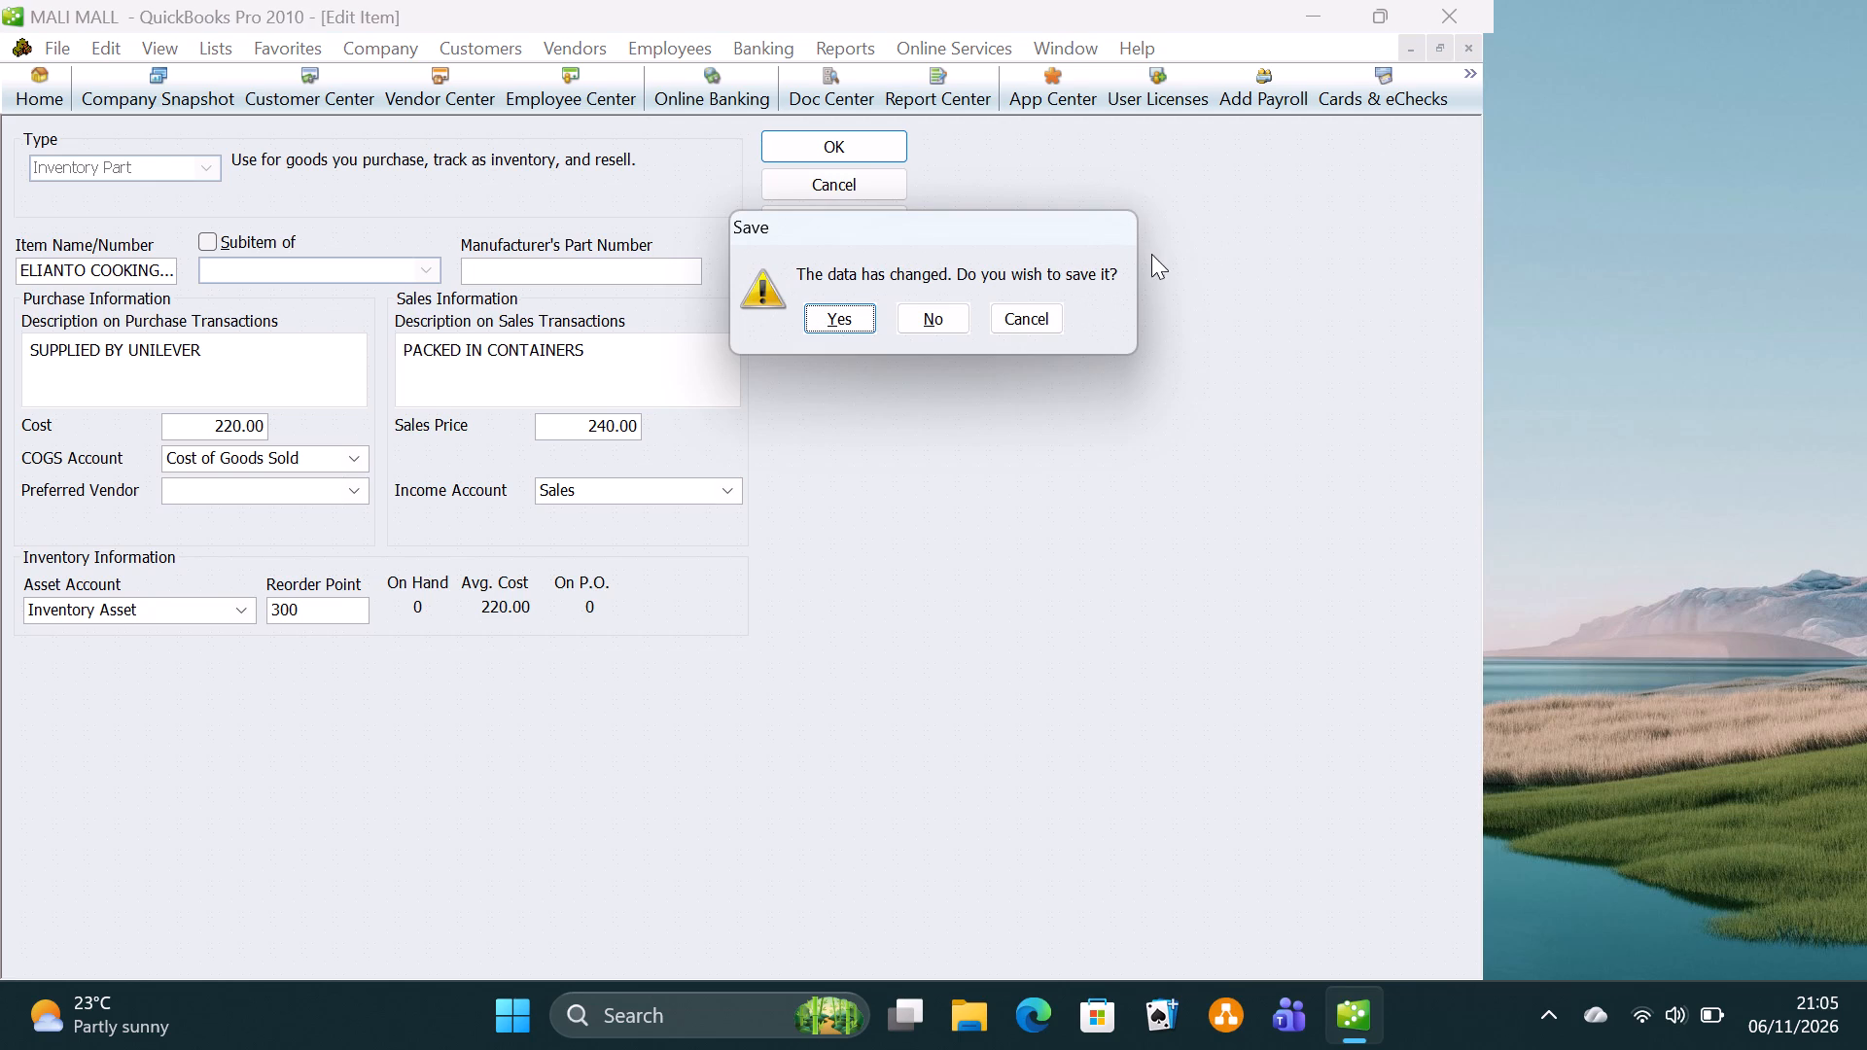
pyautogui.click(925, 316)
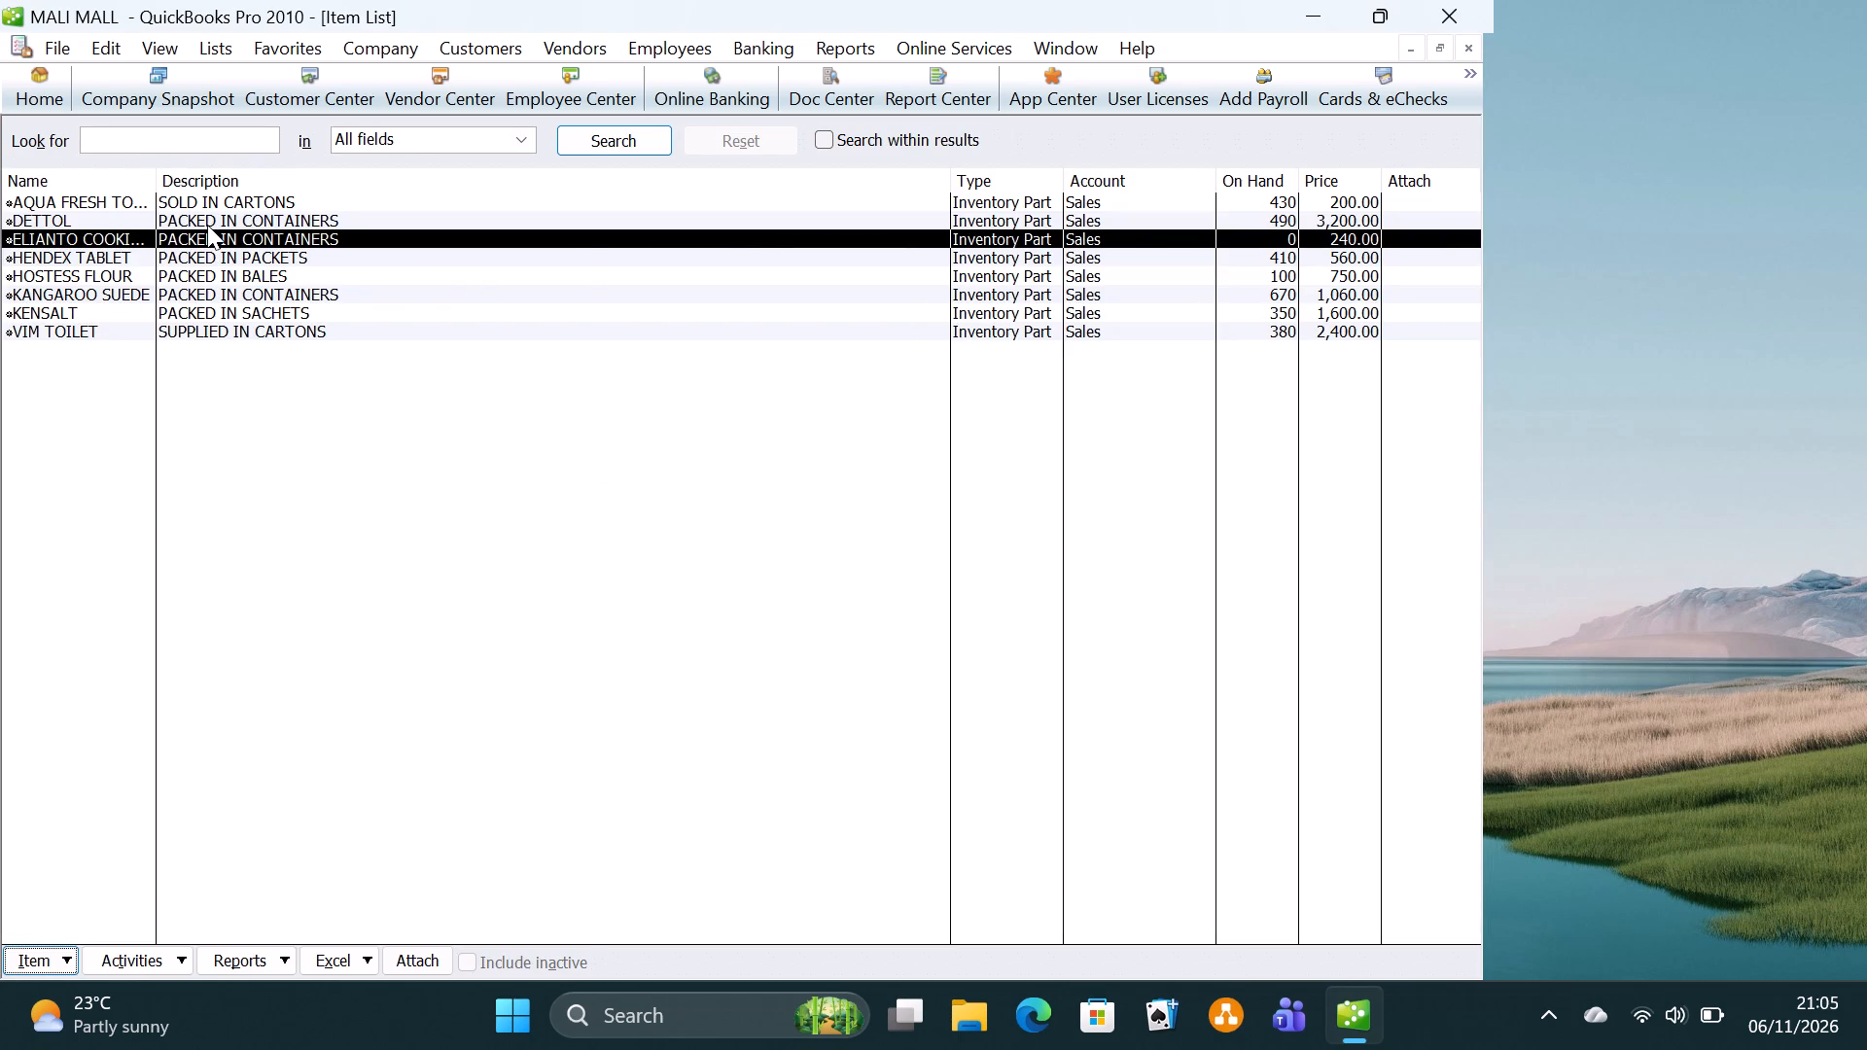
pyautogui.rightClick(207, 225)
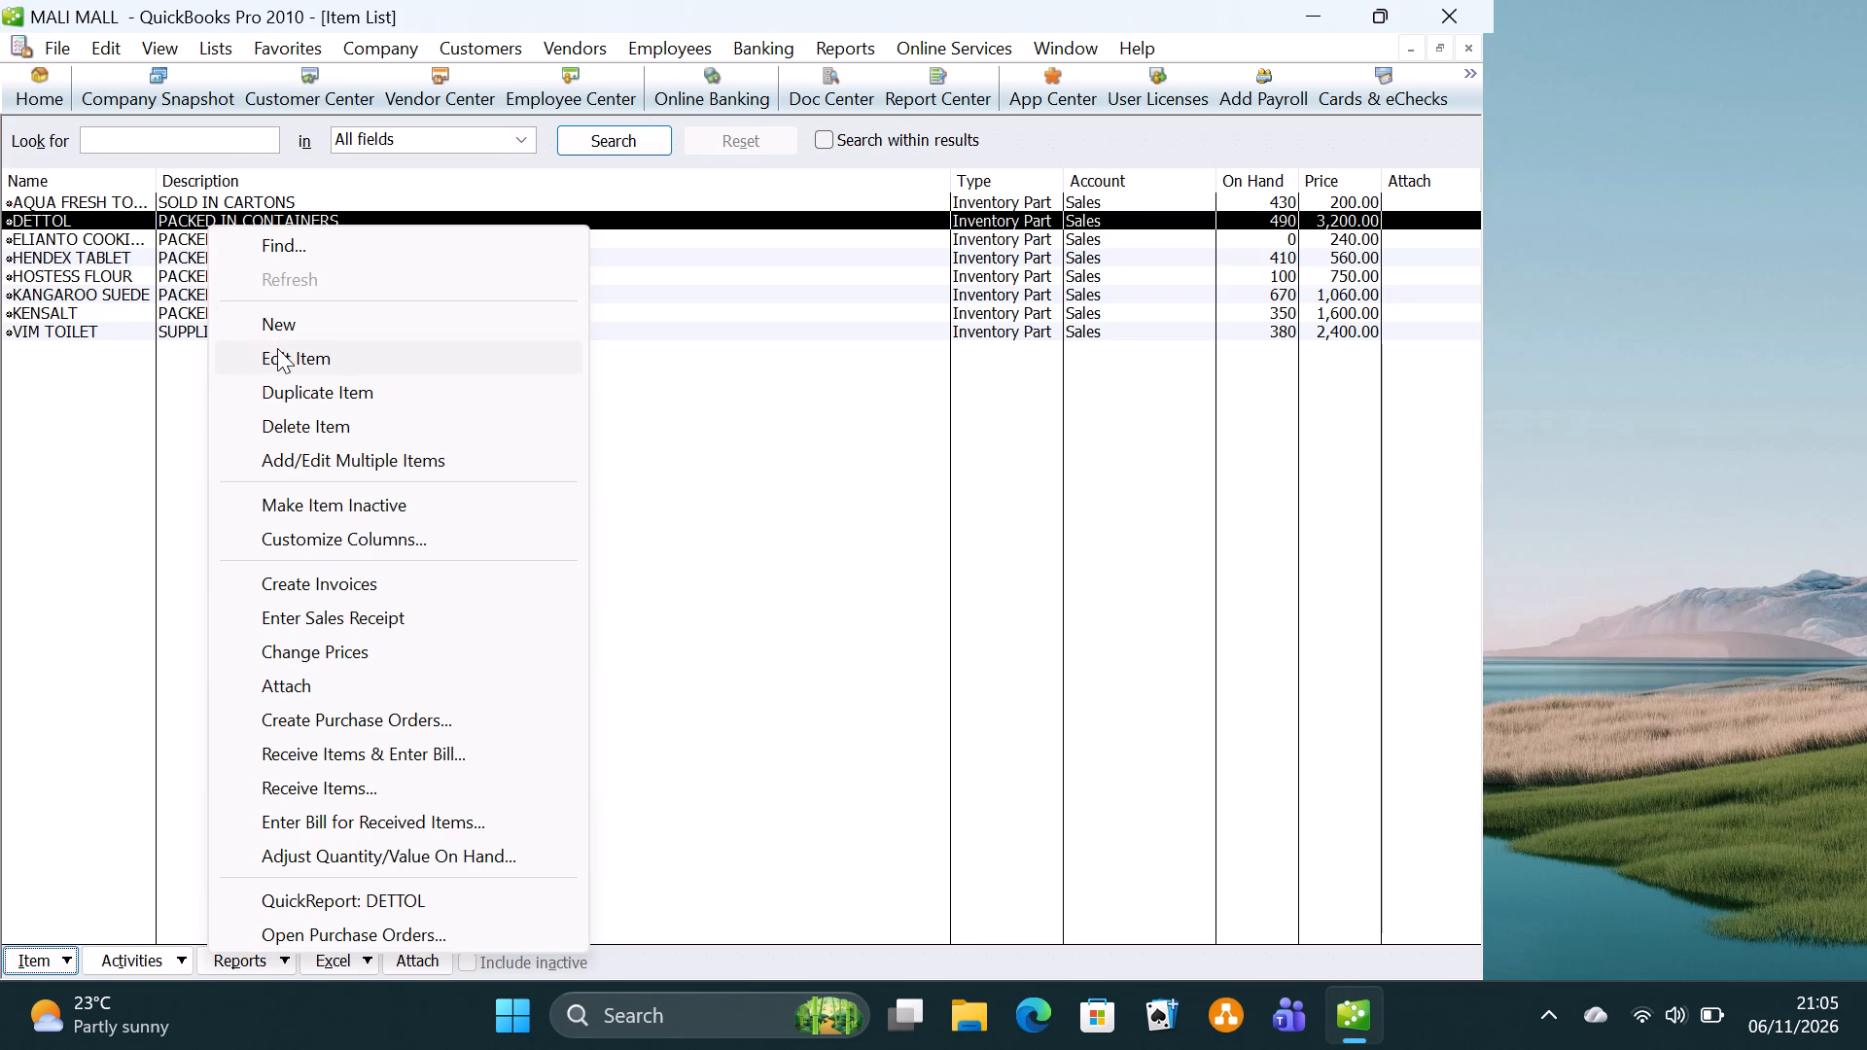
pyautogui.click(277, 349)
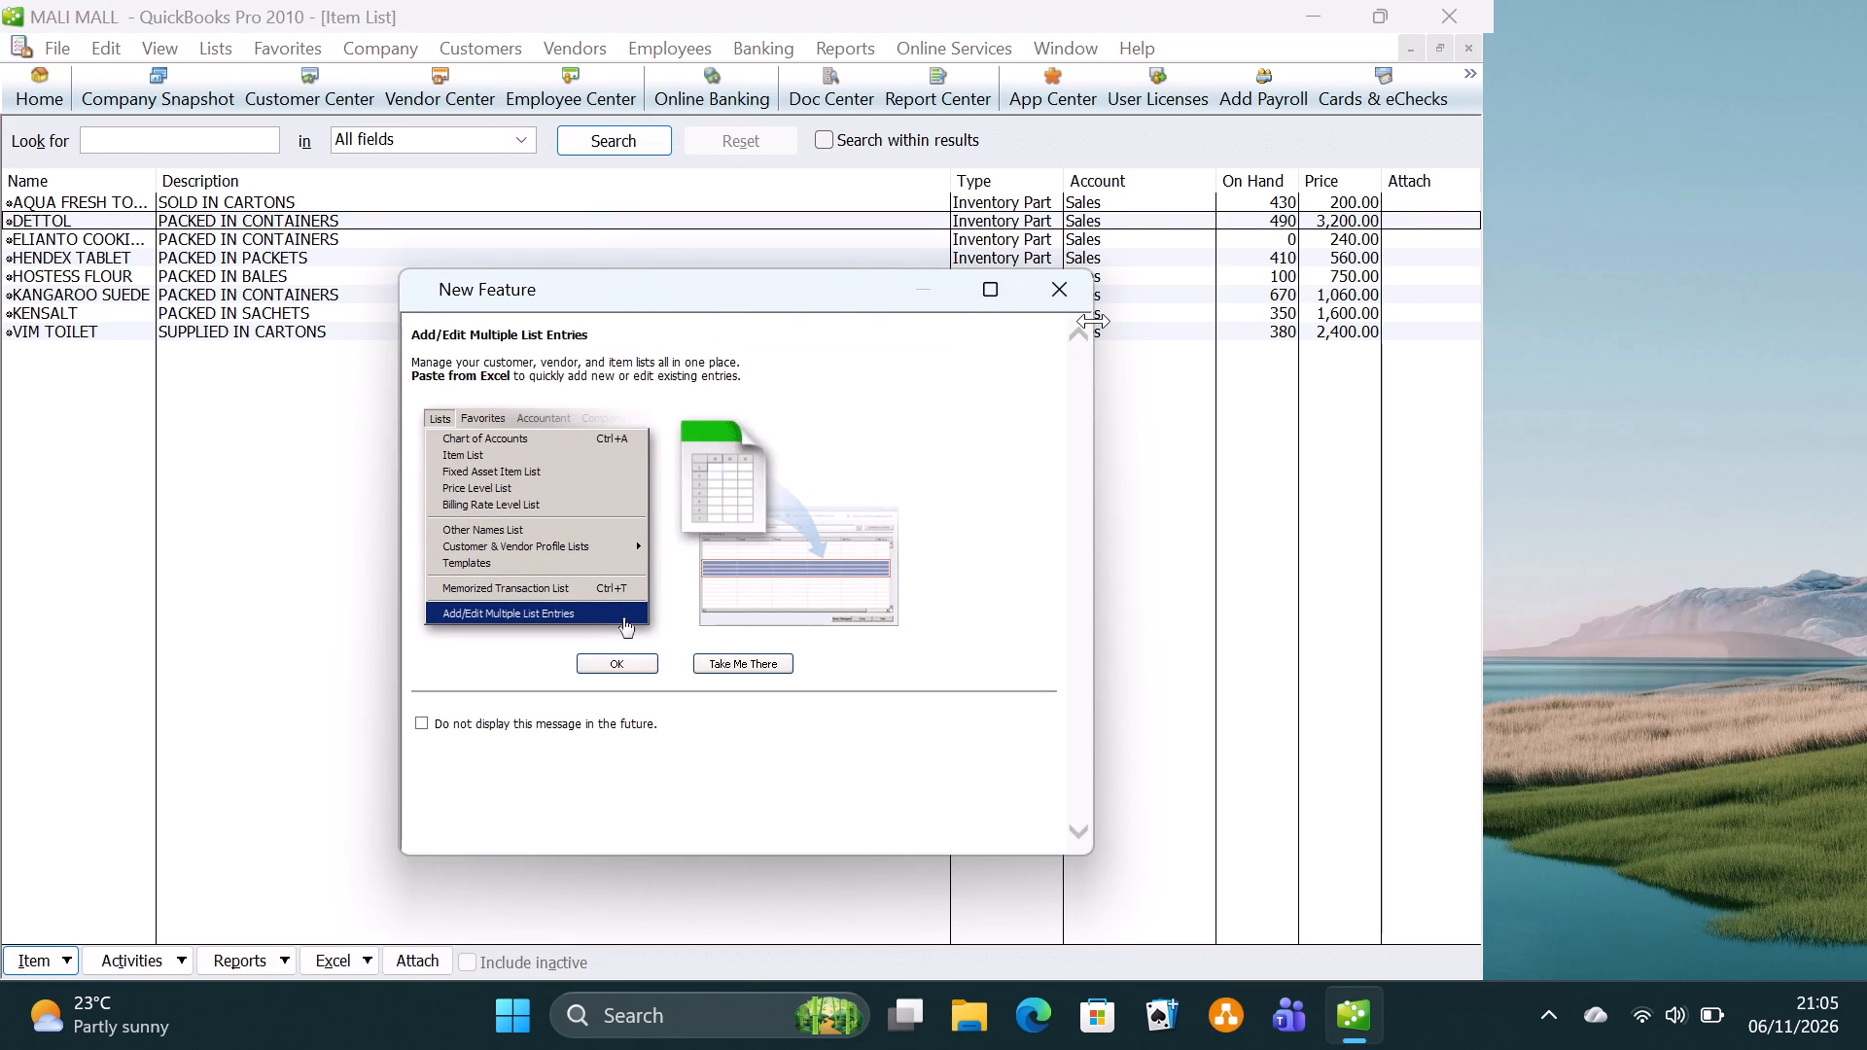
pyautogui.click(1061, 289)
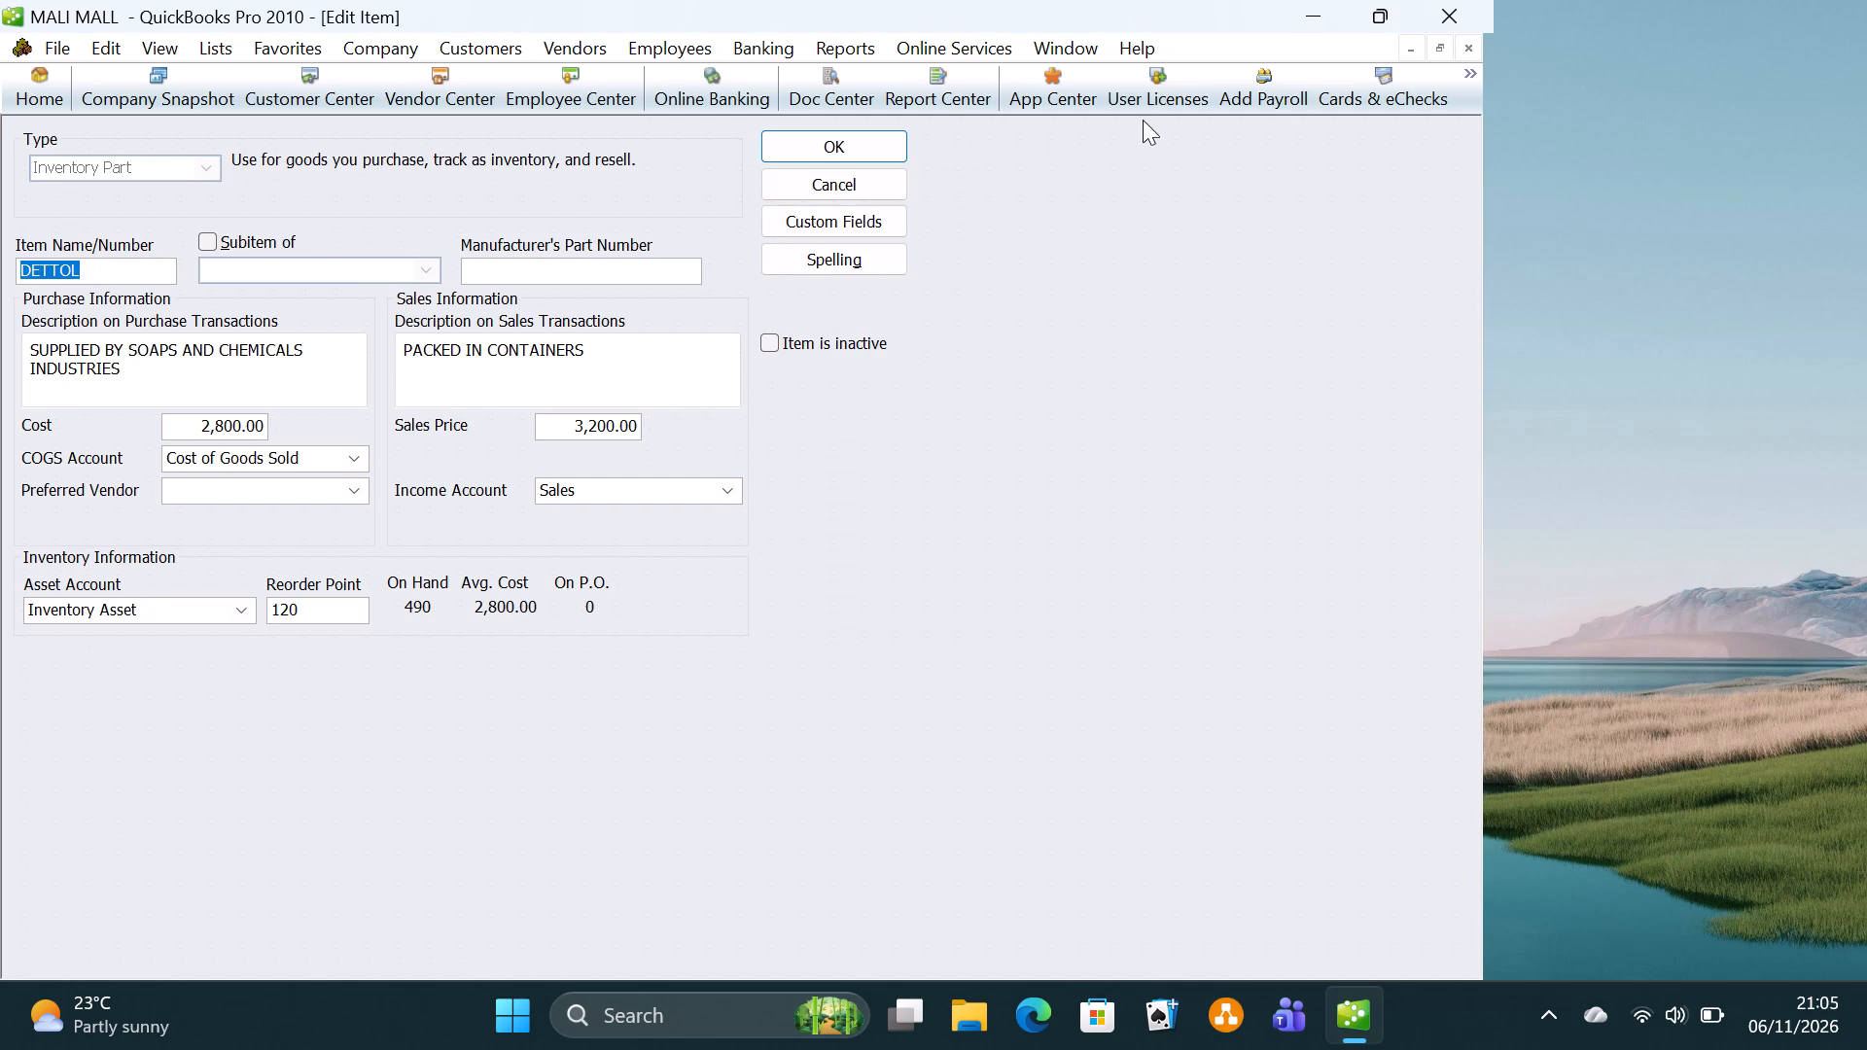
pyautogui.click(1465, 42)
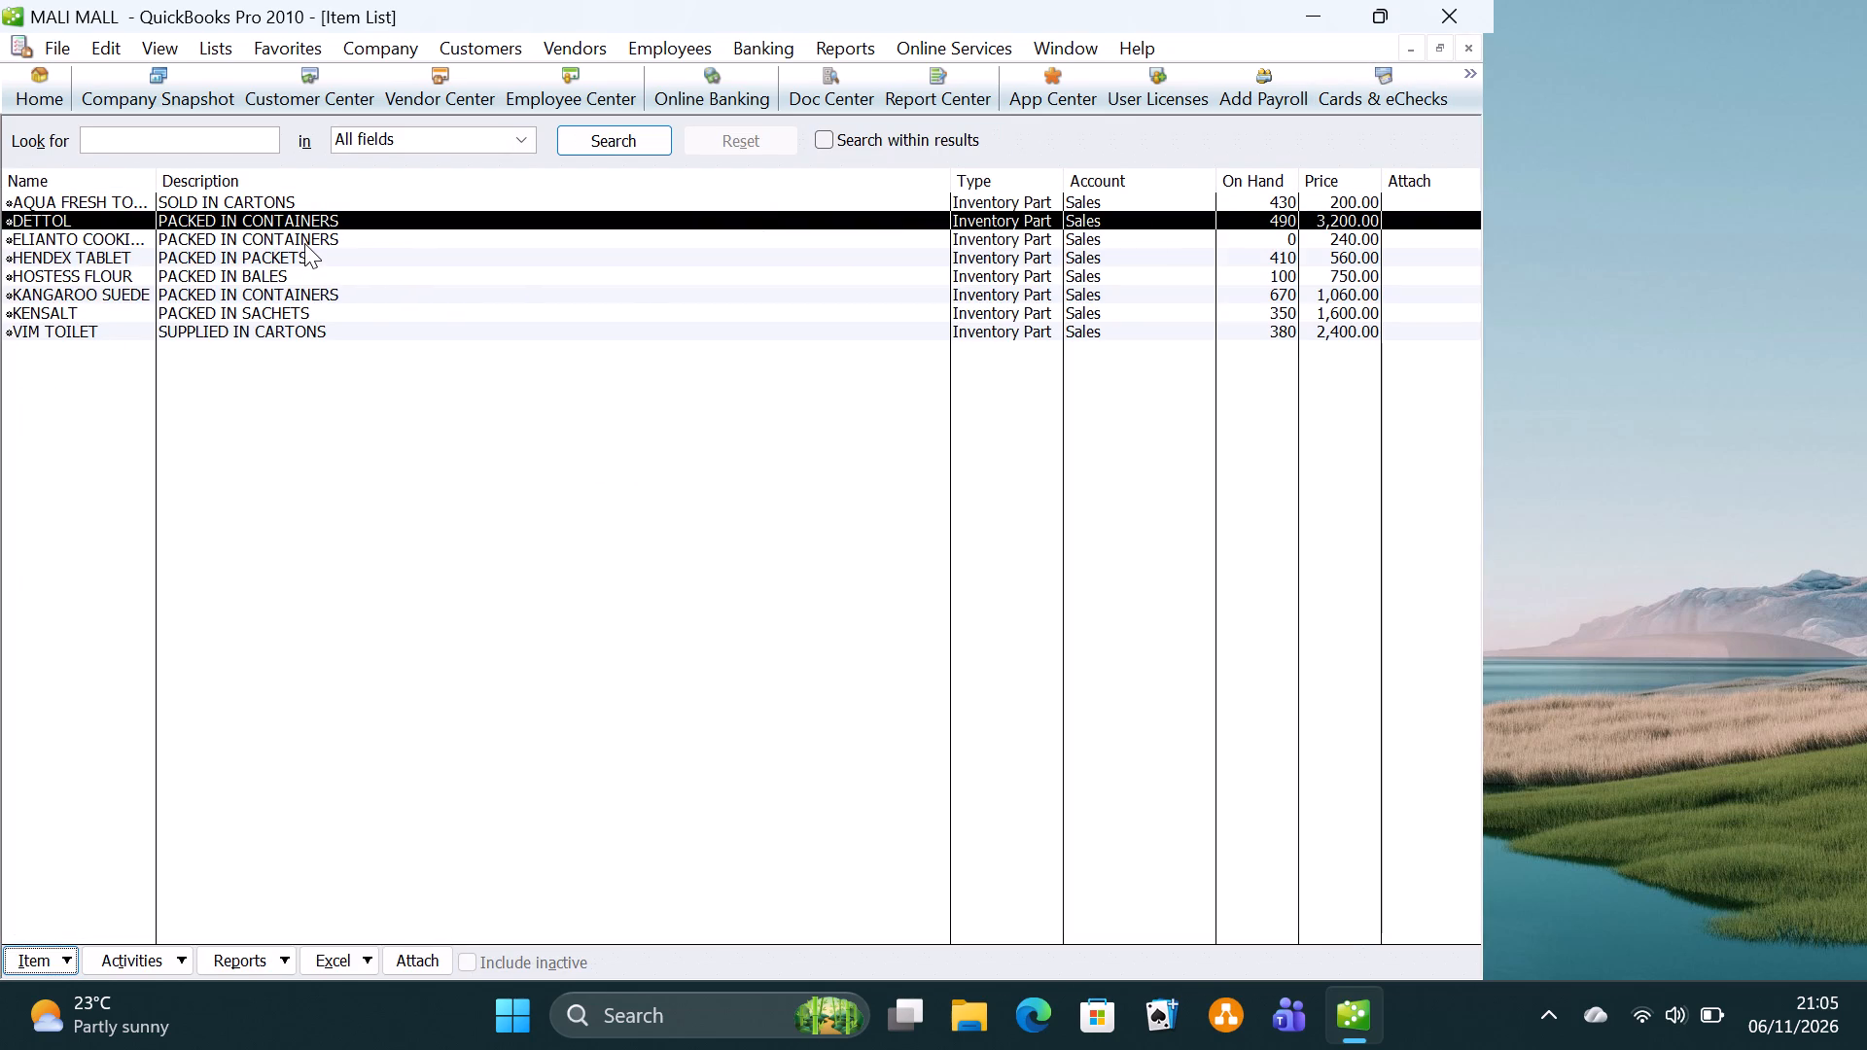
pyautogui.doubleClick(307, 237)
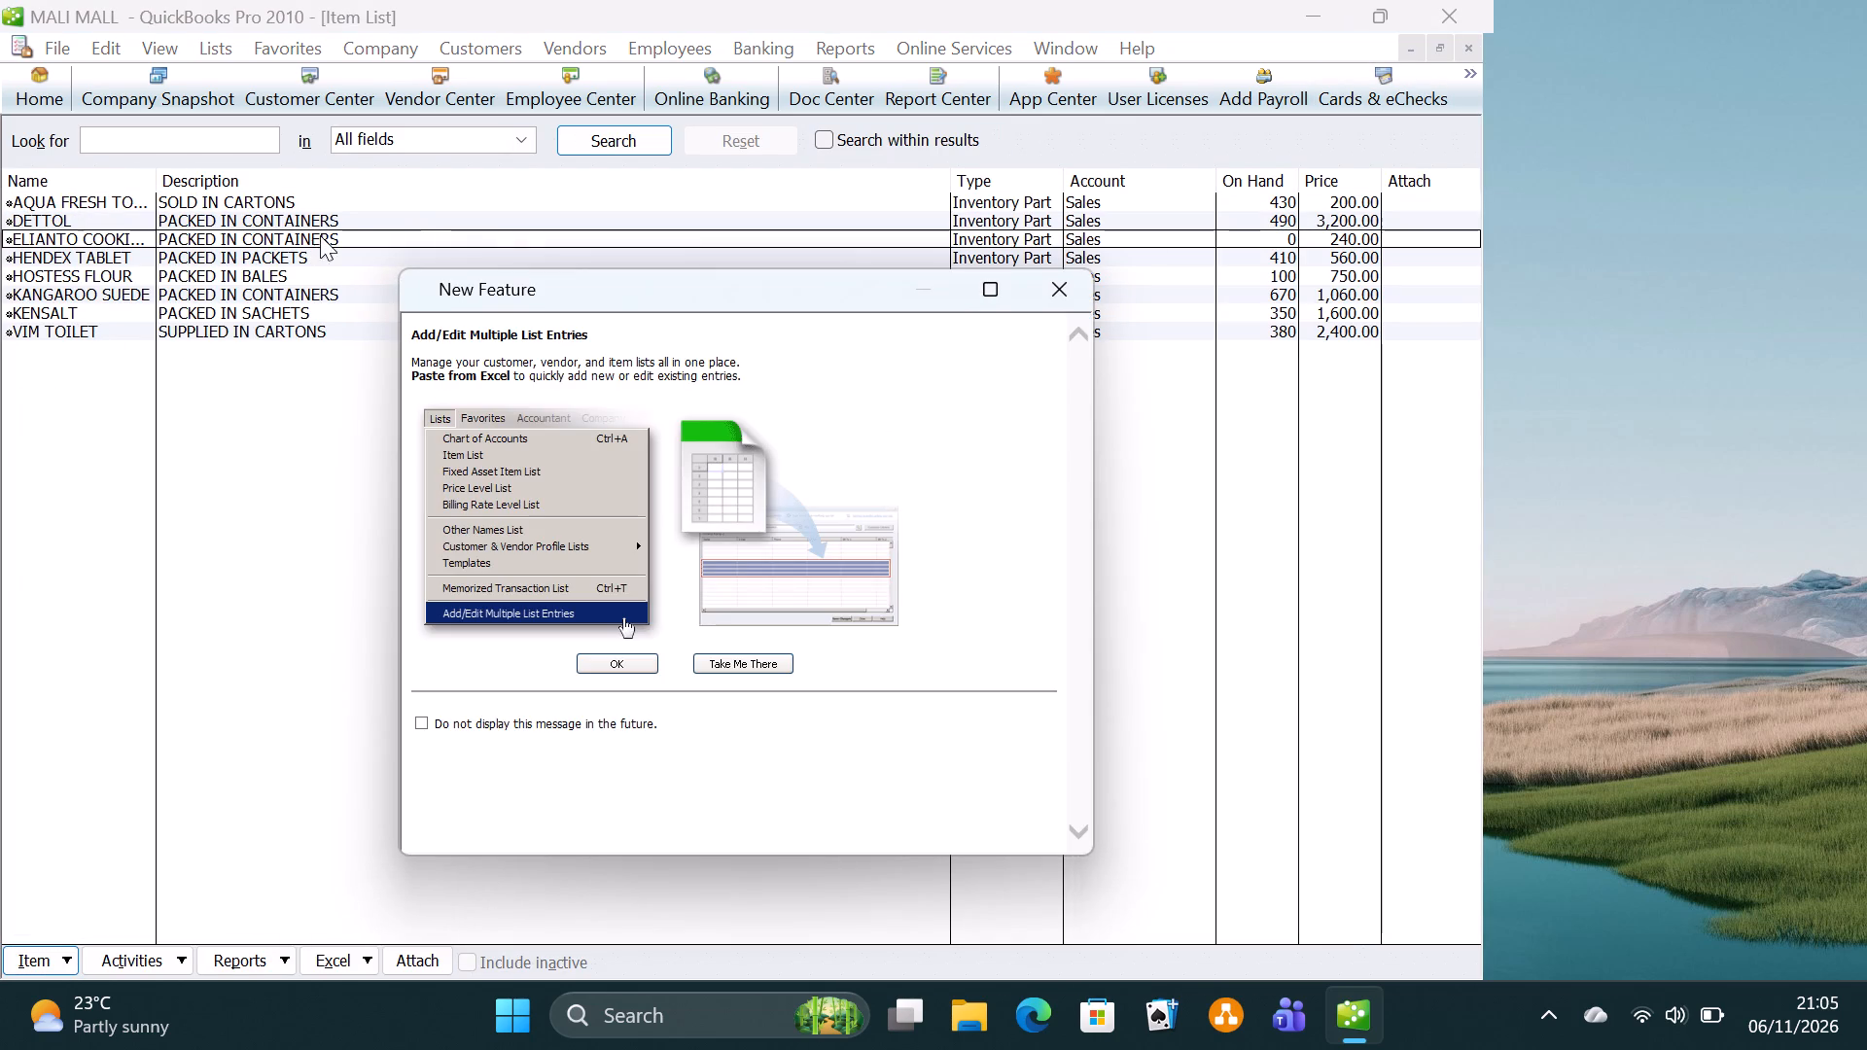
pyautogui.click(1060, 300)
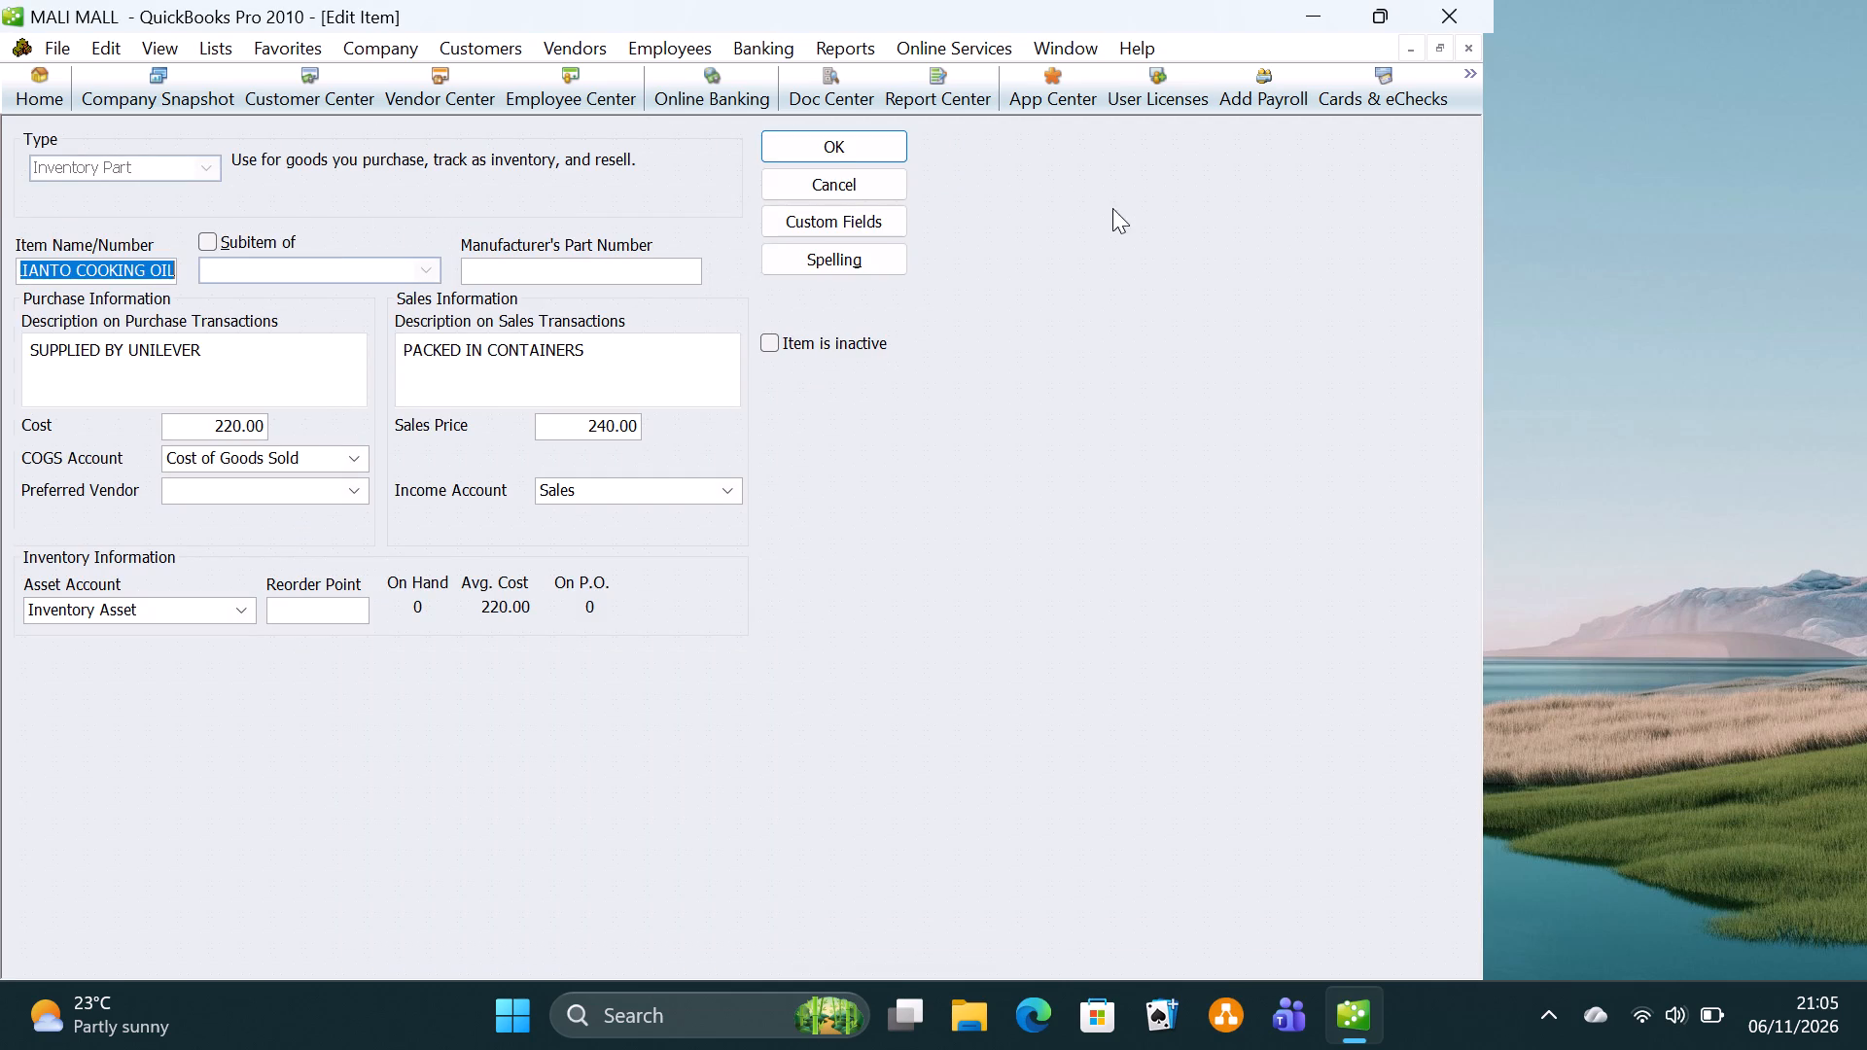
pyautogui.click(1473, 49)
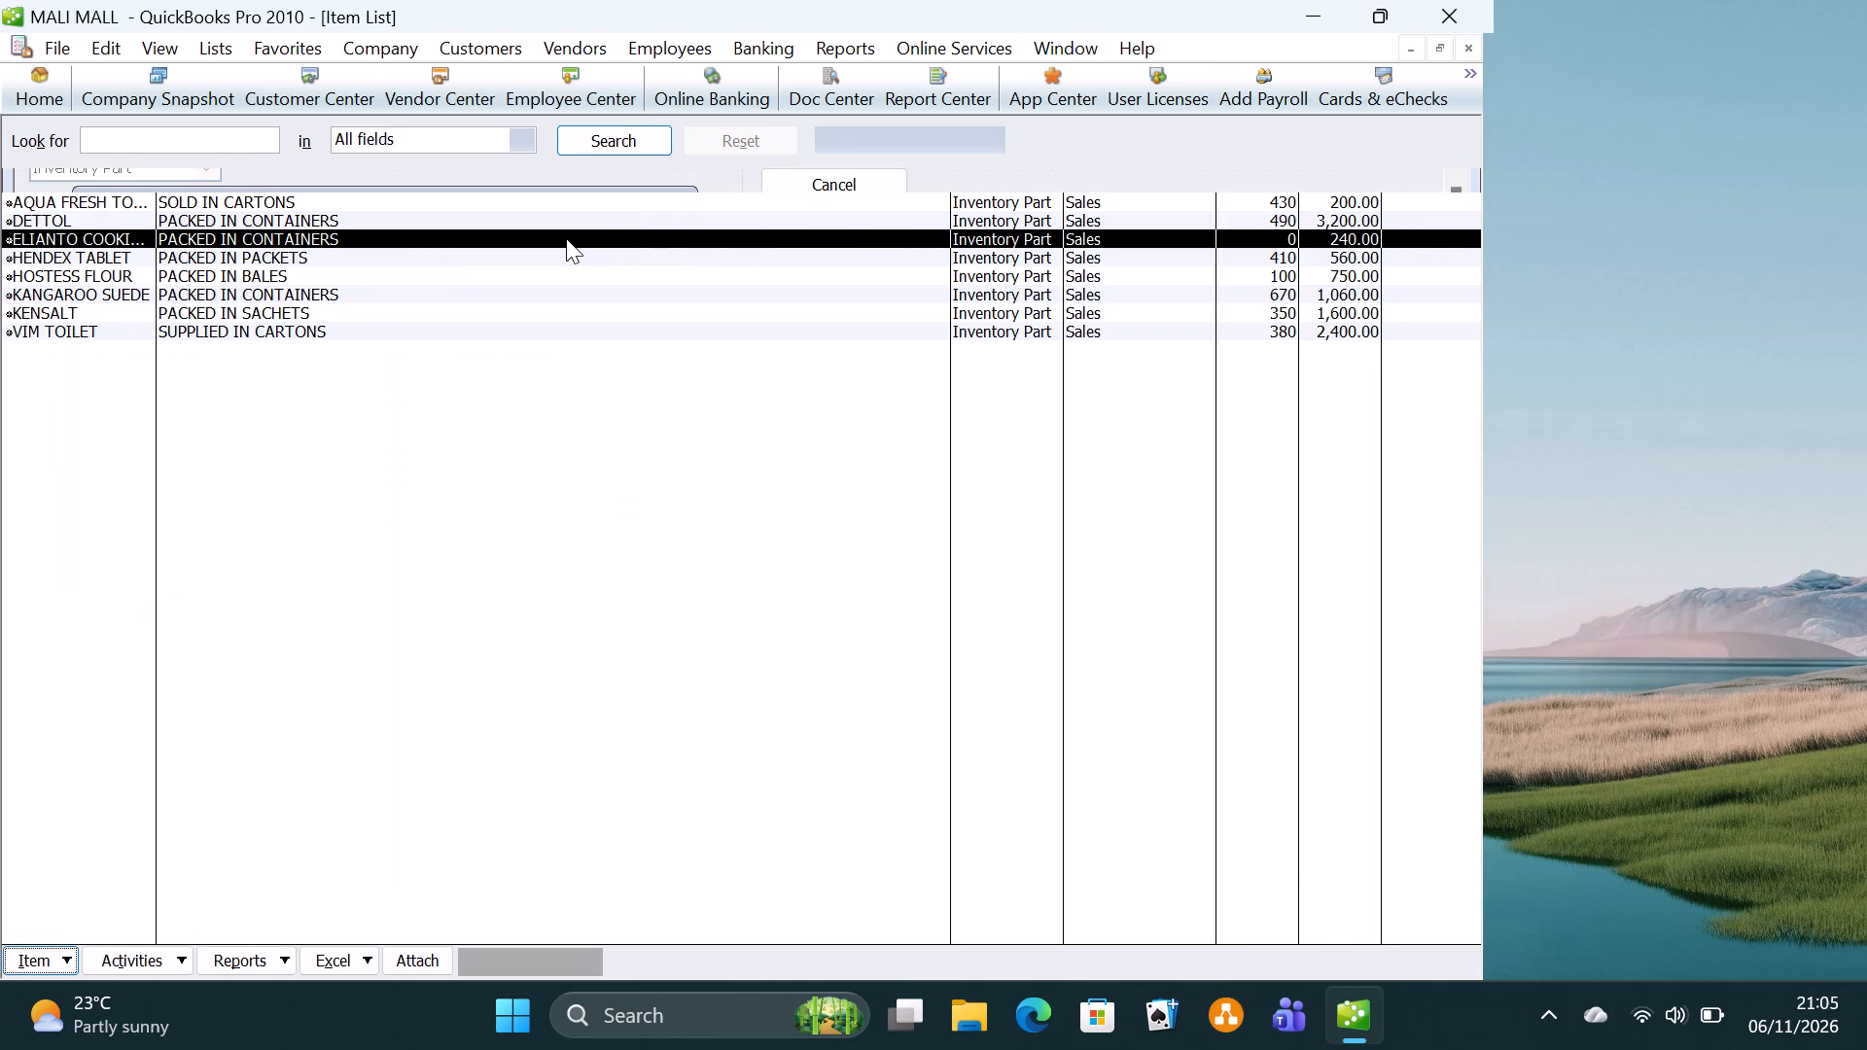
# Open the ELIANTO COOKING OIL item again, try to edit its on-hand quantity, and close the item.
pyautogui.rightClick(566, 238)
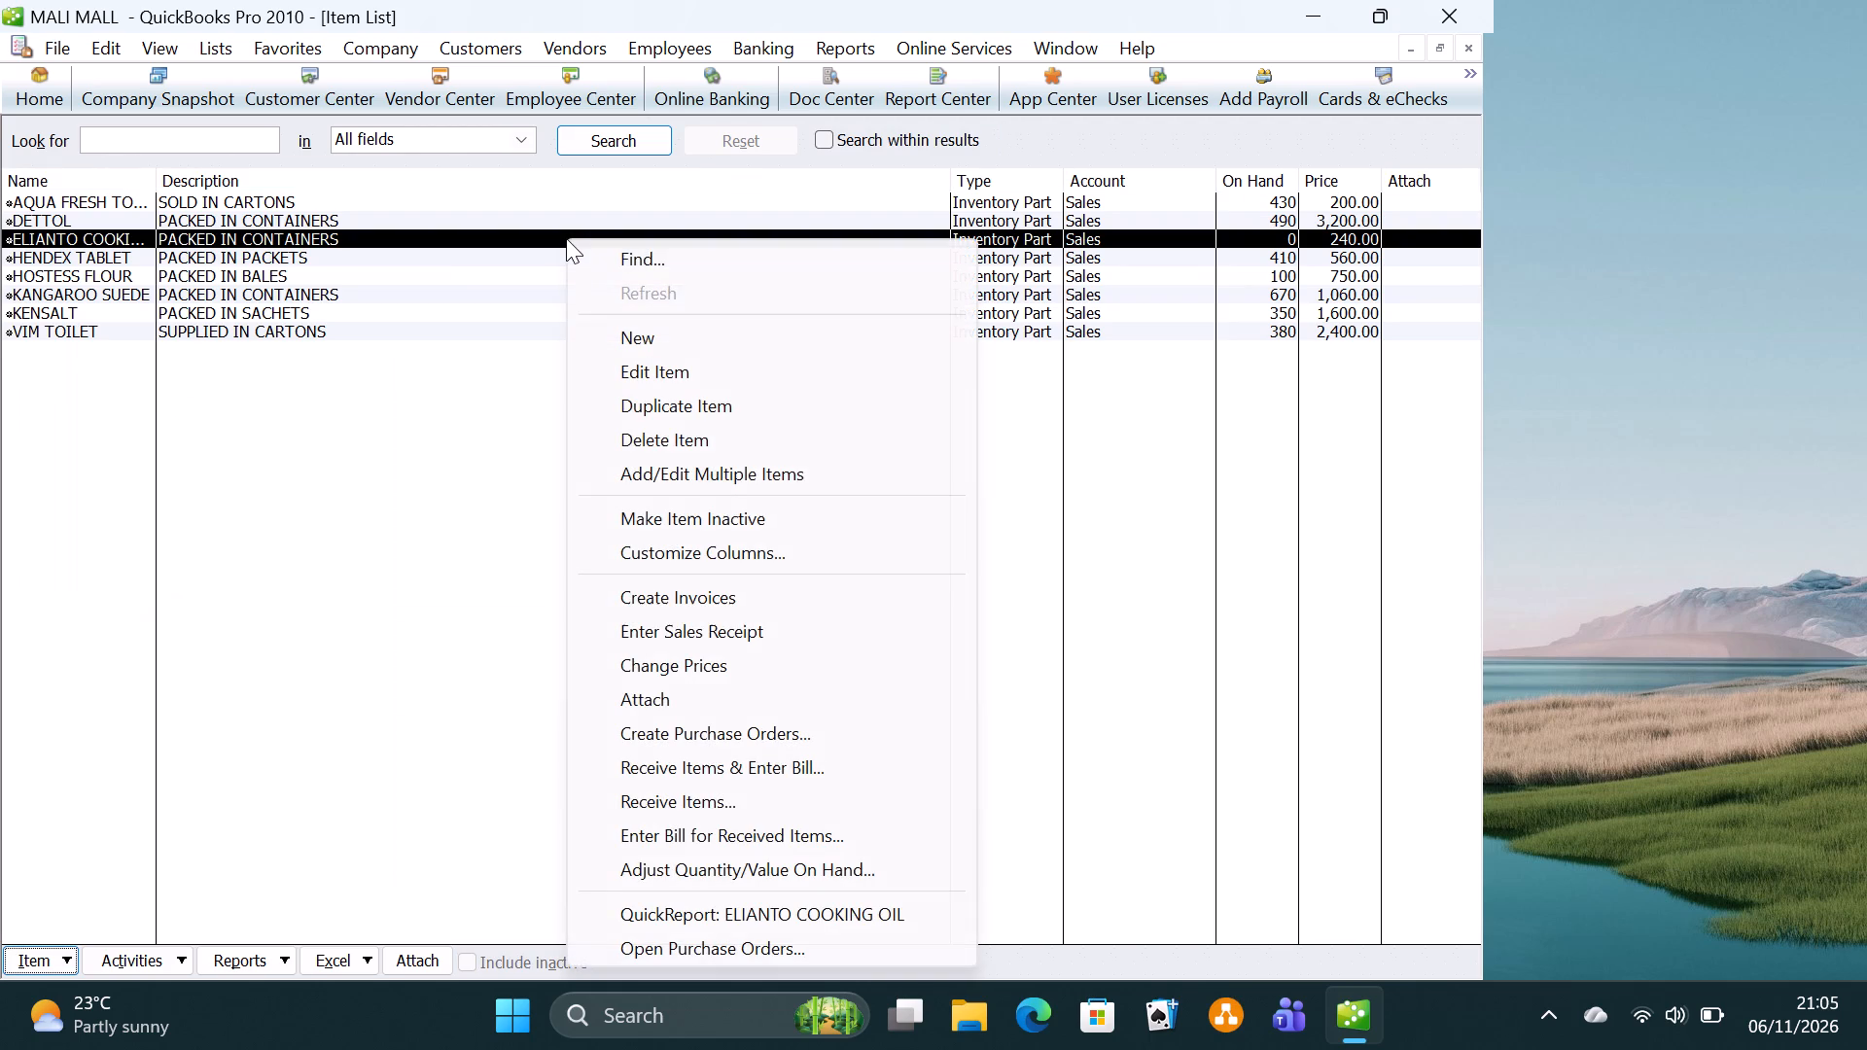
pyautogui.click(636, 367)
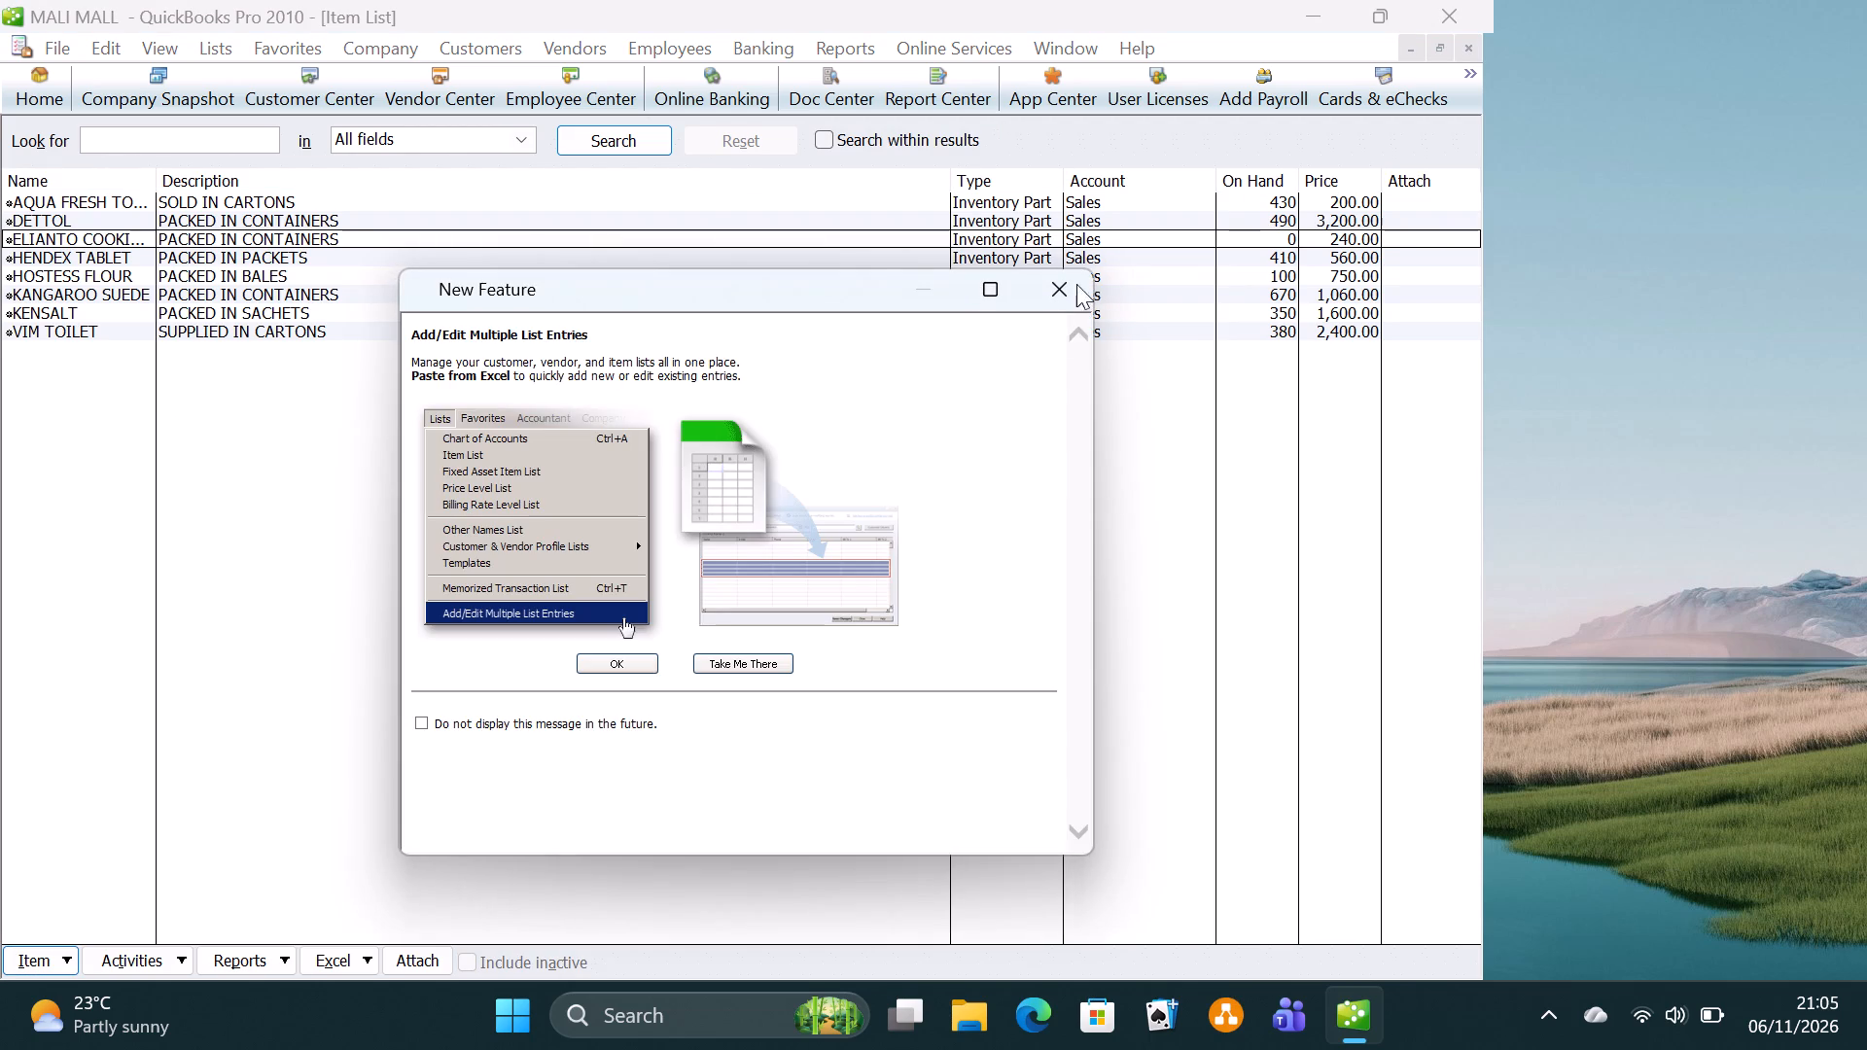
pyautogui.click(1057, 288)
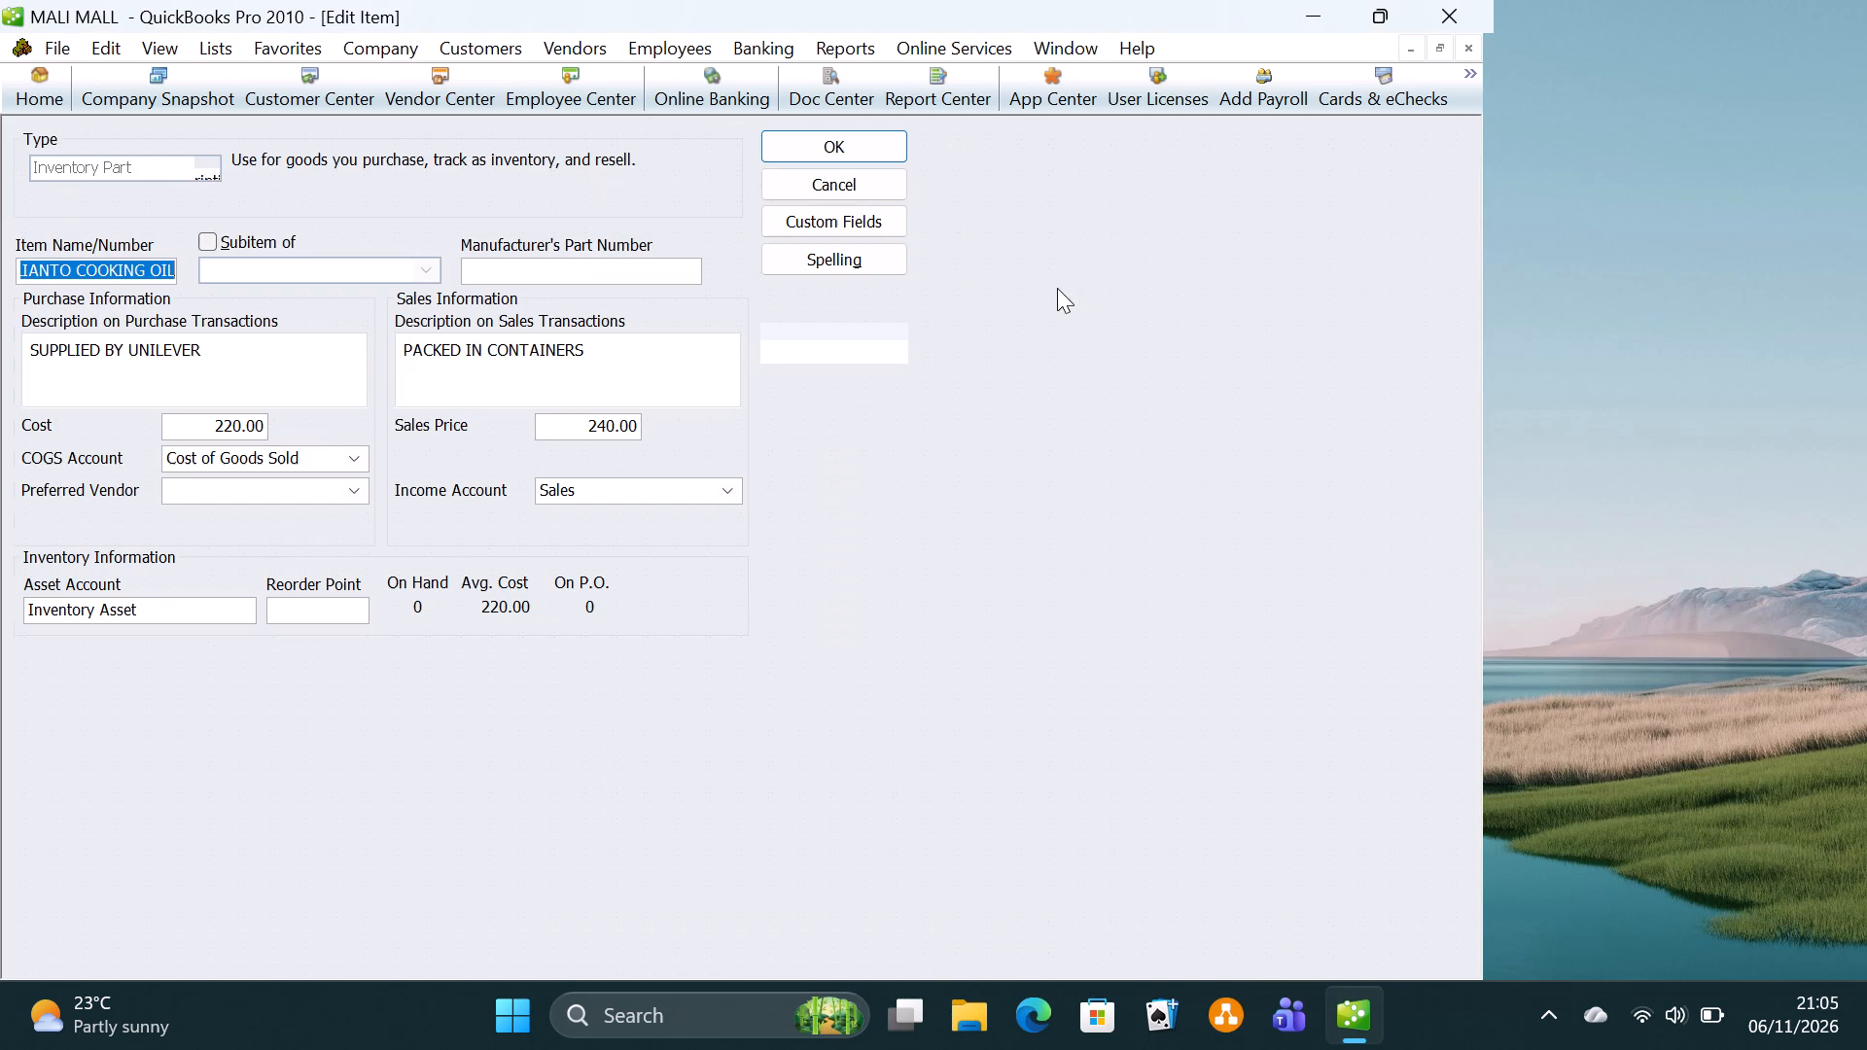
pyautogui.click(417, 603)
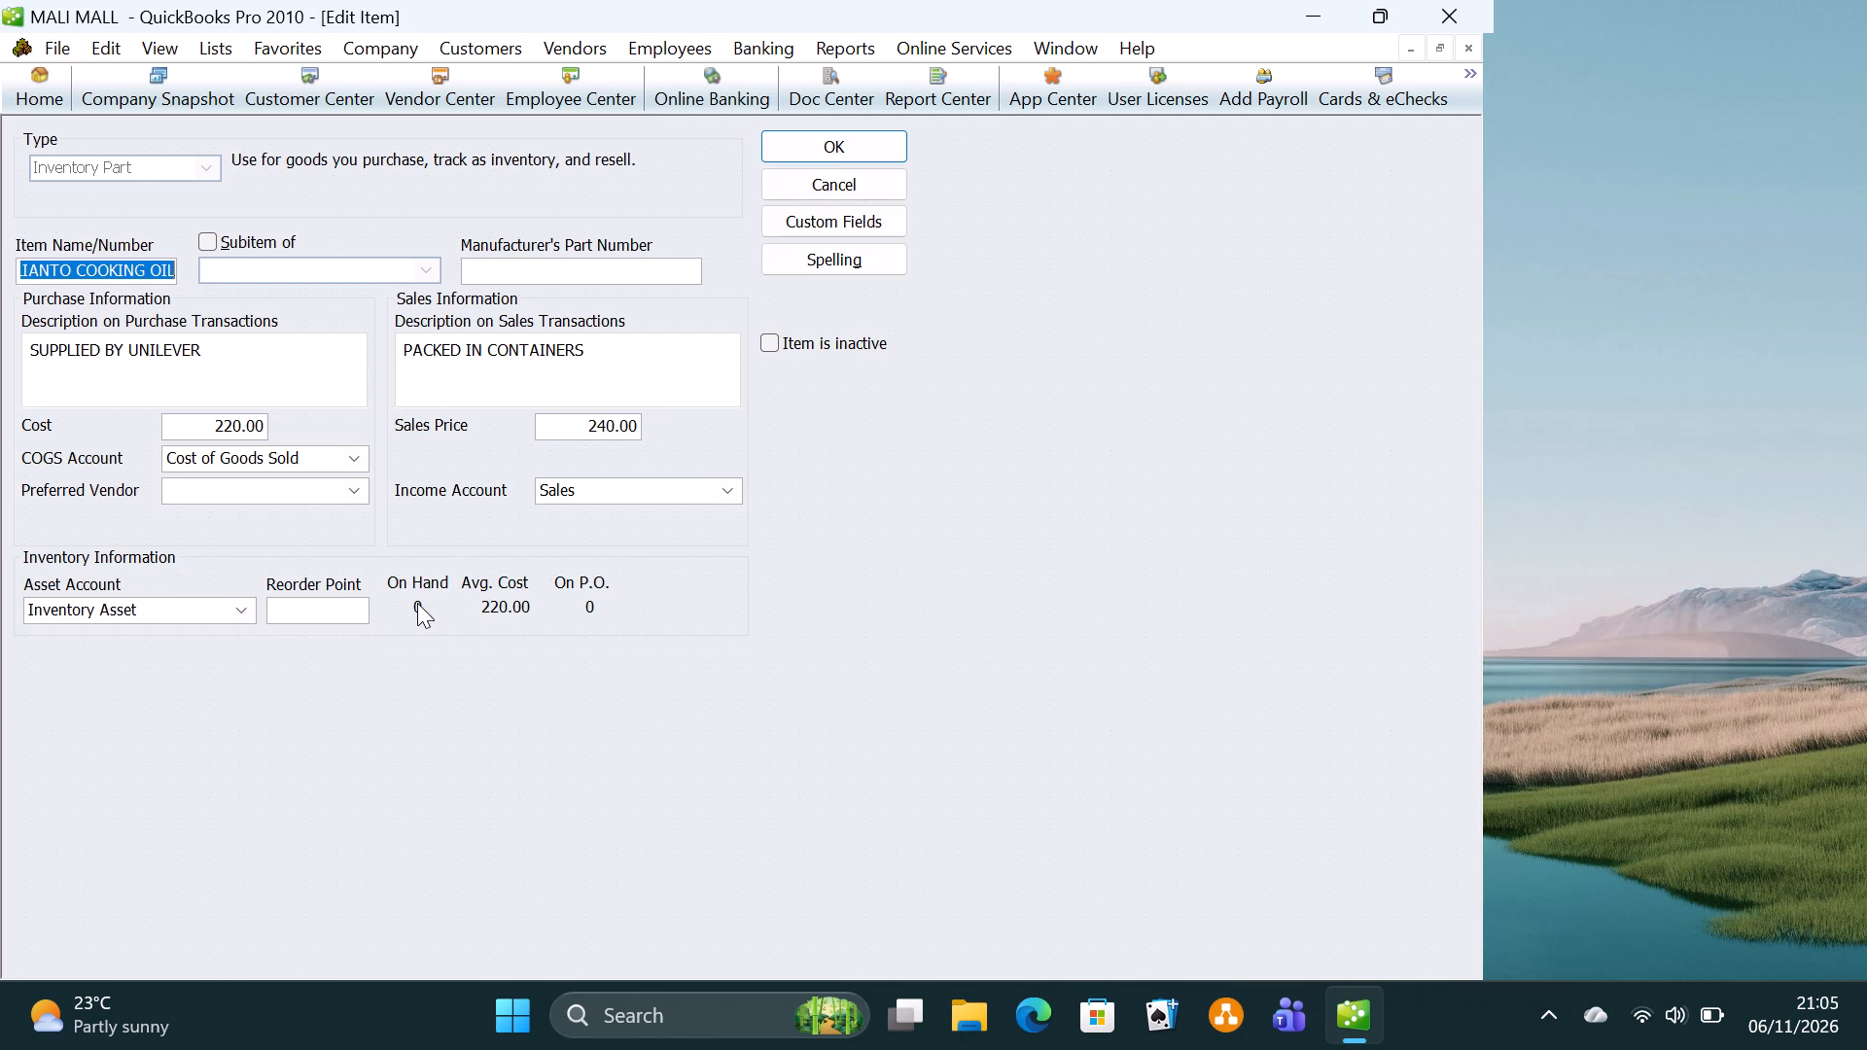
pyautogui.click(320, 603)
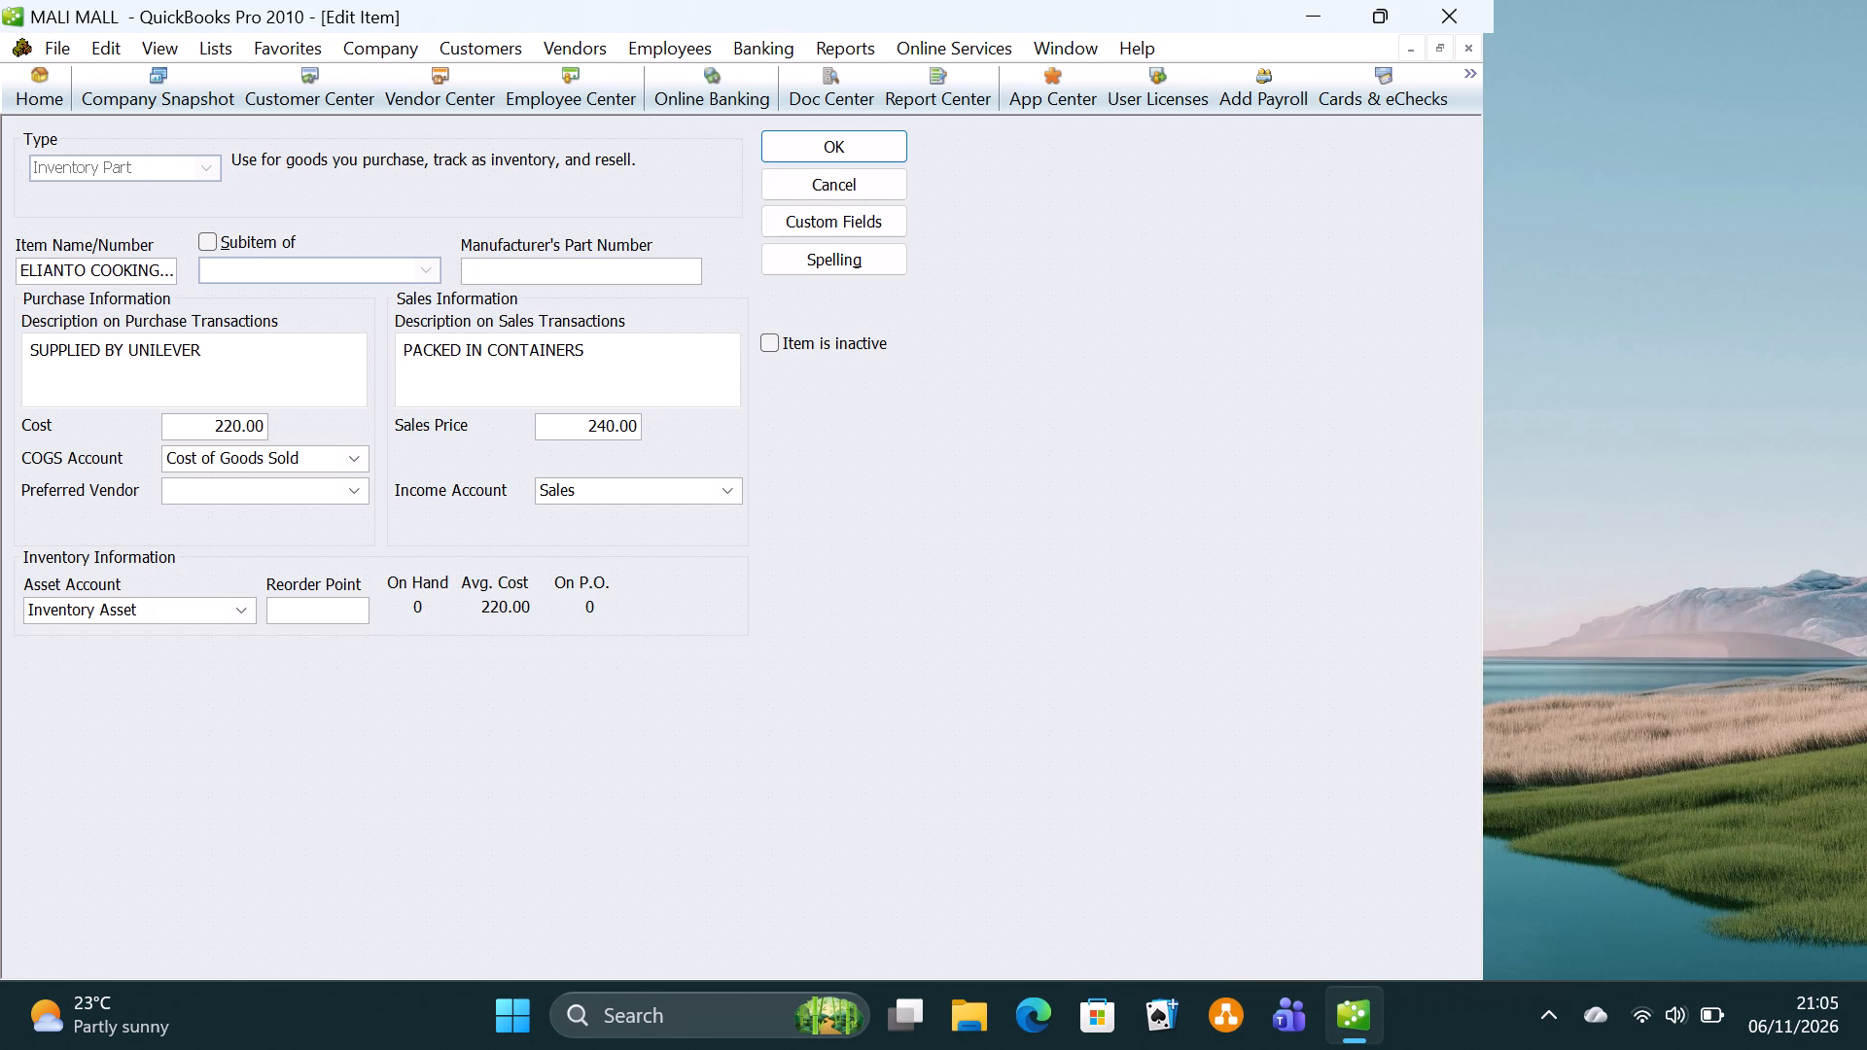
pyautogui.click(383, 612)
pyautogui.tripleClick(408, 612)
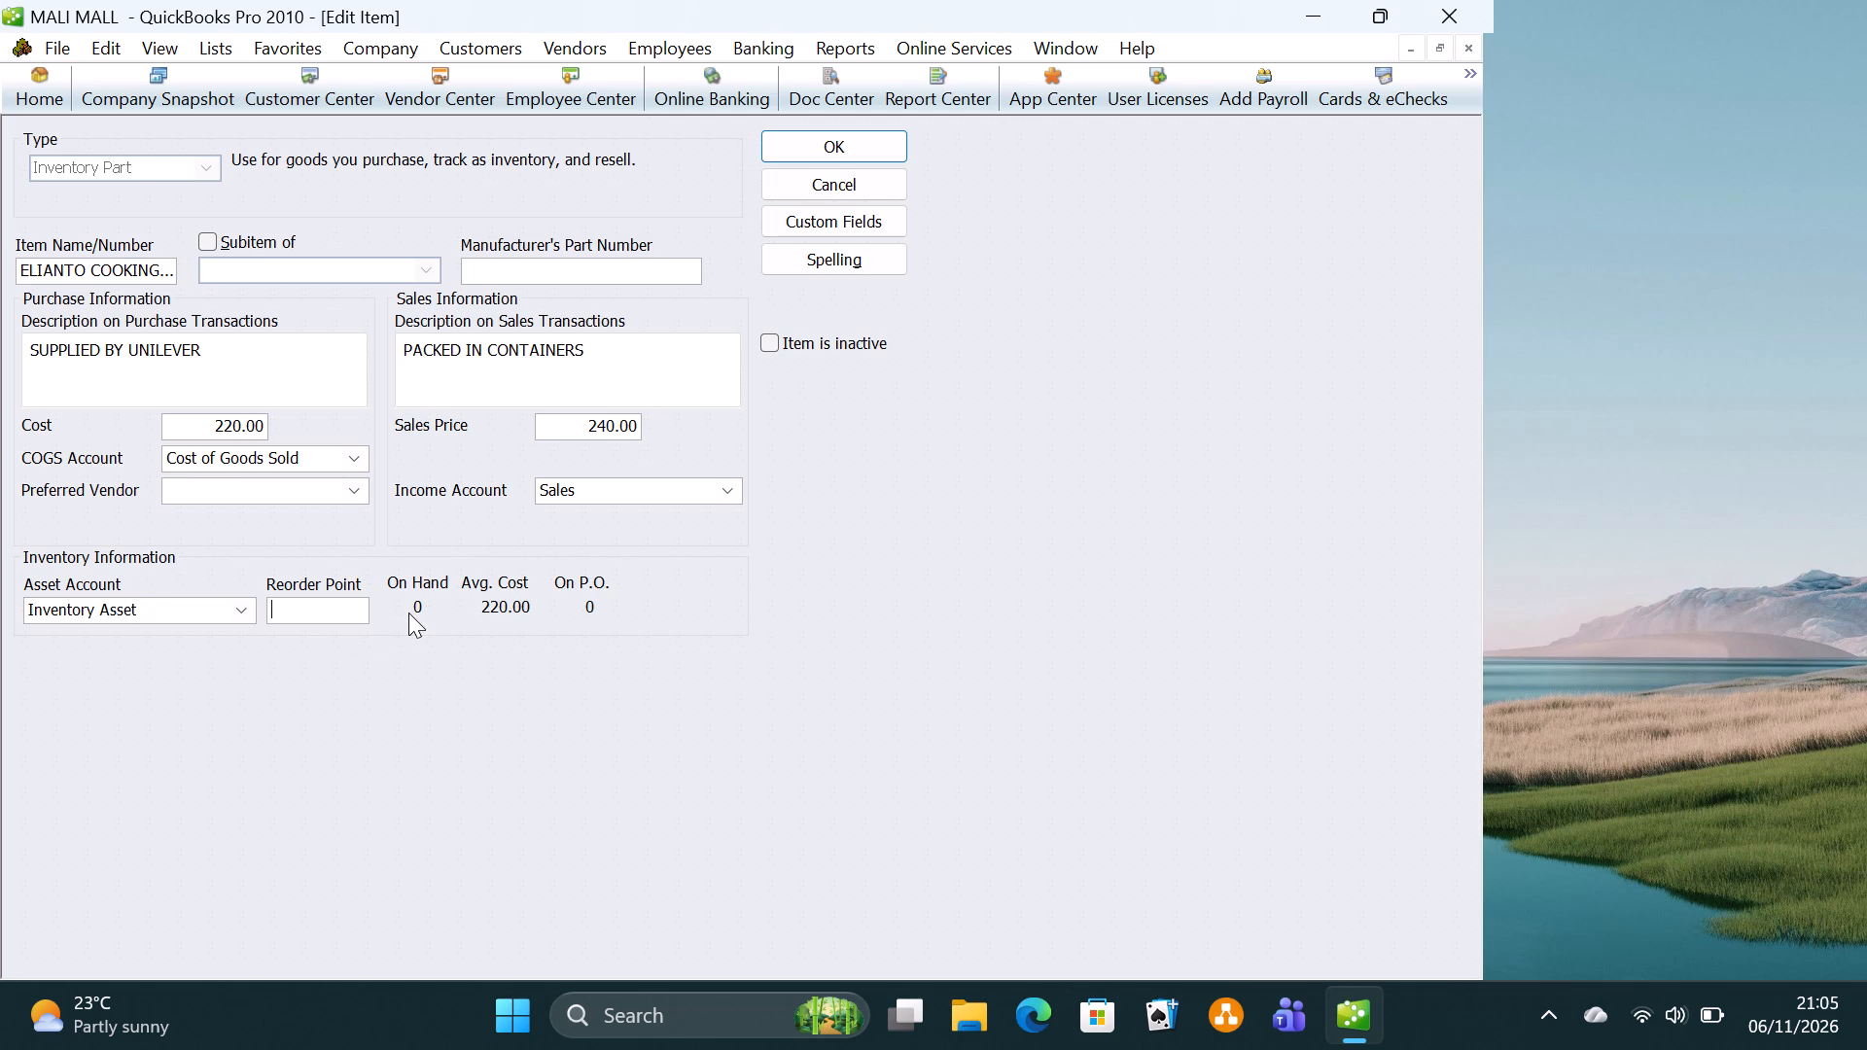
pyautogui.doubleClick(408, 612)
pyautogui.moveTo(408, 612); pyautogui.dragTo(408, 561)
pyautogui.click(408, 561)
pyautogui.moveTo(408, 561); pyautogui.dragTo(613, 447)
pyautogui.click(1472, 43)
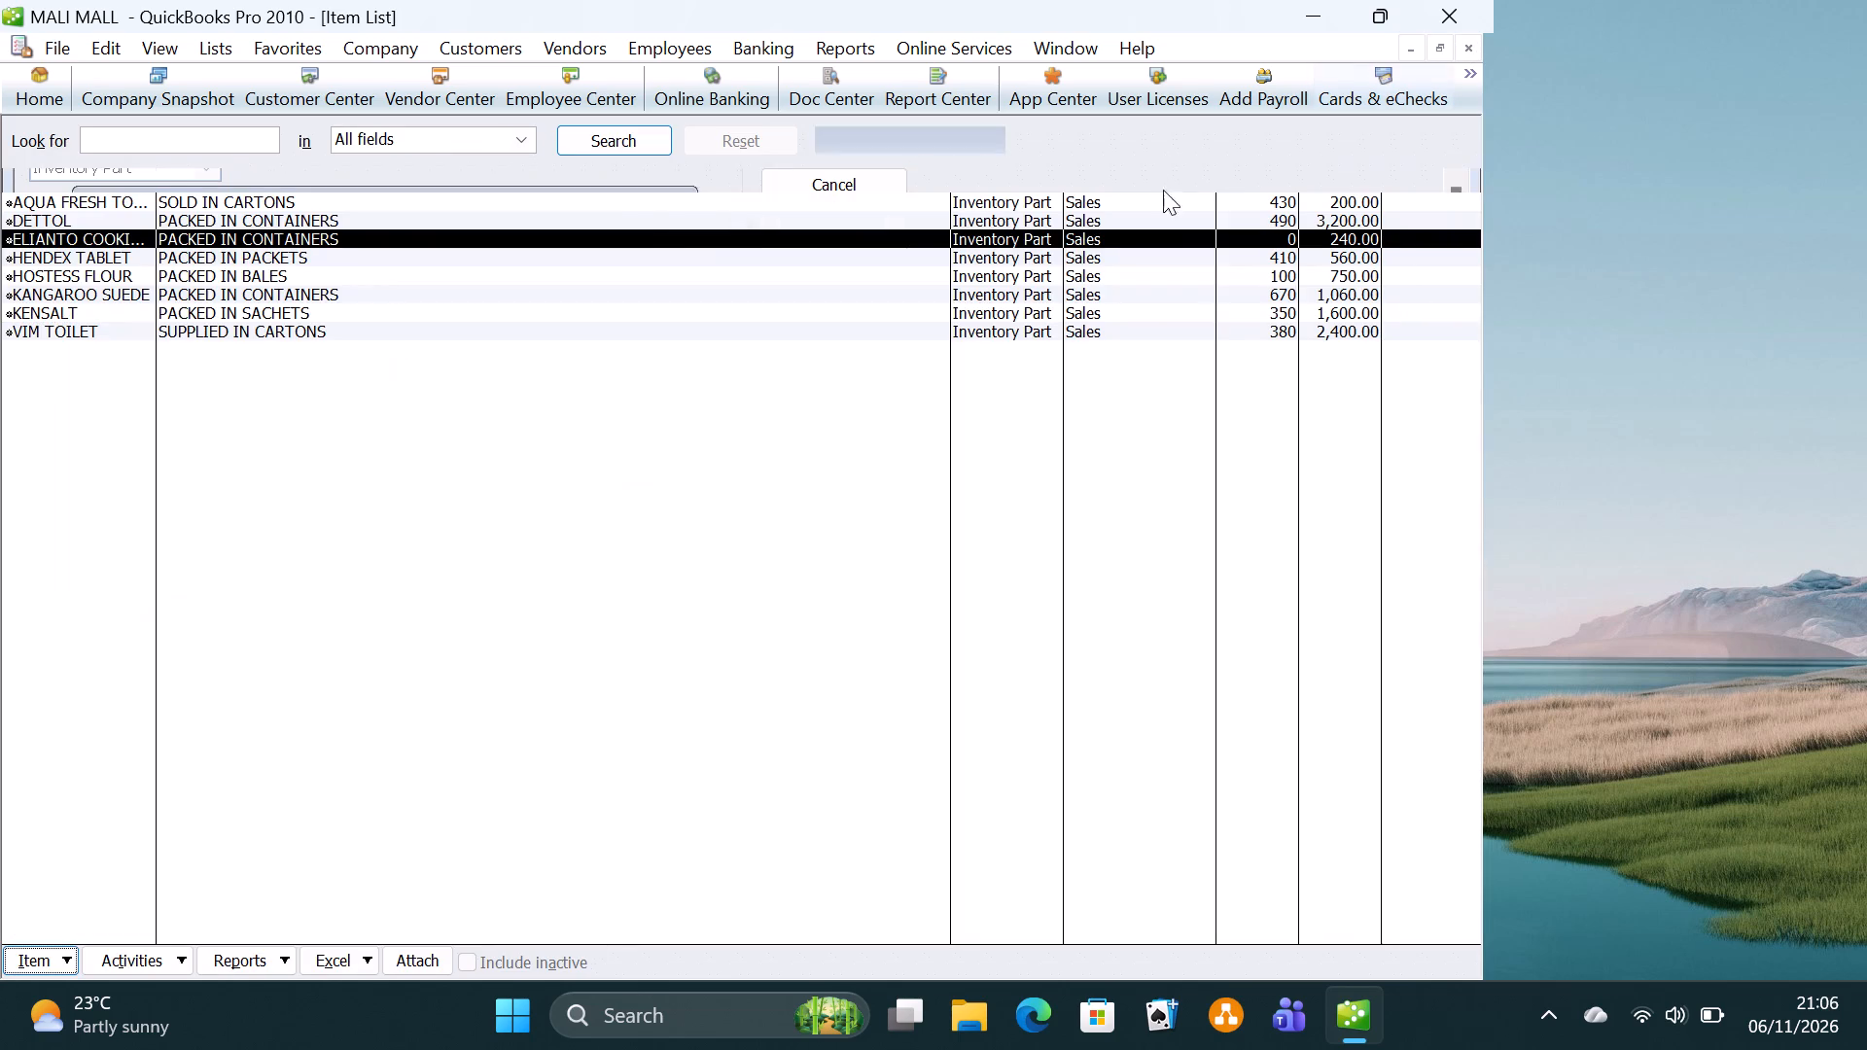
# Delete the ELIANTO COOKING OIL item from the Item List and accept the deletion.
pyautogui.rightClick(490, 240)
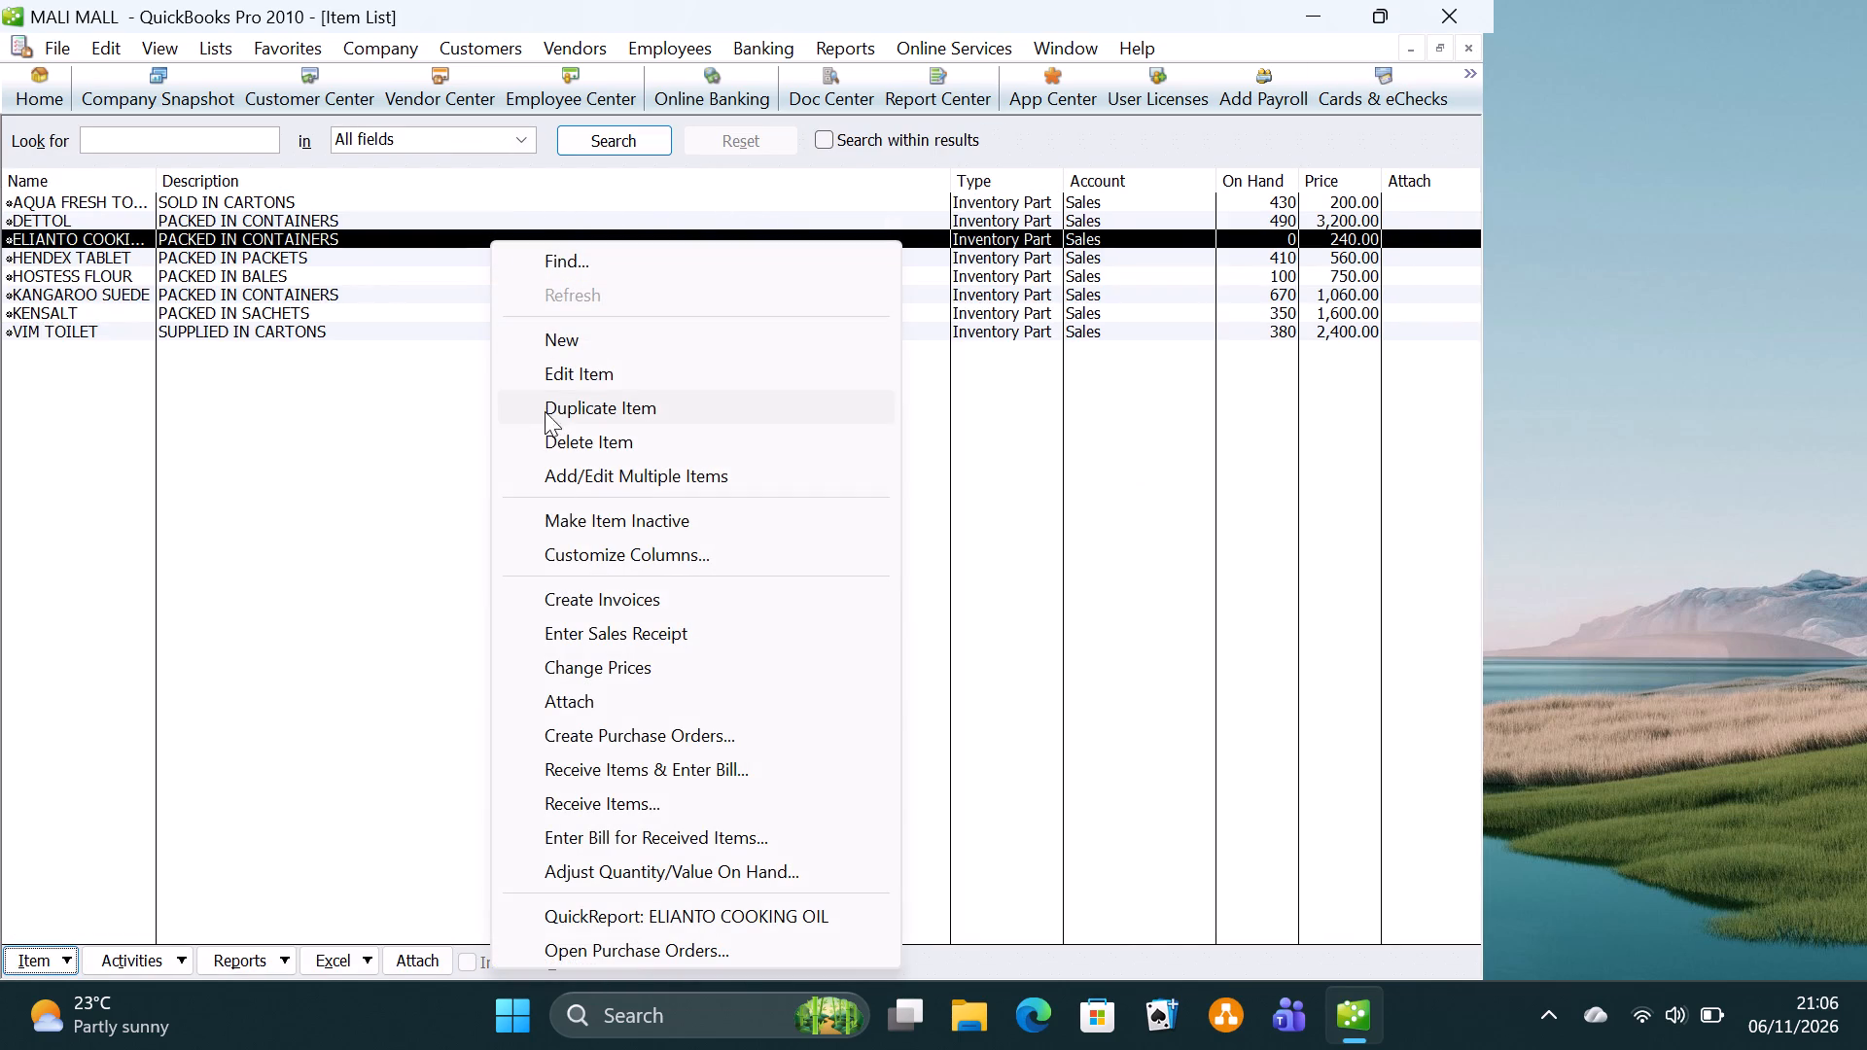
pyautogui.click(556, 435)
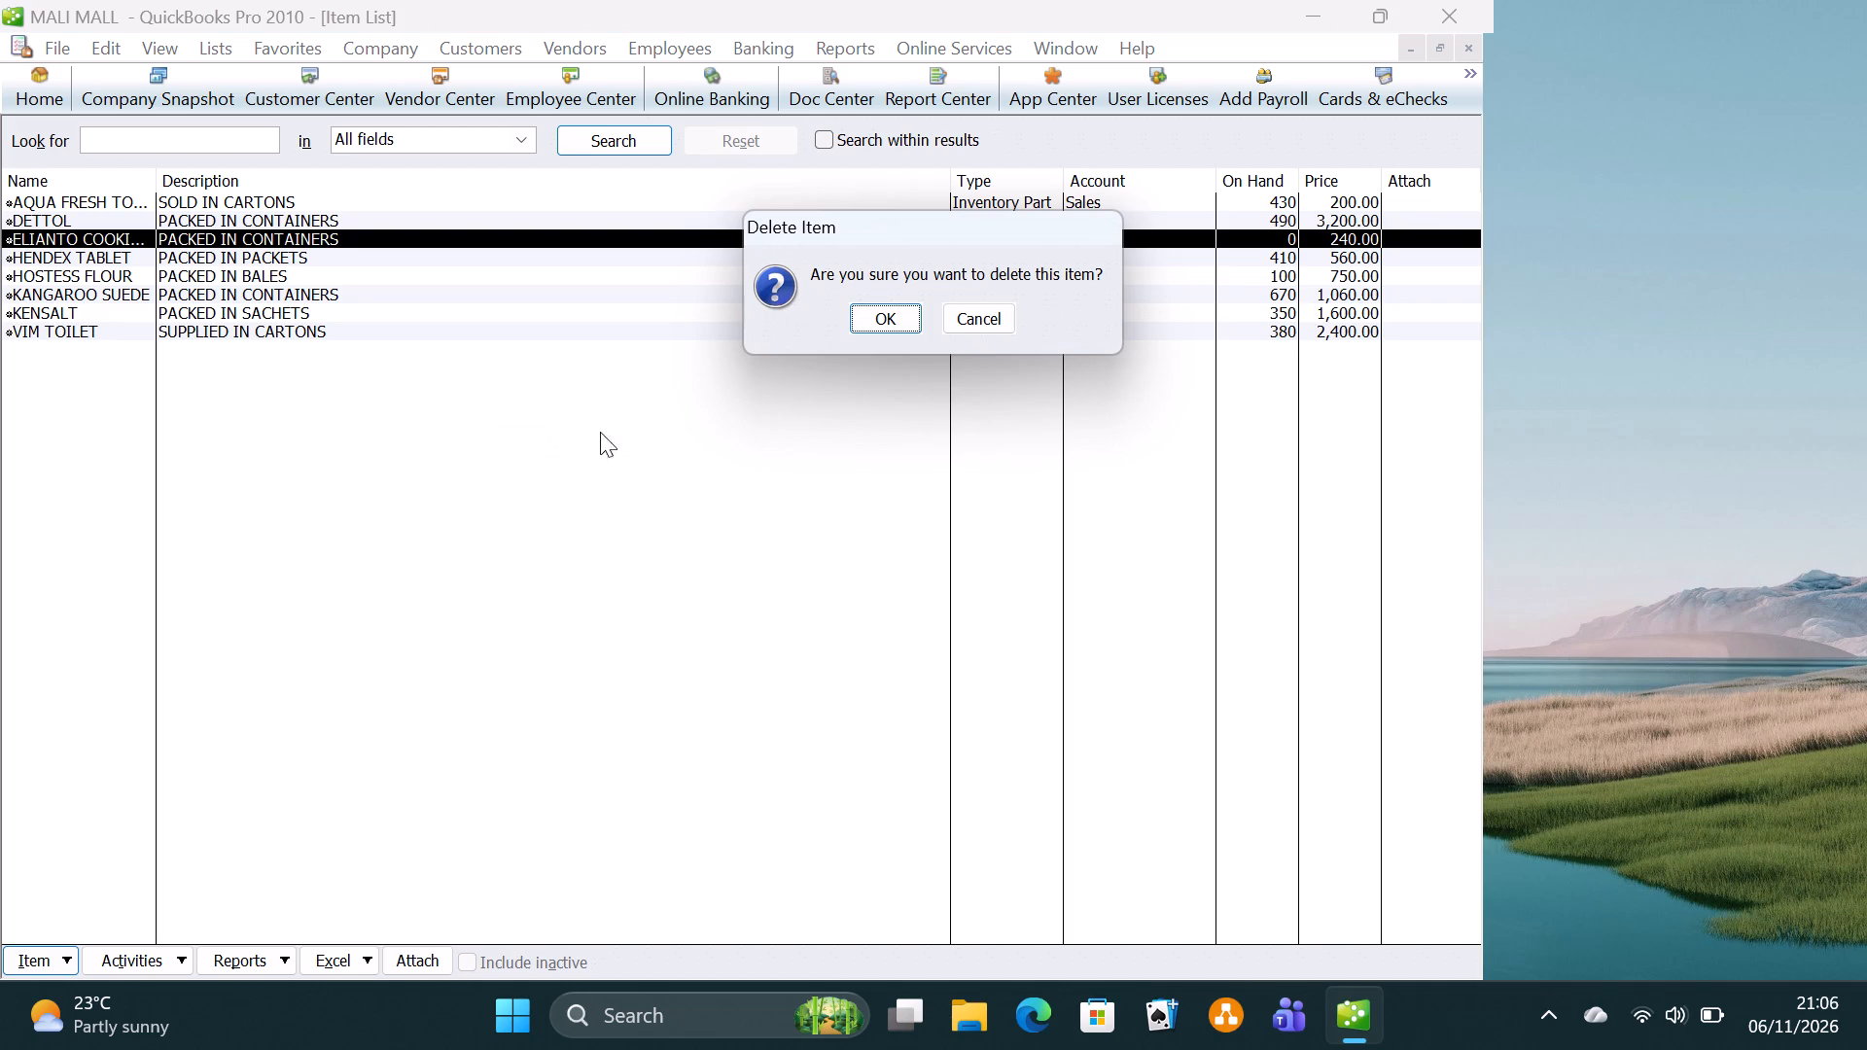
pyautogui.click(895, 319)
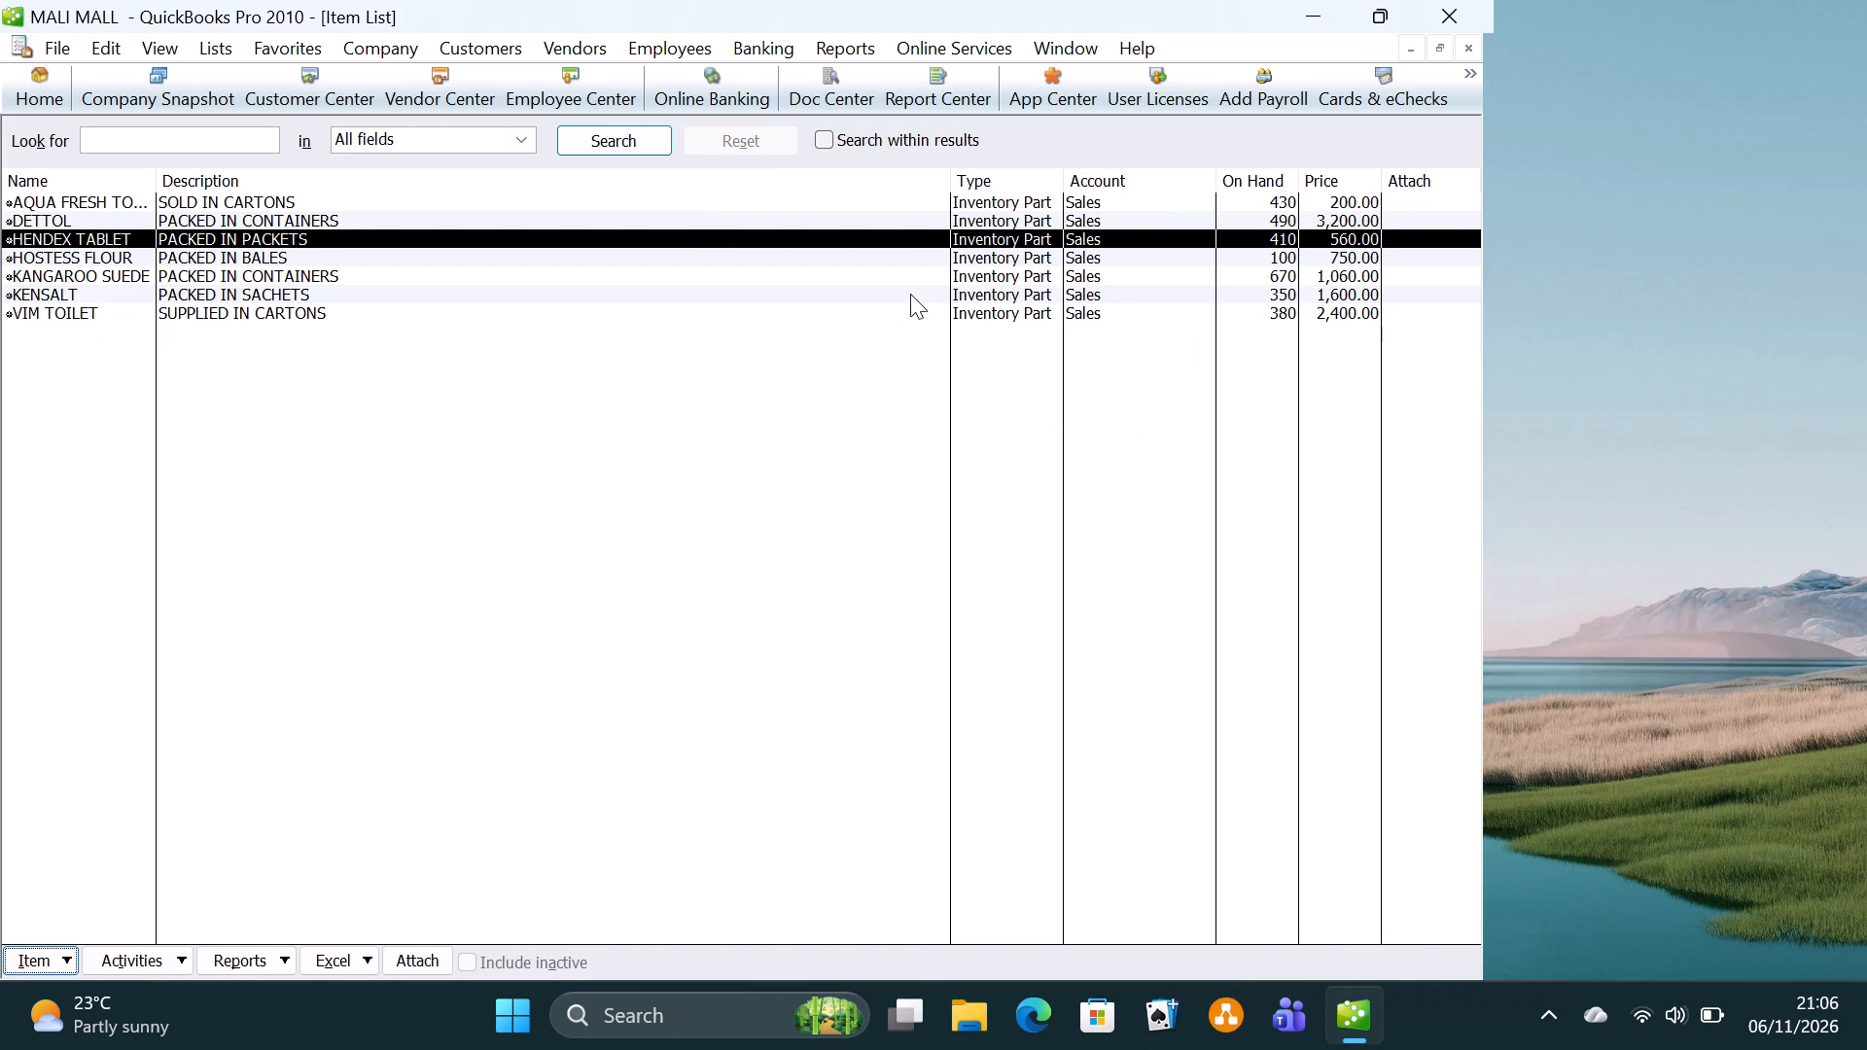
# Create a new item of type Inventory Part named ELIANTO COOKING OIL, dismissing the New Feature notice.
pyautogui.click(64, 952)
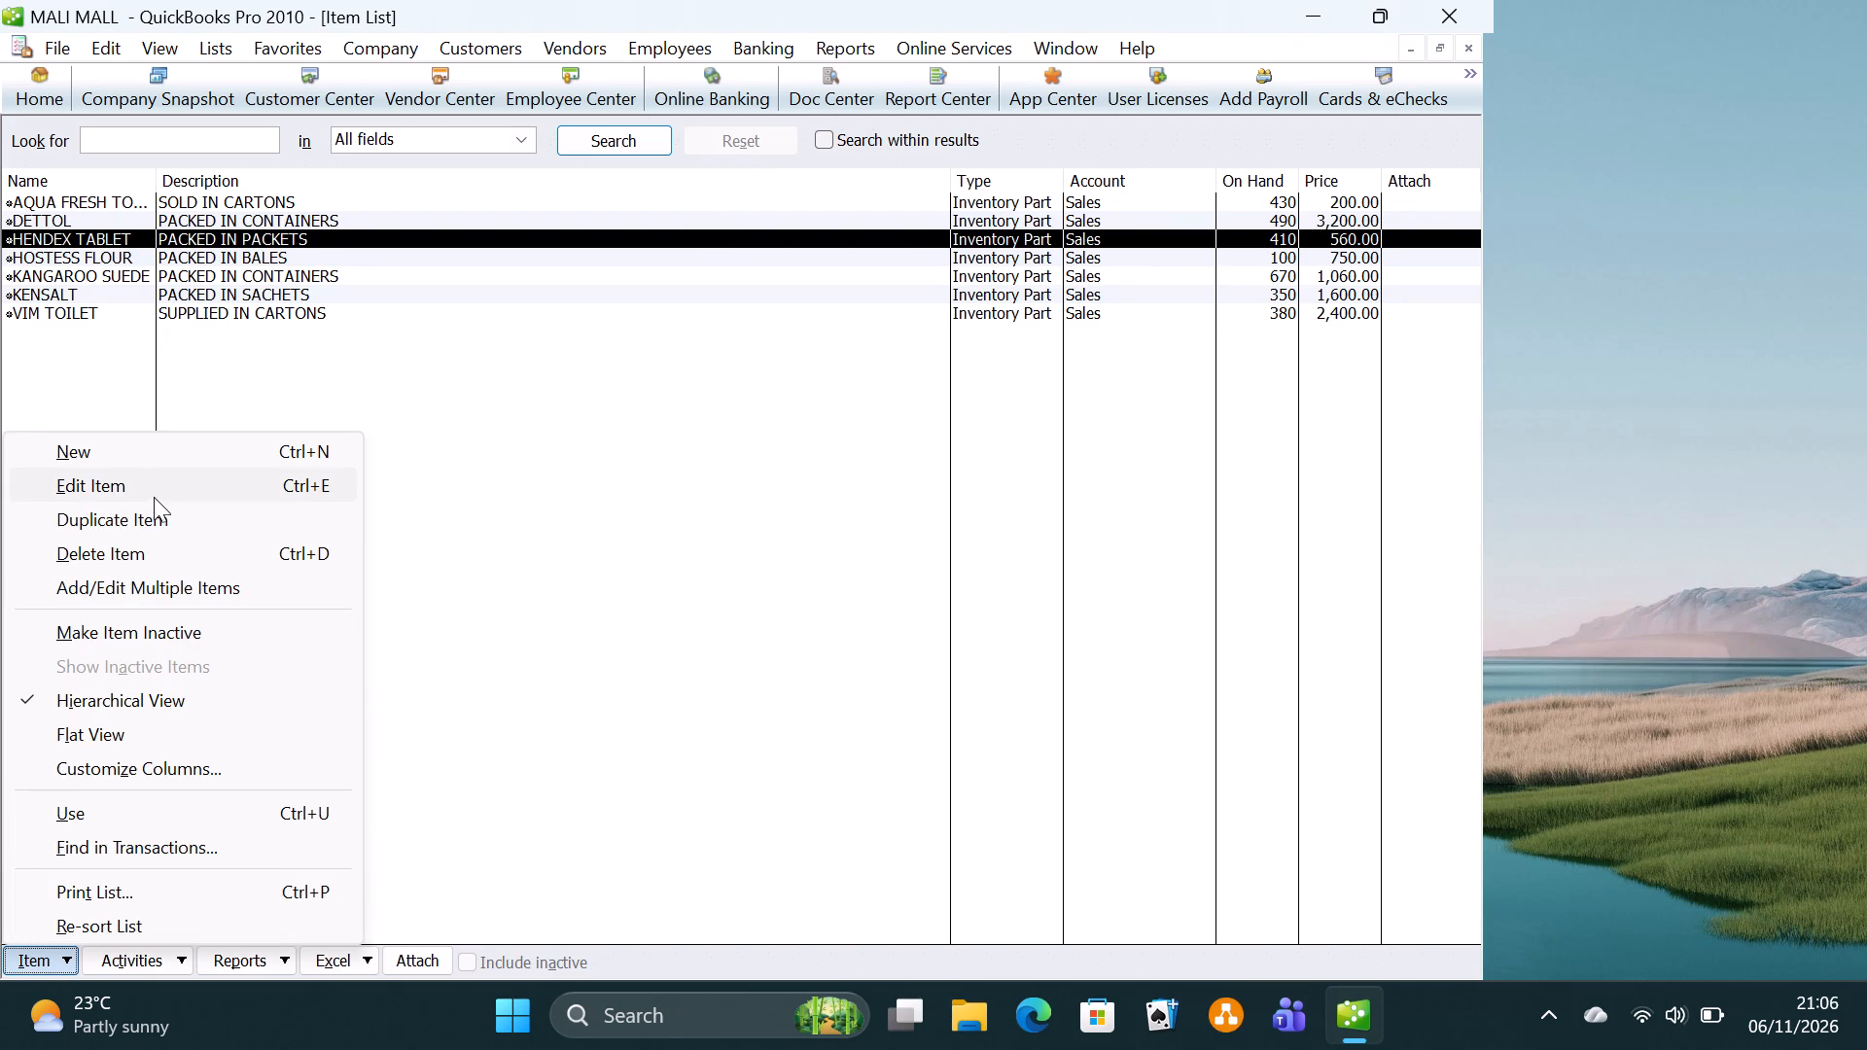
pyautogui.click(145, 457)
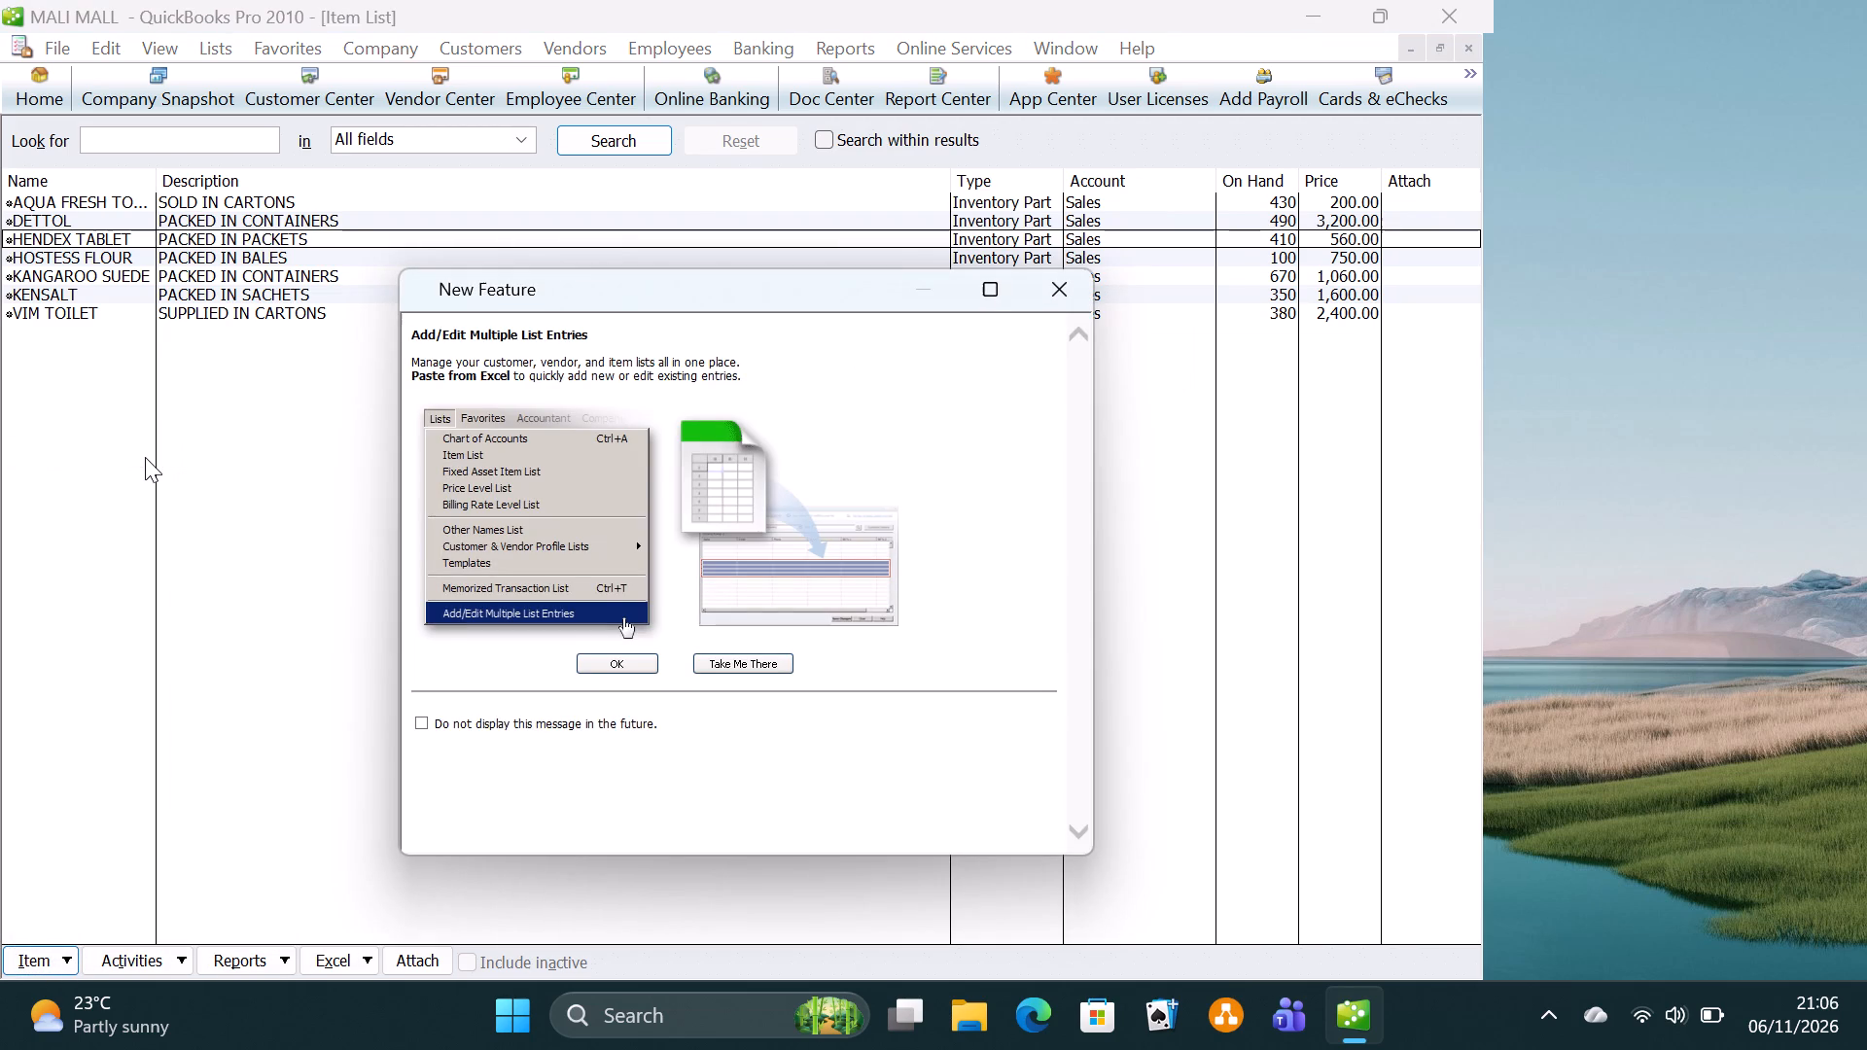
pyautogui.click(1059, 289)
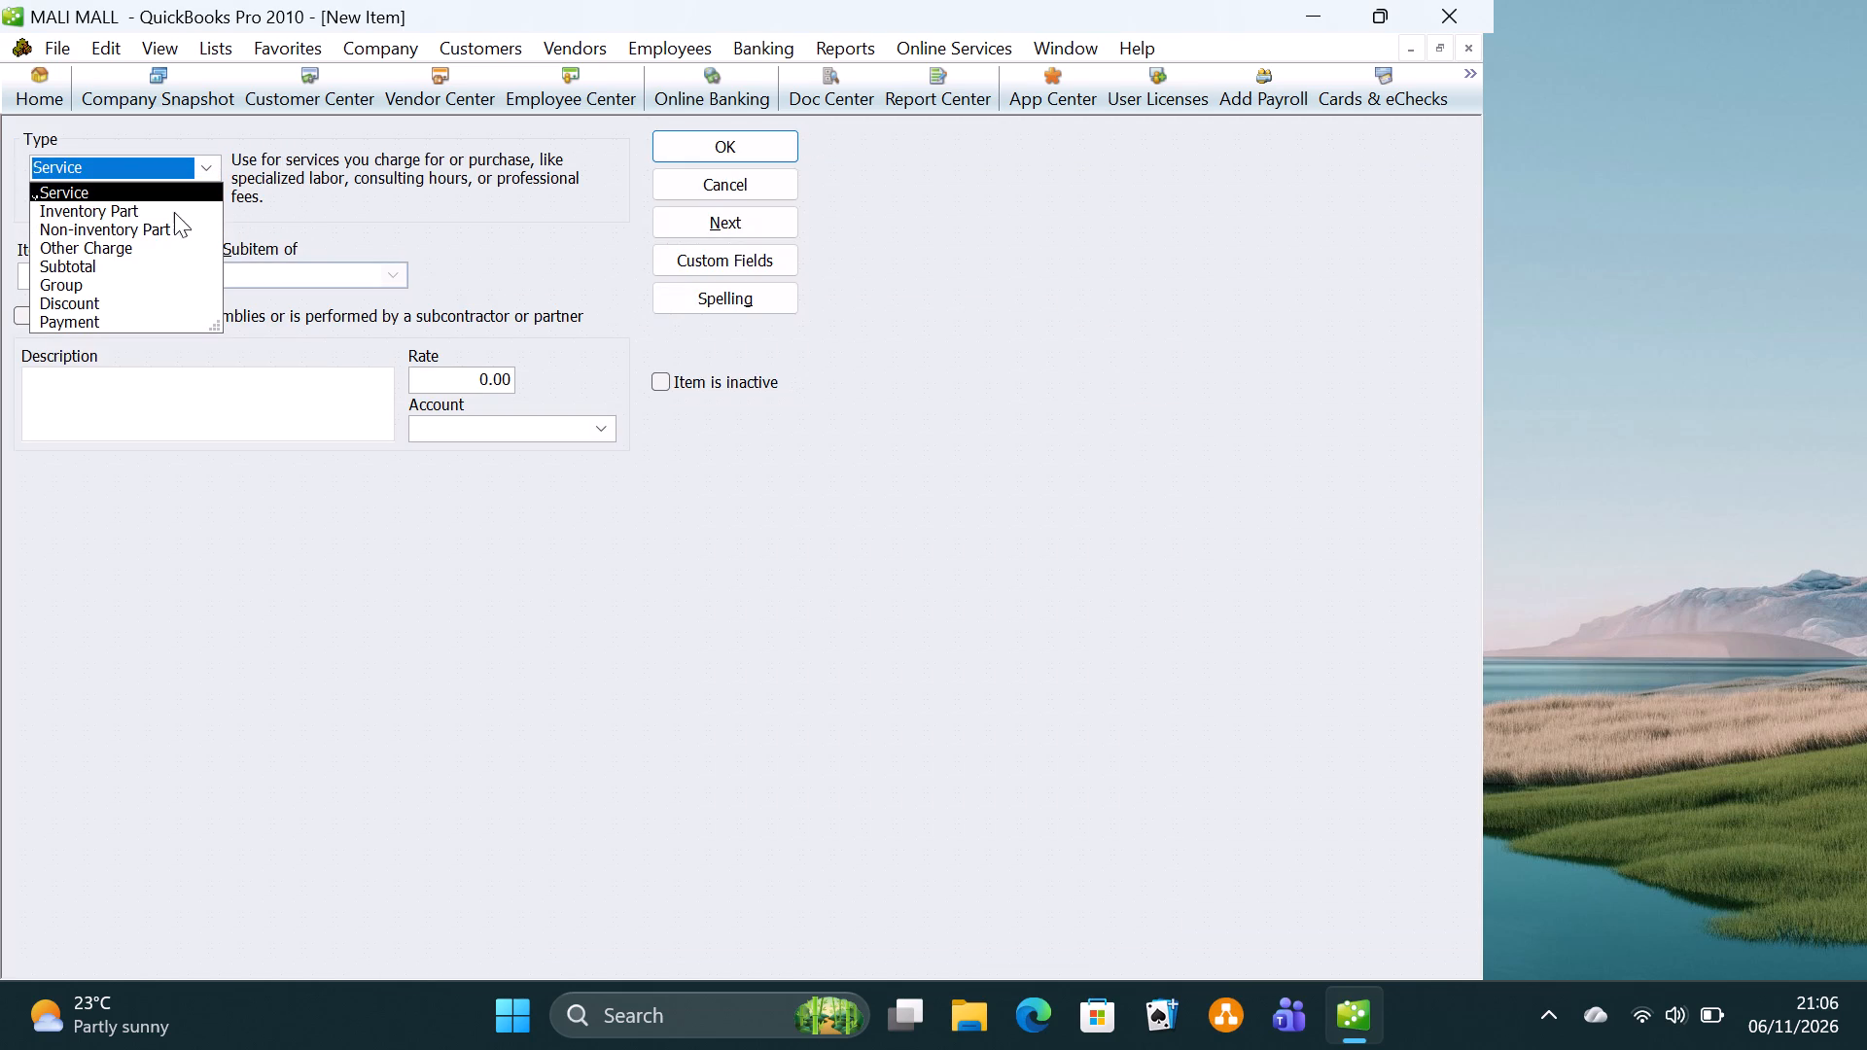
pyautogui.click(151, 208)
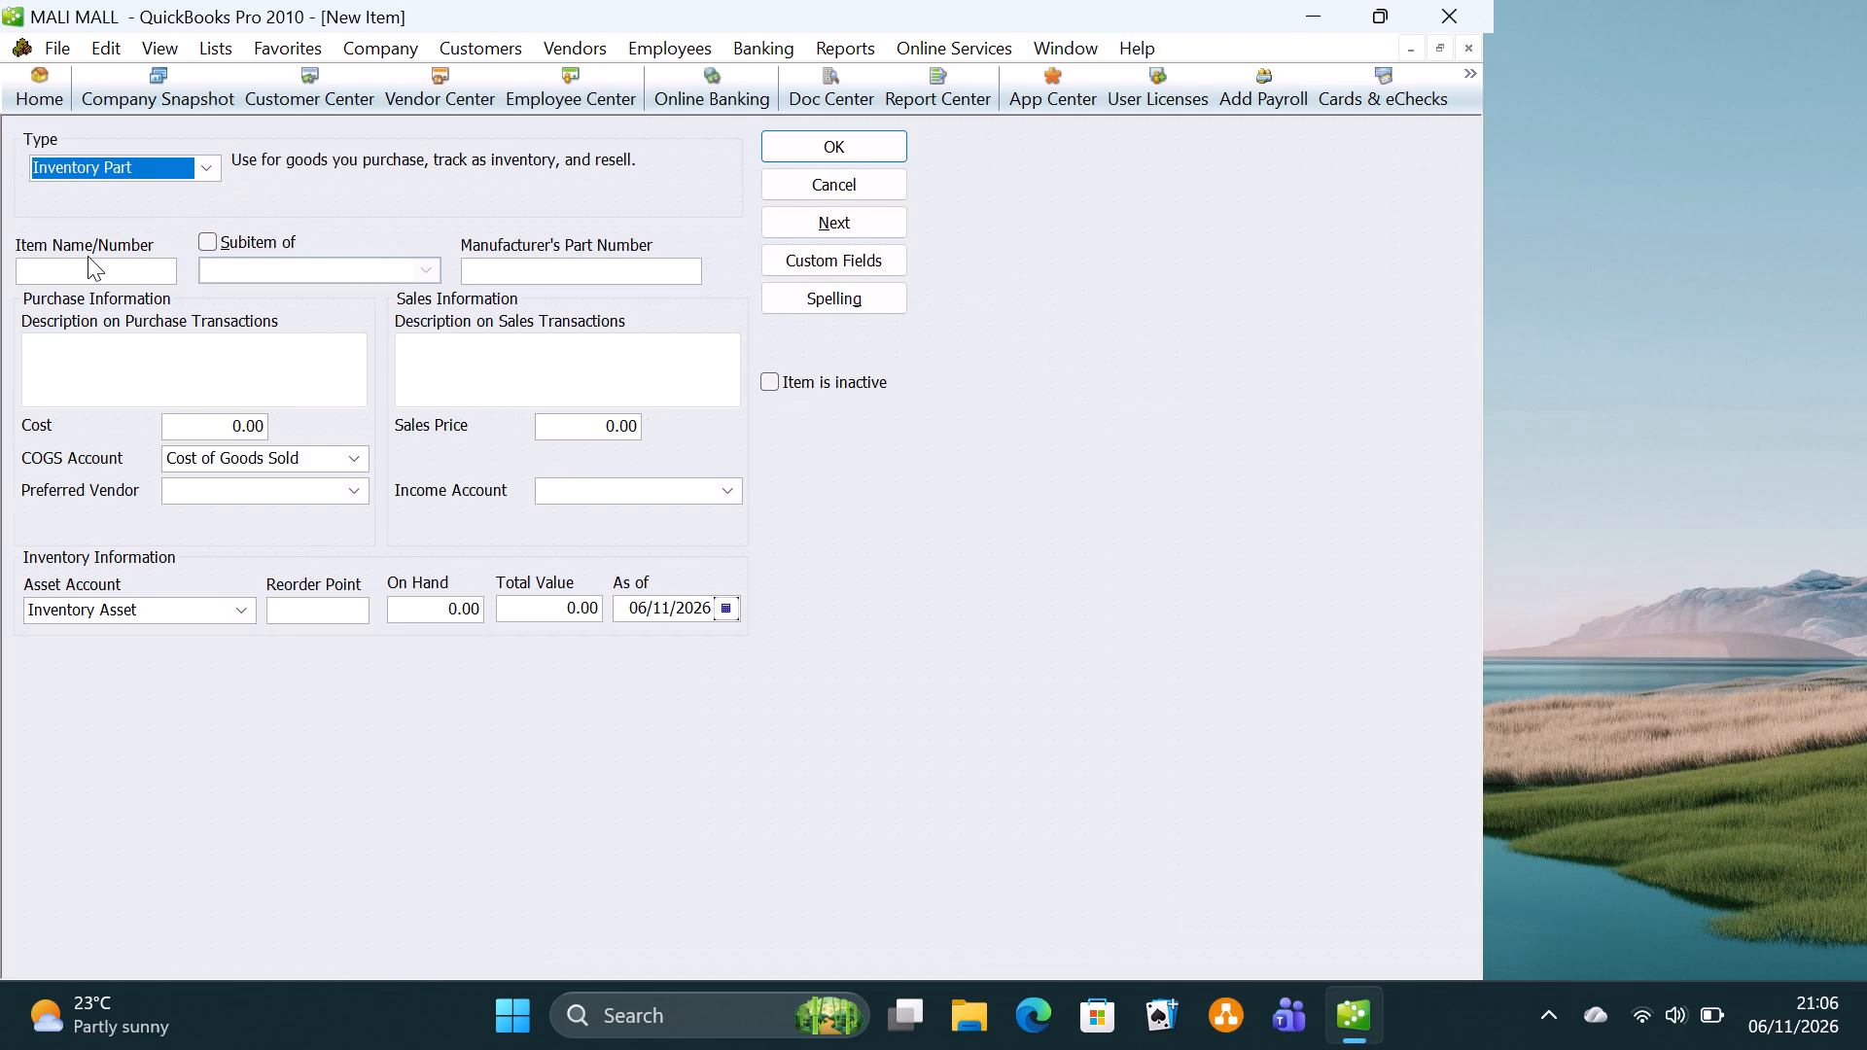
pyautogui.click(88, 256)
pyautogui.click(69, 268)
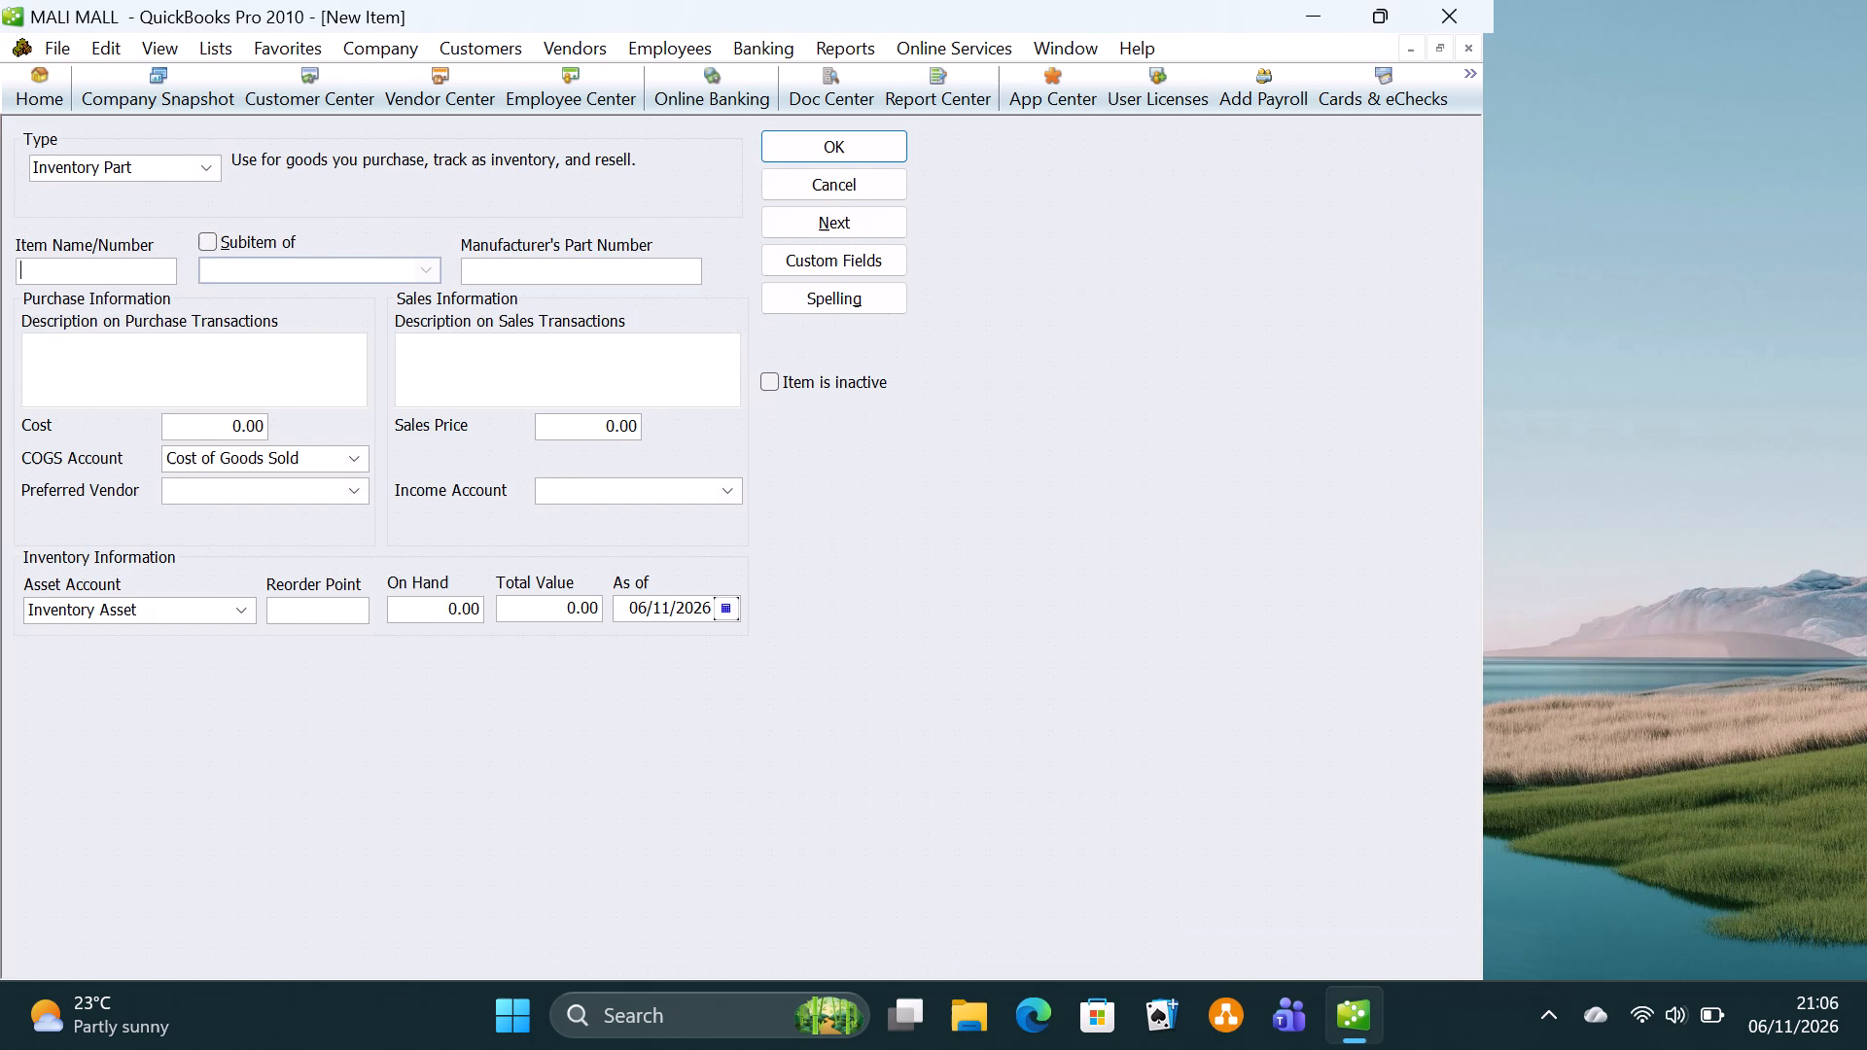
pyautogui.press('e')
pyautogui.write('LIANTO COOKING OIL')
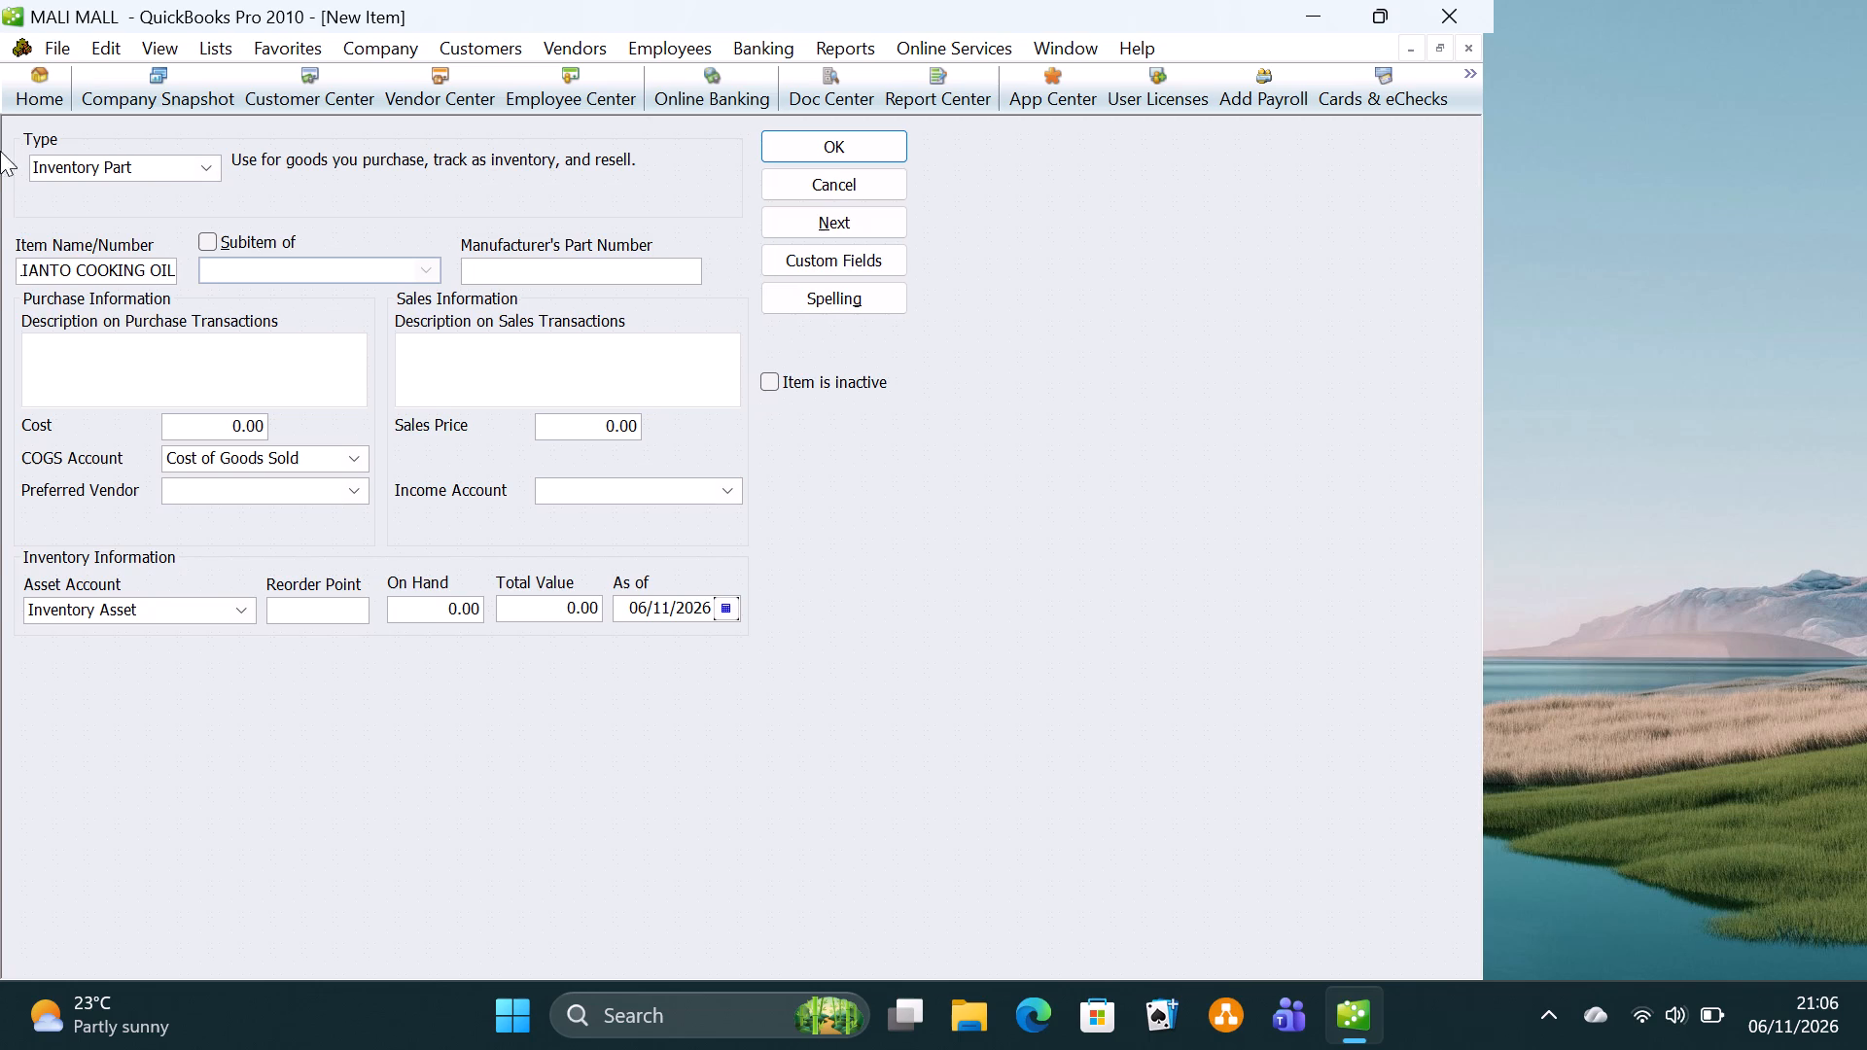
# Set the new ELIANTO COOKING OIL item's cost to 220.00 and its sales price to 240.00.
pyautogui.click(69, 356)
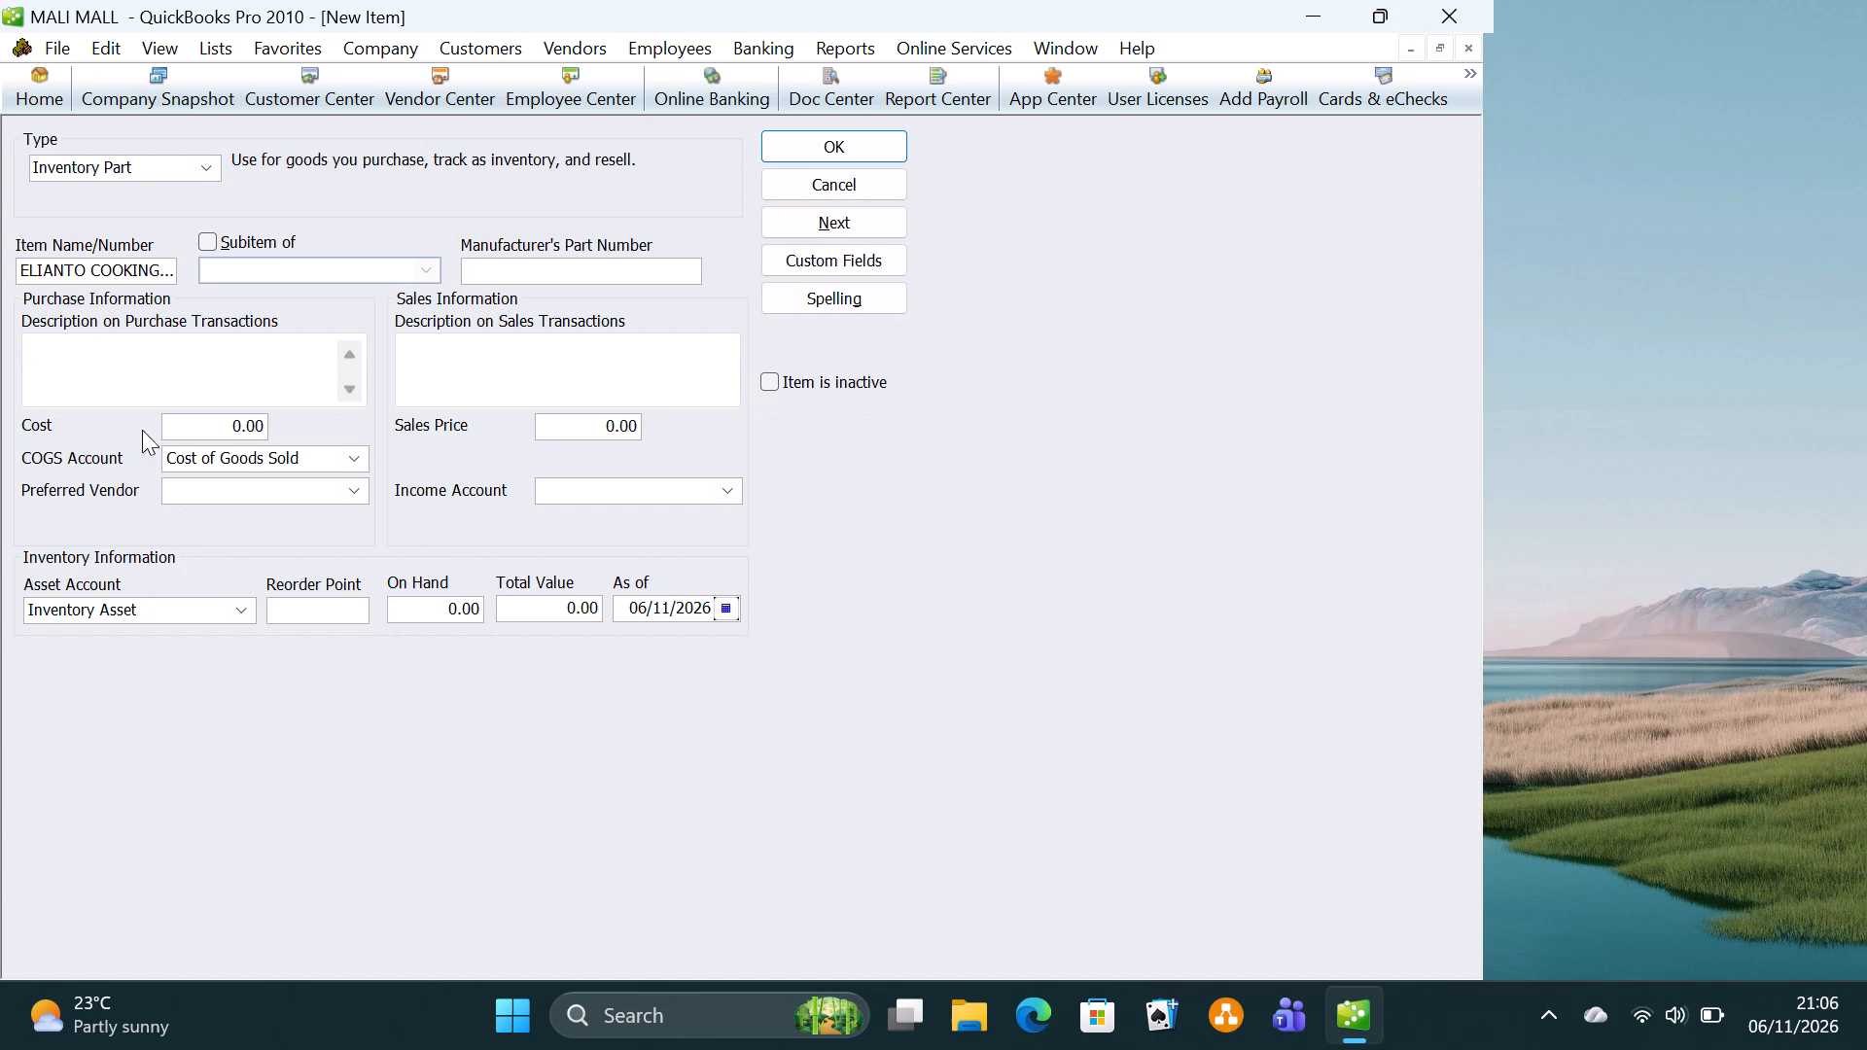
pyautogui.click(217, 427)
pyautogui.write('22')
pyautogui.click(575, 428)
pyautogui.write('24')
# Replace the new item's As of date with the copied date 01/02/2023.
pyautogui.doubleClick(682, 609)
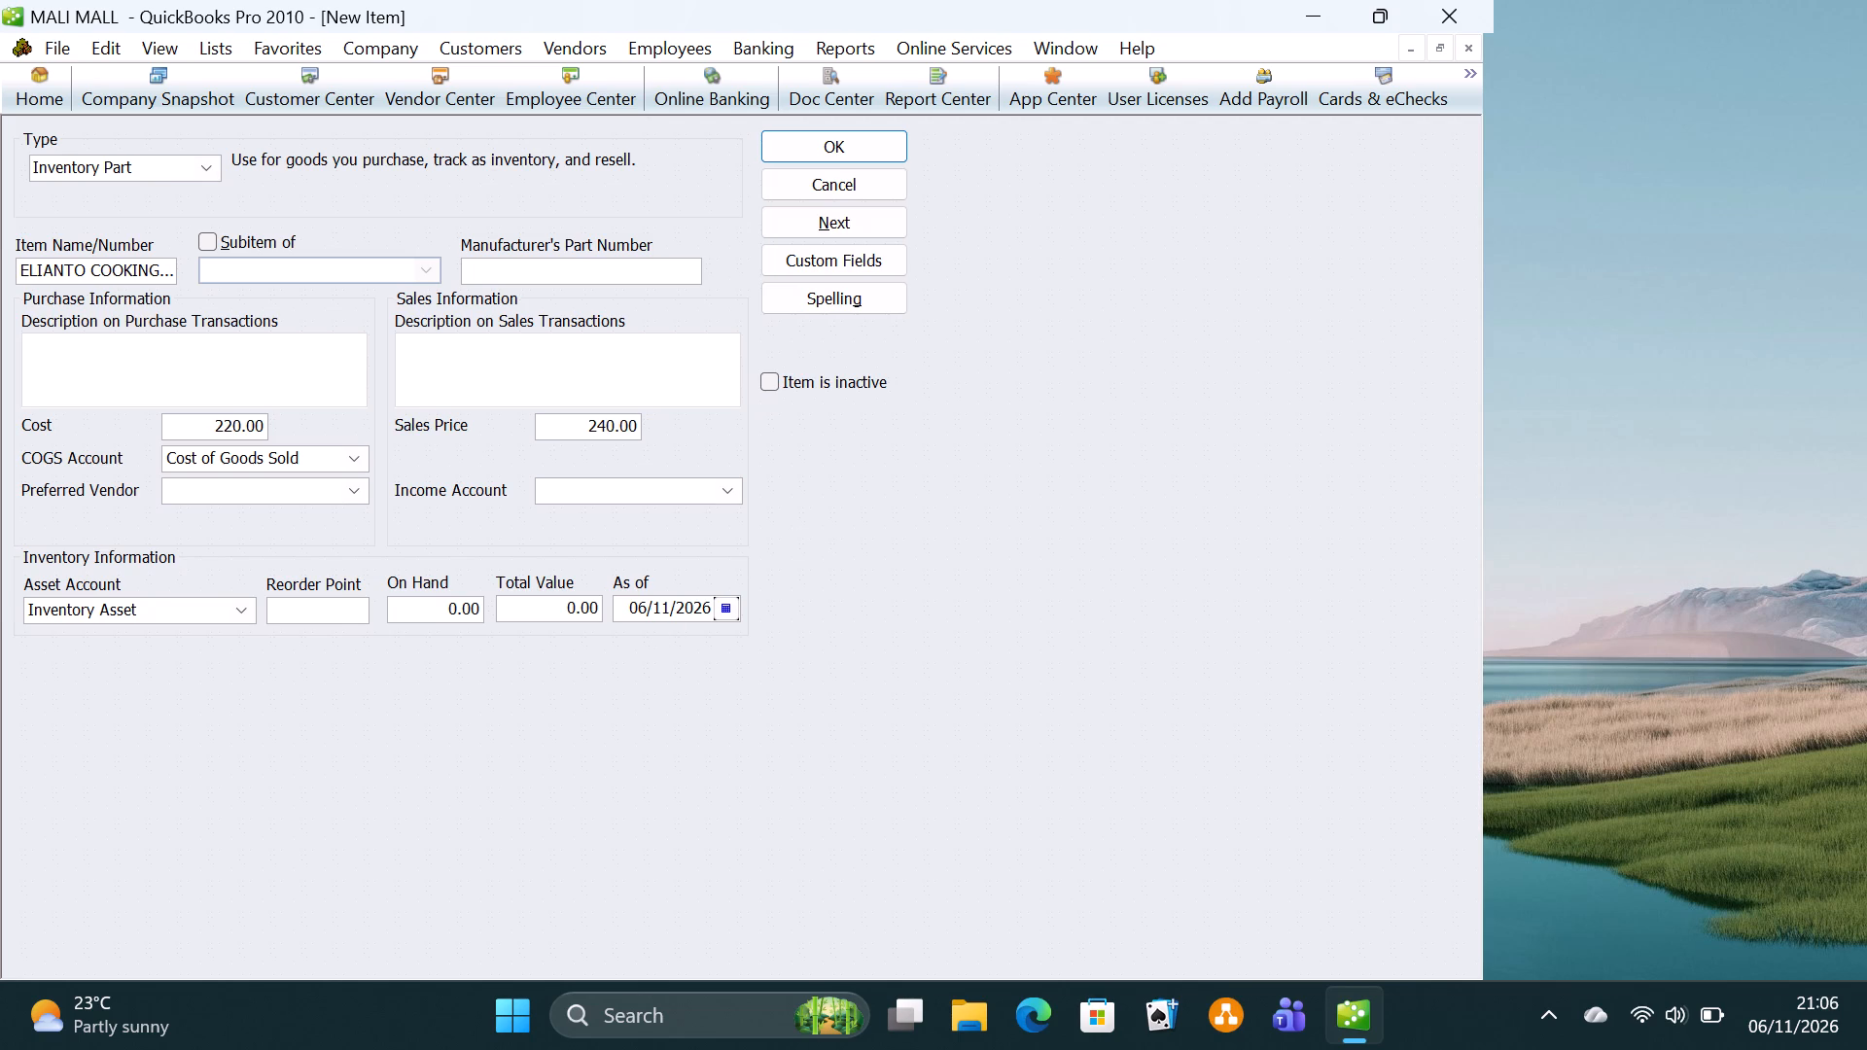
pyautogui.doubleClick(682, 609)
pyautogui.doubleClick(682, 609)
pyautogui.click(682, 609)
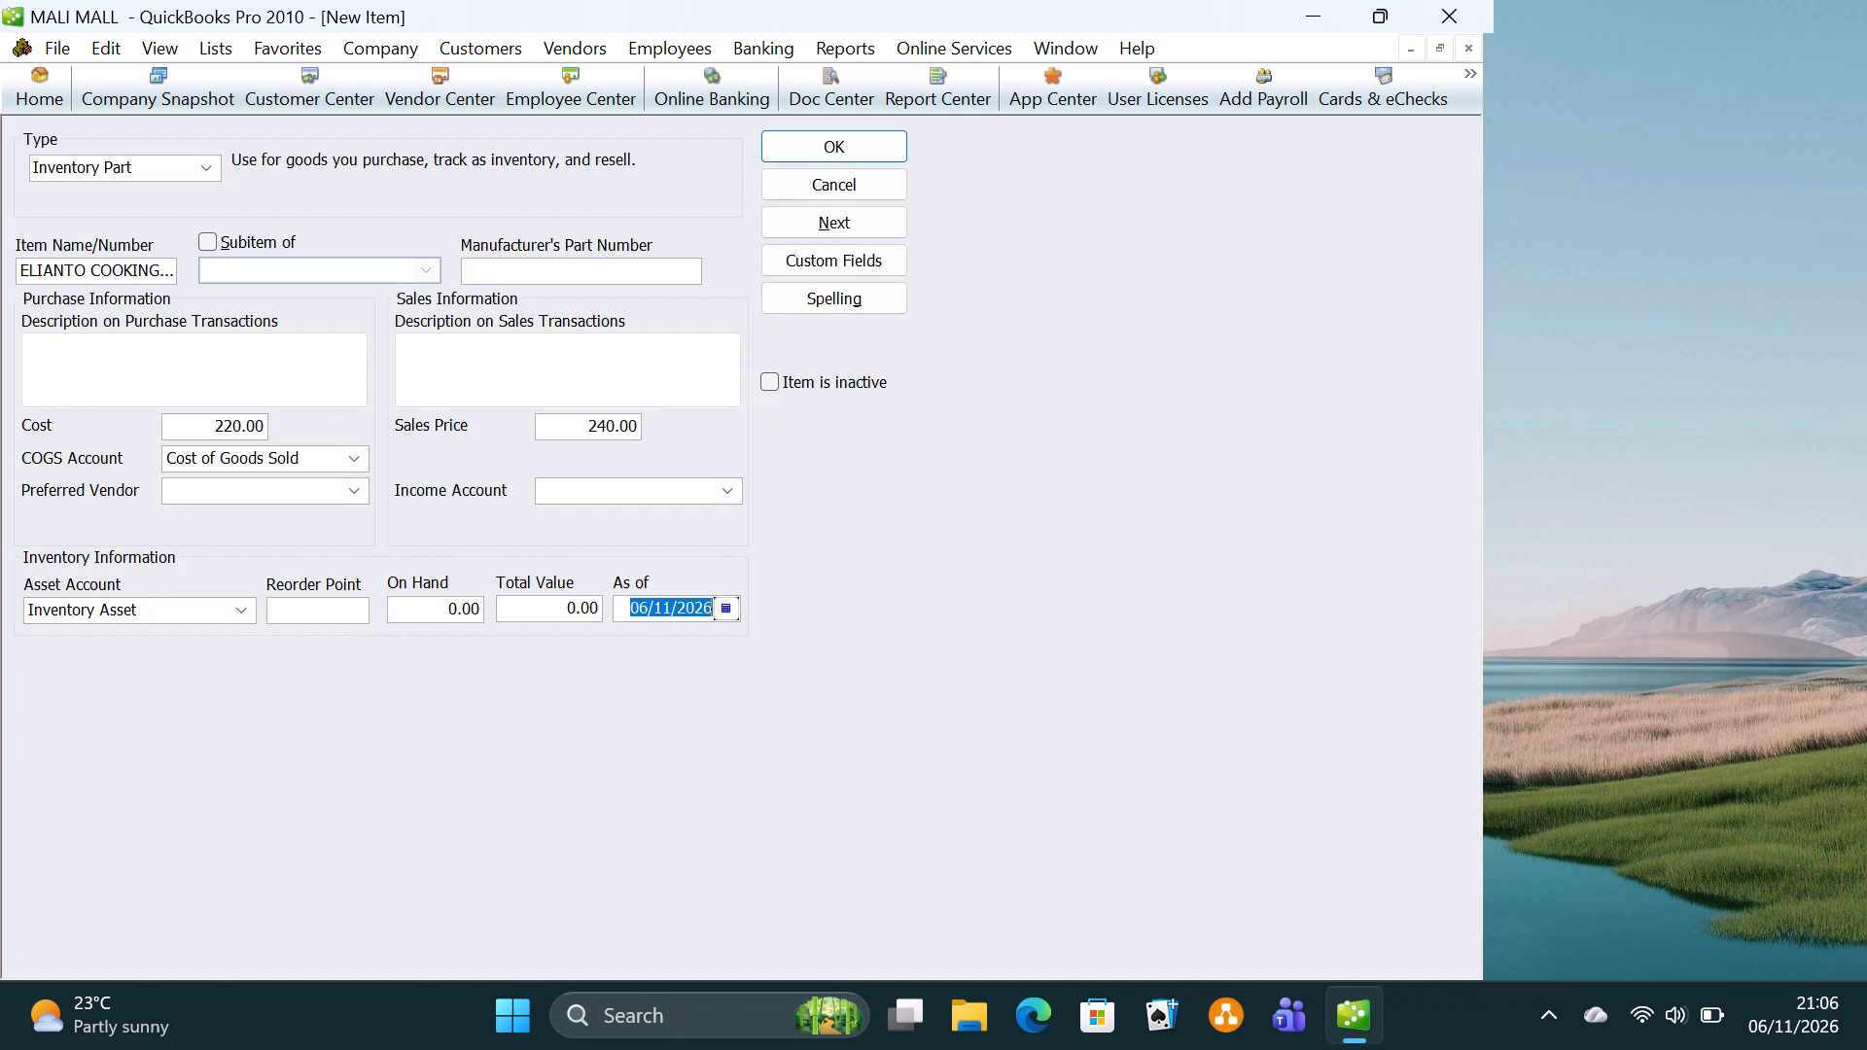
pyautogui.keyDown('ctrl'); pyautogui.click(615, 605); pyautogui.keyUp('ctrl')
pyautogui.hotkey('ctrl', 'v')
pyautogui.doubleClick(648, 608)
pyautogui.hotkey('ctrl', 'v')
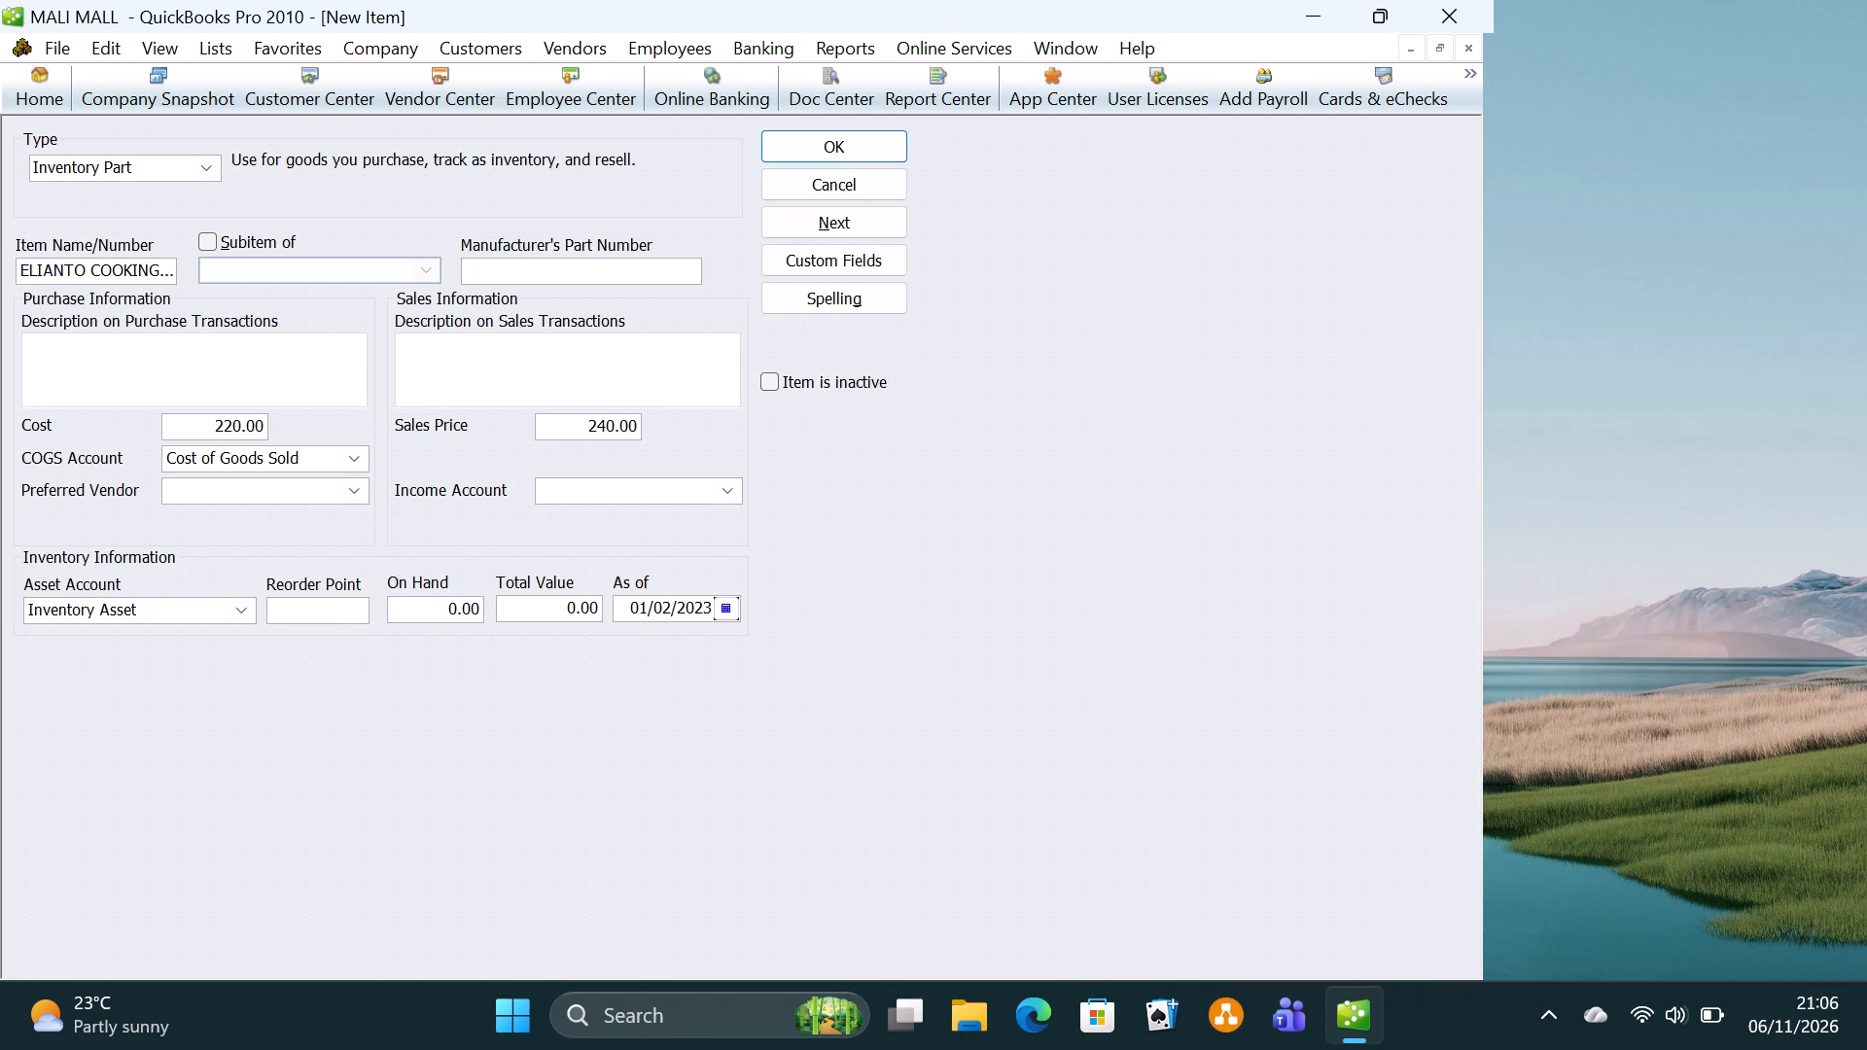
# Set the ELIANTO COOKING OIL item's on-hand quantity to 150 and its reorder point to 300.
pyautogui.click(440, 605)
pyautogui.write('15')
pyautogui.click(349, 603)
pyautogui.write('300')
# Describe the item as SUPPLIED BY UNILEVER on purchase transactions and PACKED IN CONTAINERS on sales transactions.
pyautogui.click(276, 354)
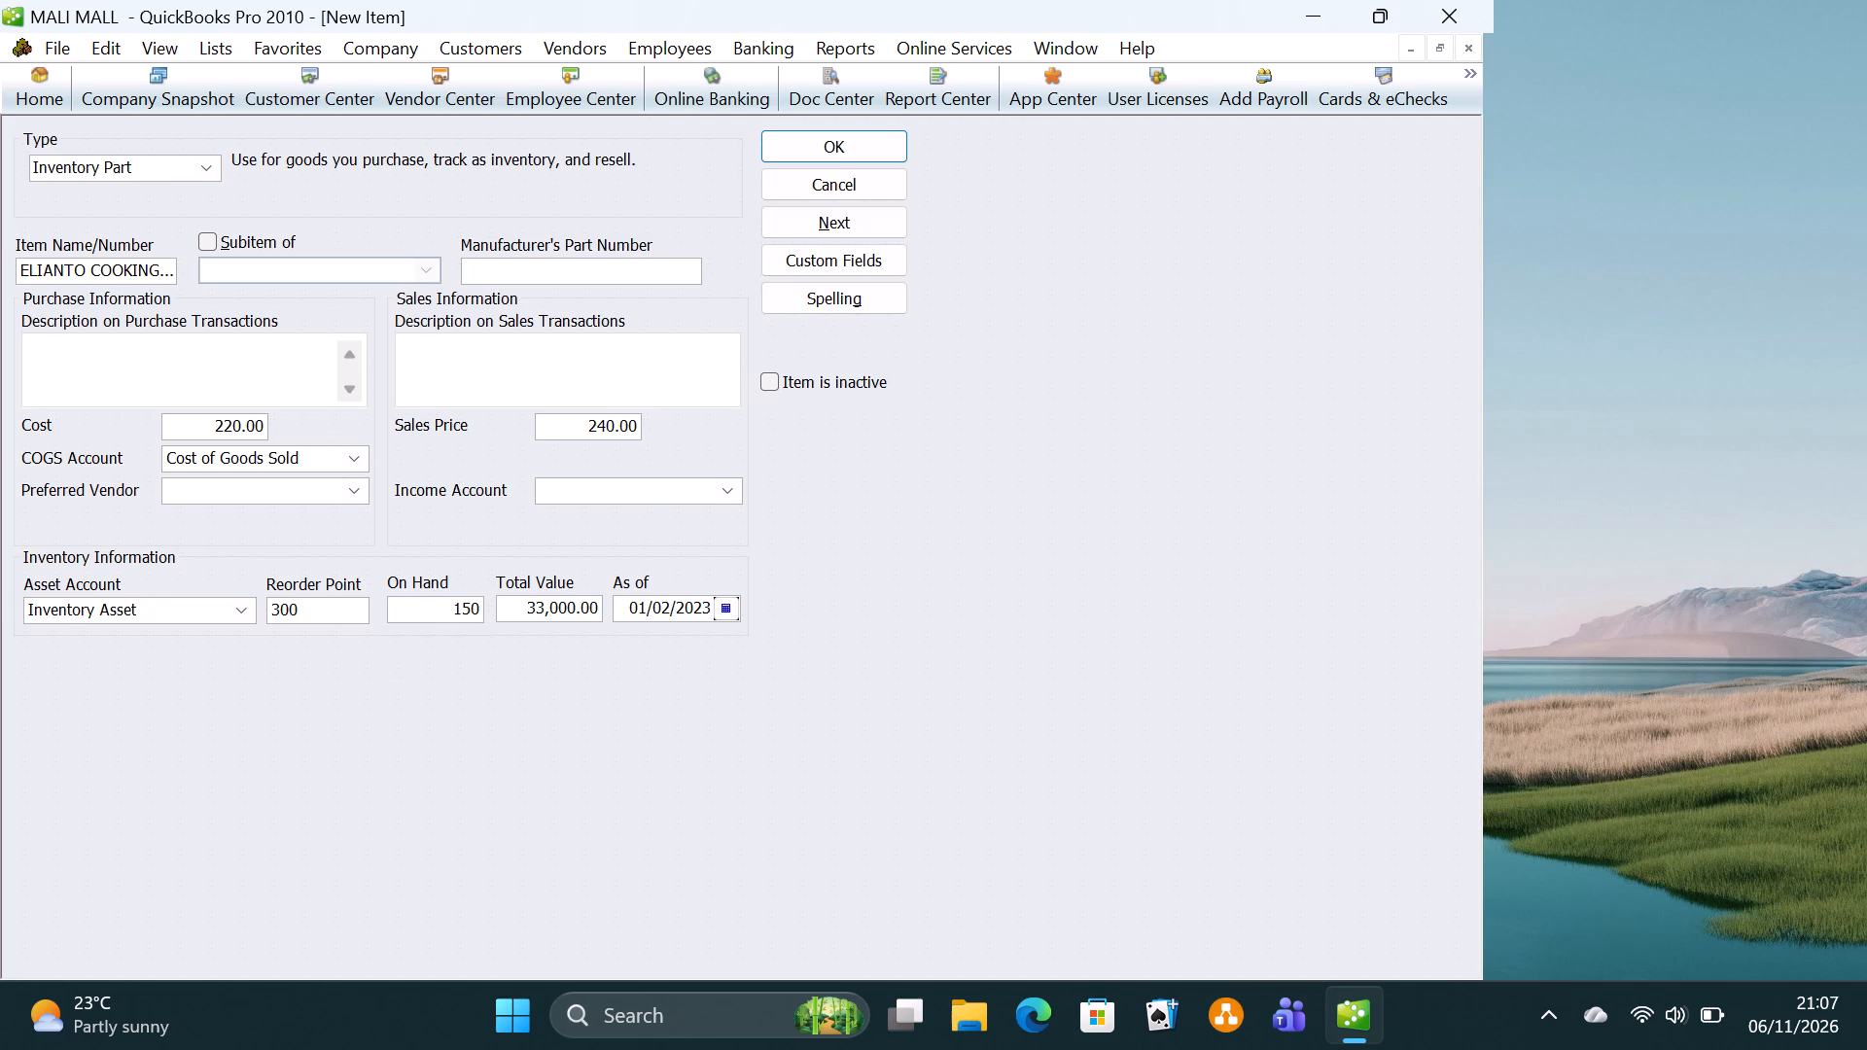
pyautogui.write('SUPPLIED BY UNILEVER')
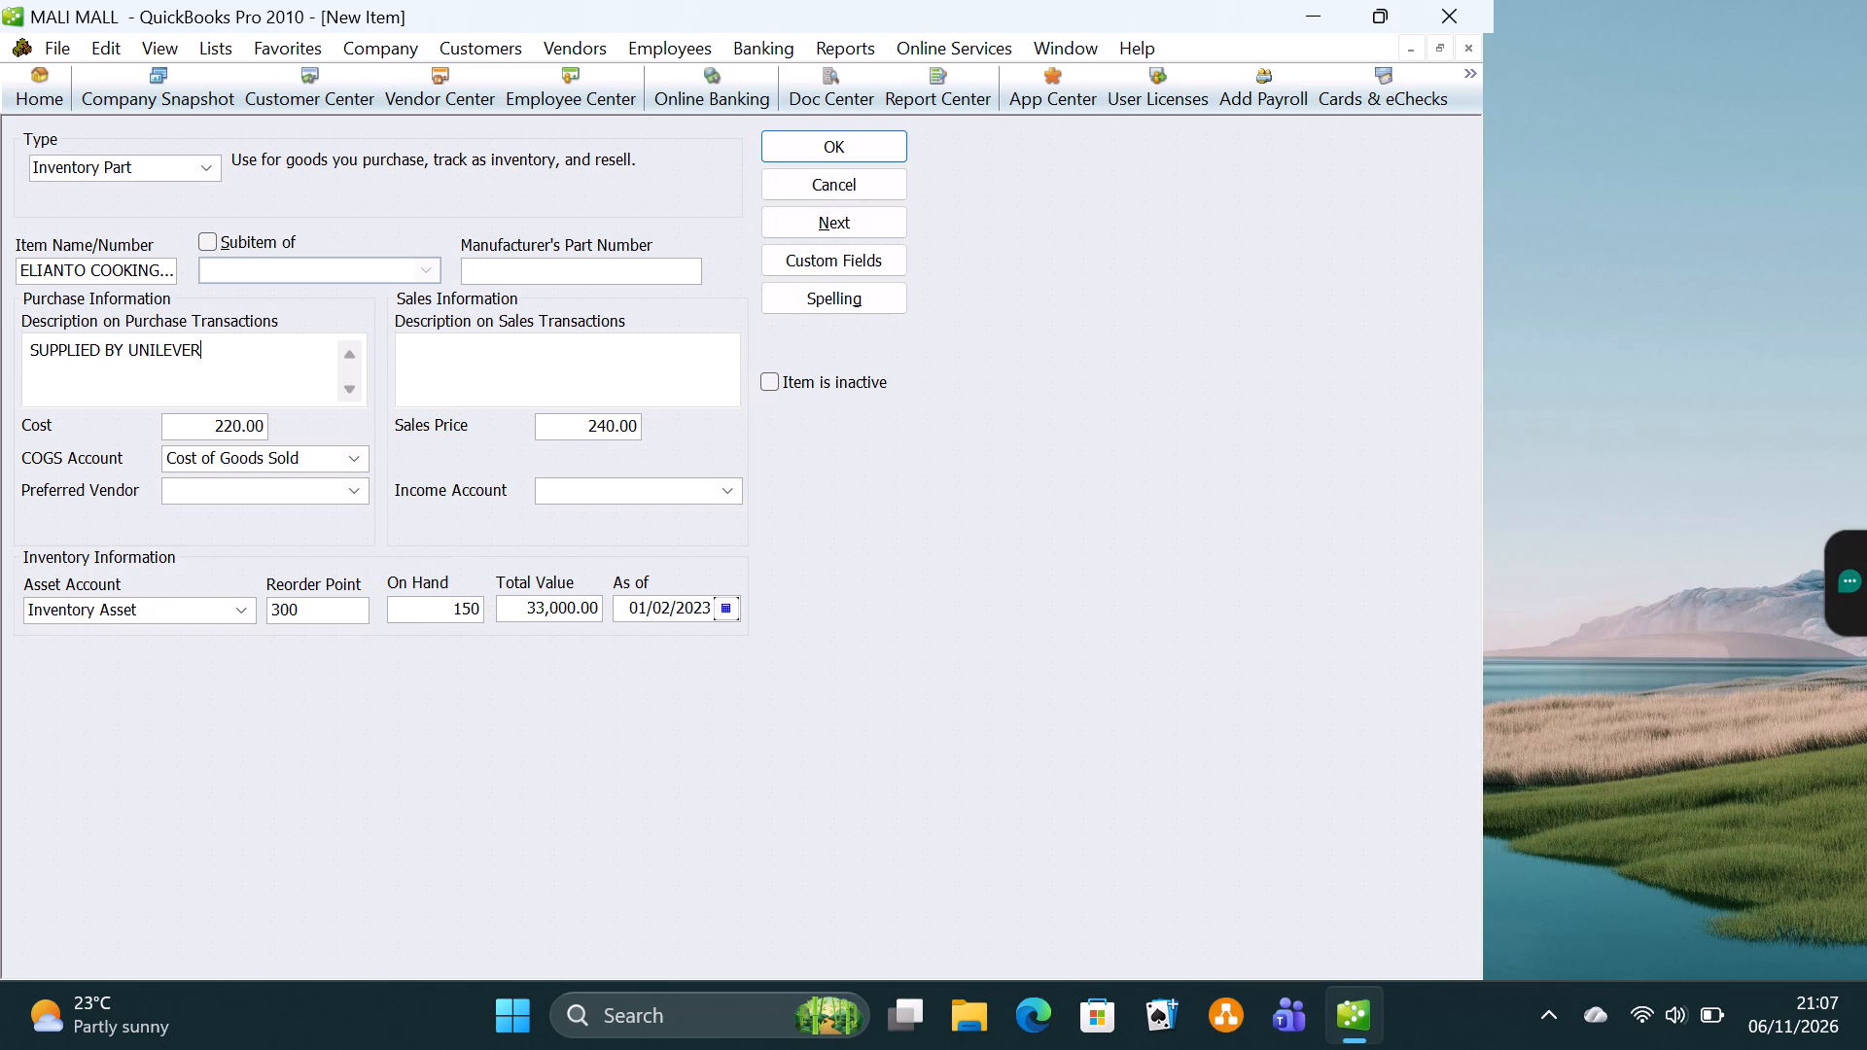
pyautogui.click(424, 362)
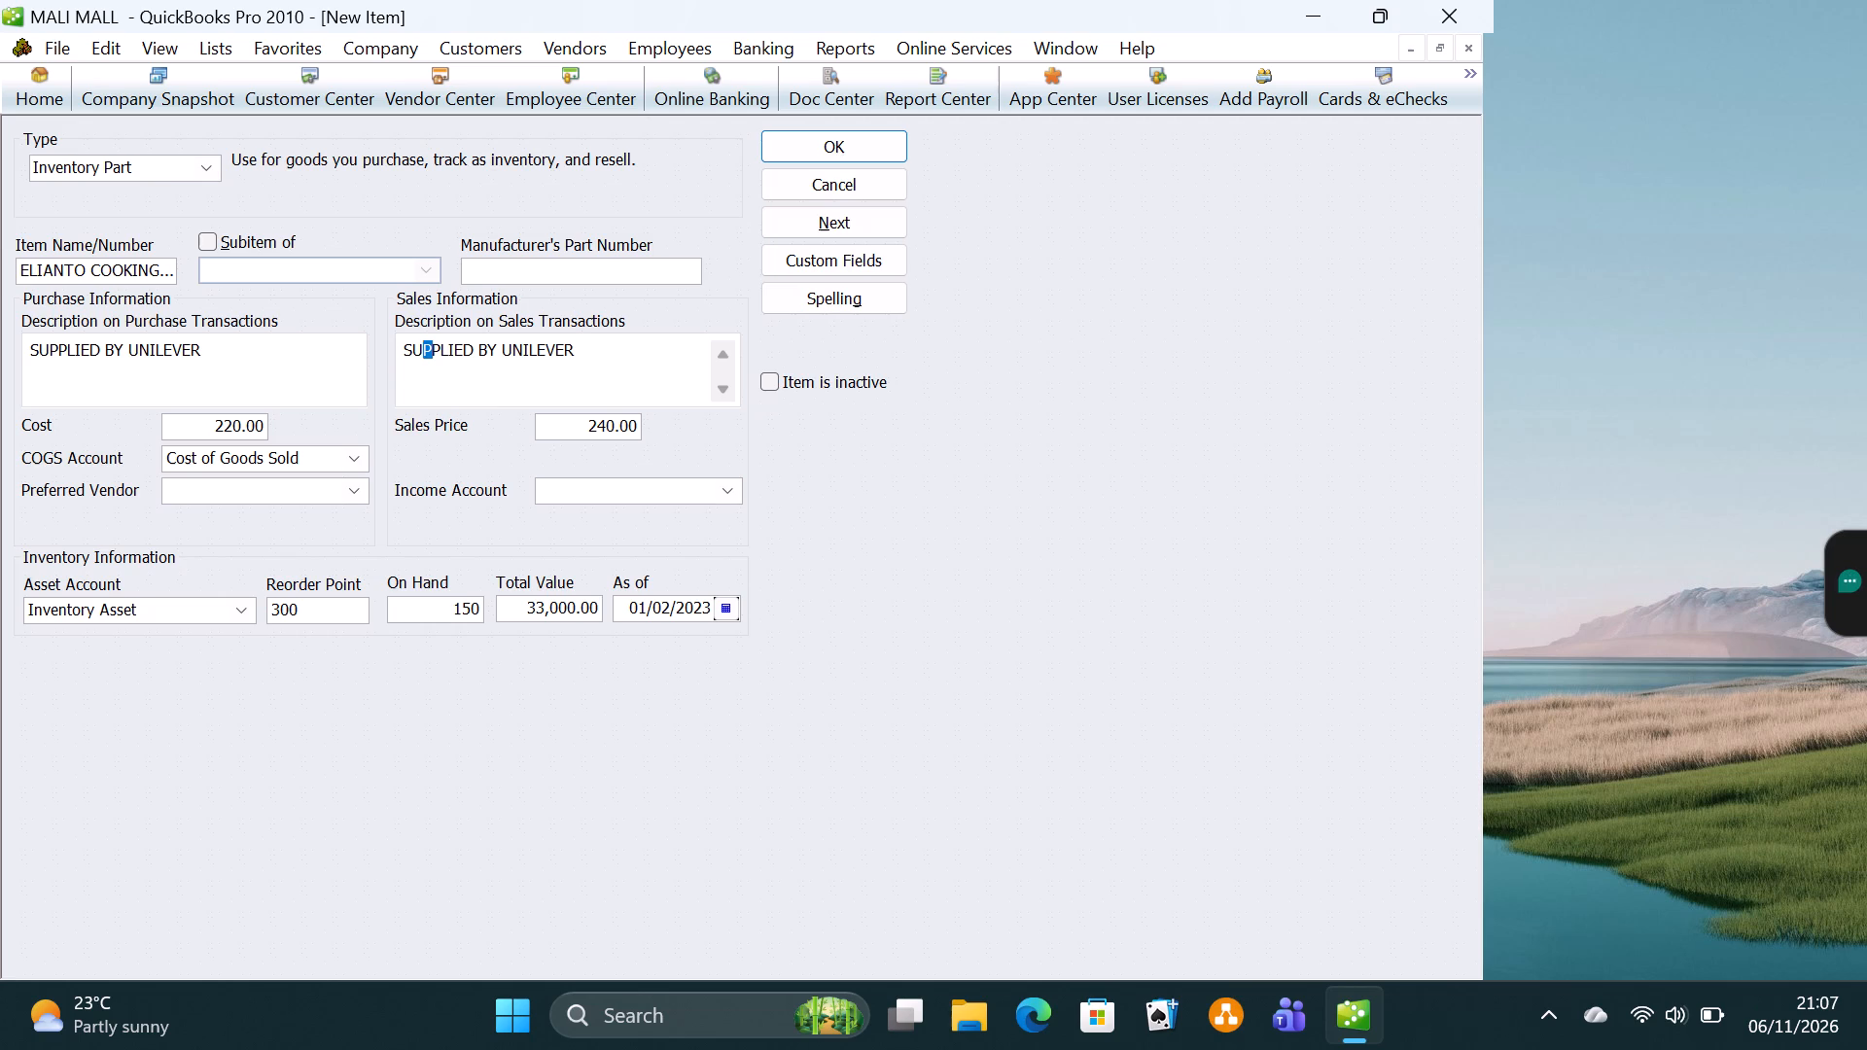
pyautogui.click(595, 344)
pyautogui.press('BackSpace')
pyautogui.press('BackSpace')
pyautogui.press('BackSpace')
pyautogui.press('BackSpace')
pyautogui.press('BackSpace')
pyautogui.press('BackSpace')
pyautogui.press('BackSpace')
pyautogui.press('BackSpace')
pyautogui.press('BackSpace')
pyautogui.press('BackSpace')
pyautogui.press('BackSpace')
pyautogui.press('BackSpace')
pyautogui.press('BackSpace')
pyautogui.press('BackSpace')
pyautogui.press('BackSpace')
pyautogui.press('BackSpace')
pyautogui.press('BackSpace')
pyautogui.press('BackSpace')
pyautogui.press('BackSpace')
pyautogui.press('BackSpace')
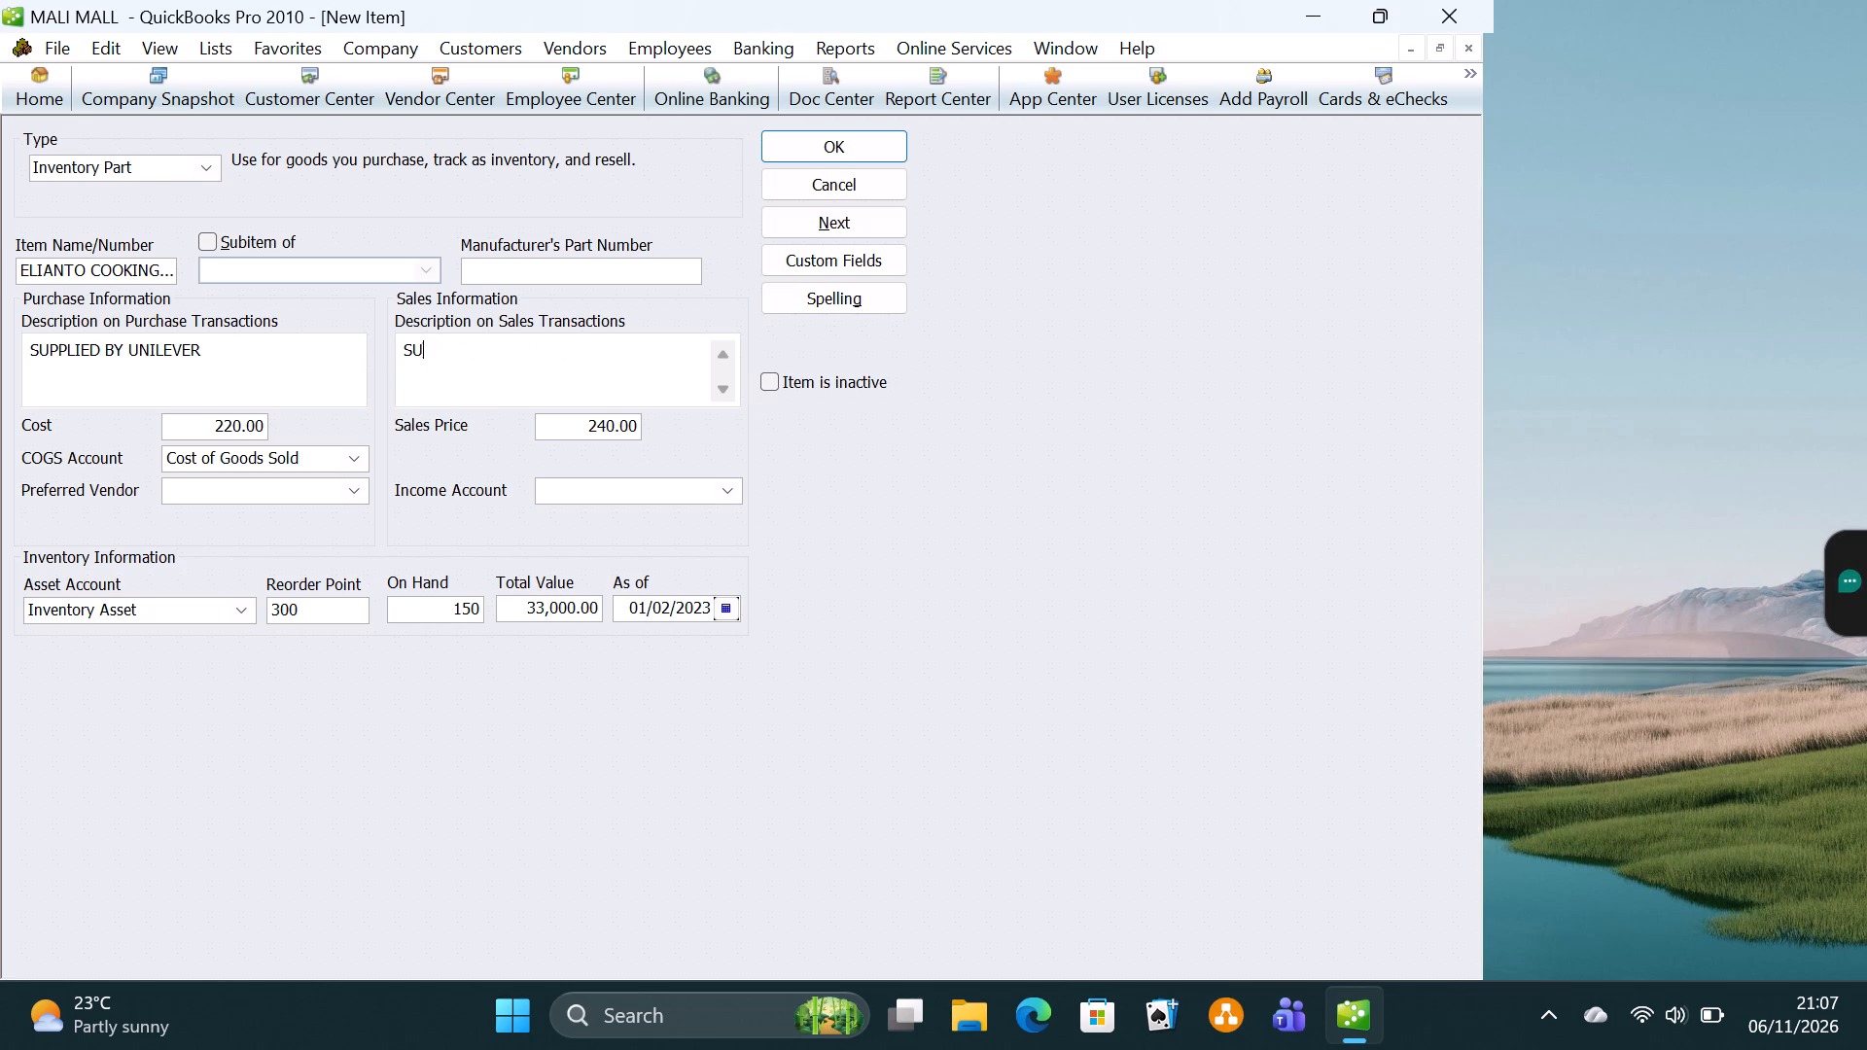
pyautogui.write('PA')
pyautogui.write('CJ')
pyautogui.press('BackSpace')
pyautogui.write('KED IN CONTAINERS')
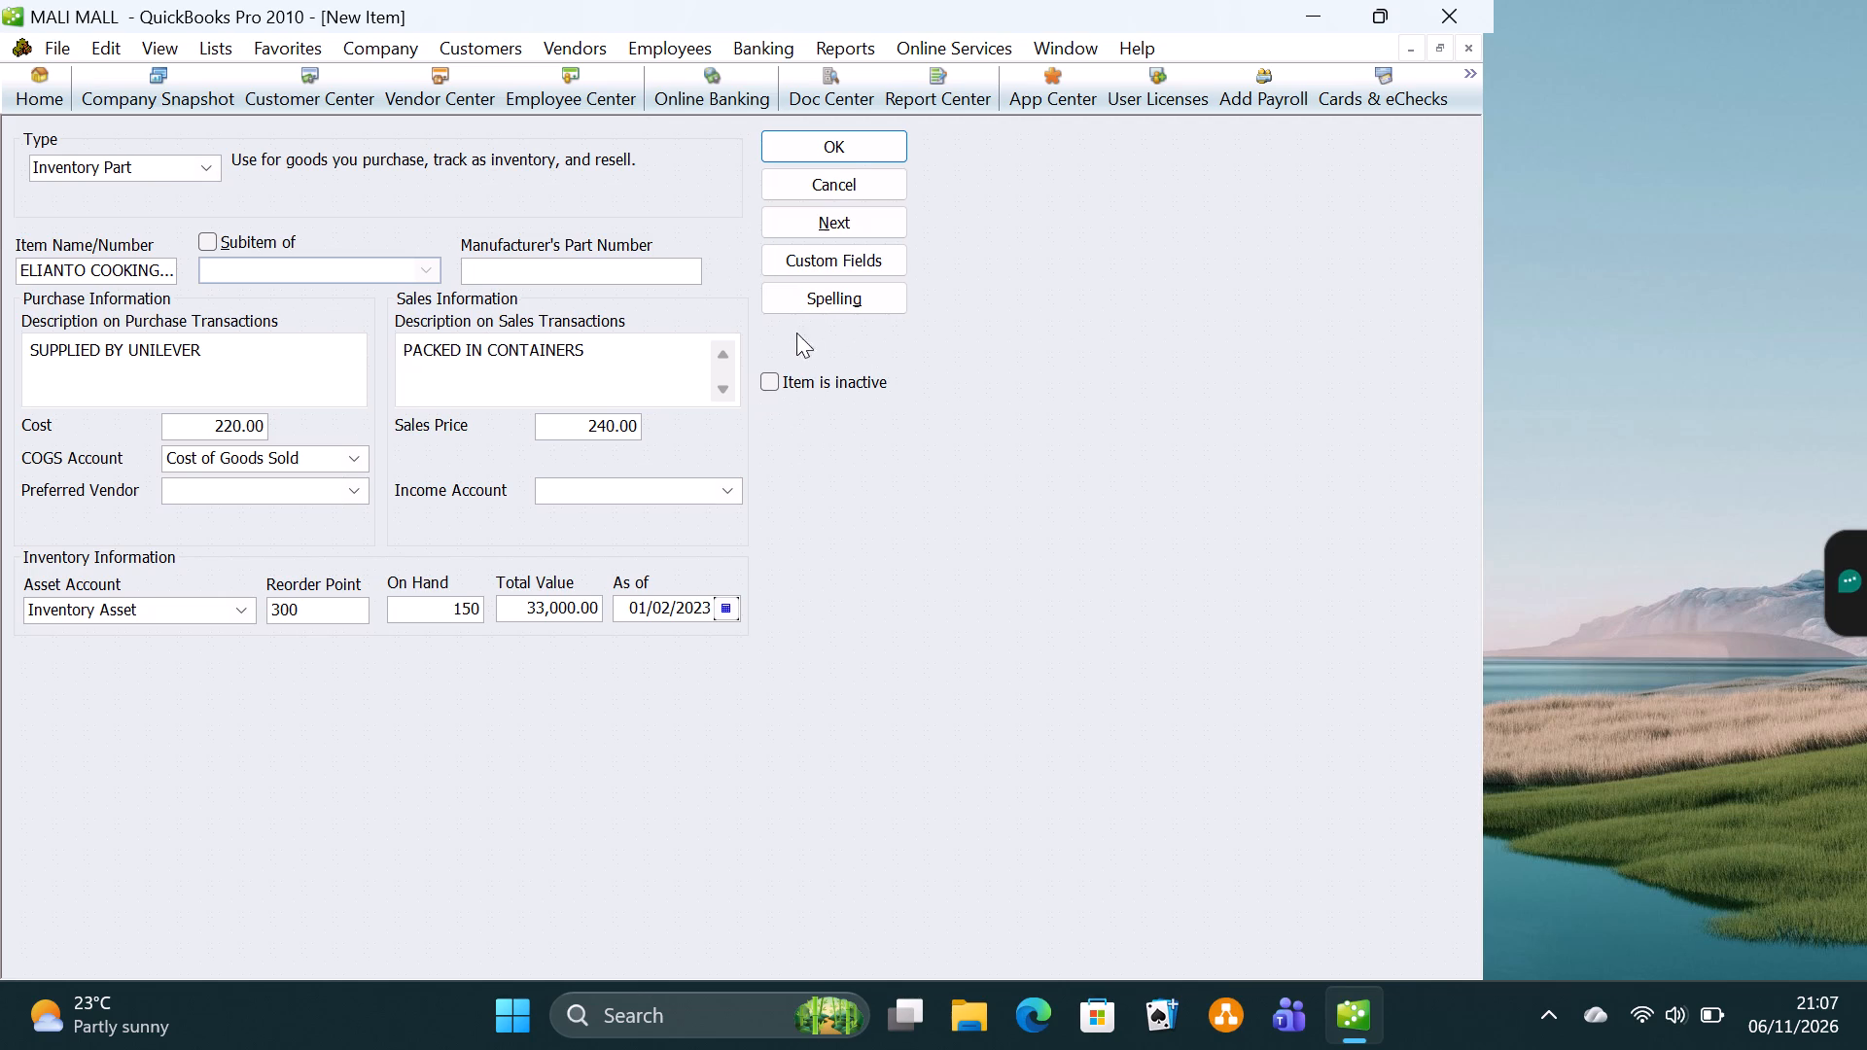
# Save the item with Sales as its income account, ignoring the UNILEVER spelling and accepting the past date, and close the Item List.
pyautogui.click(845, 150)
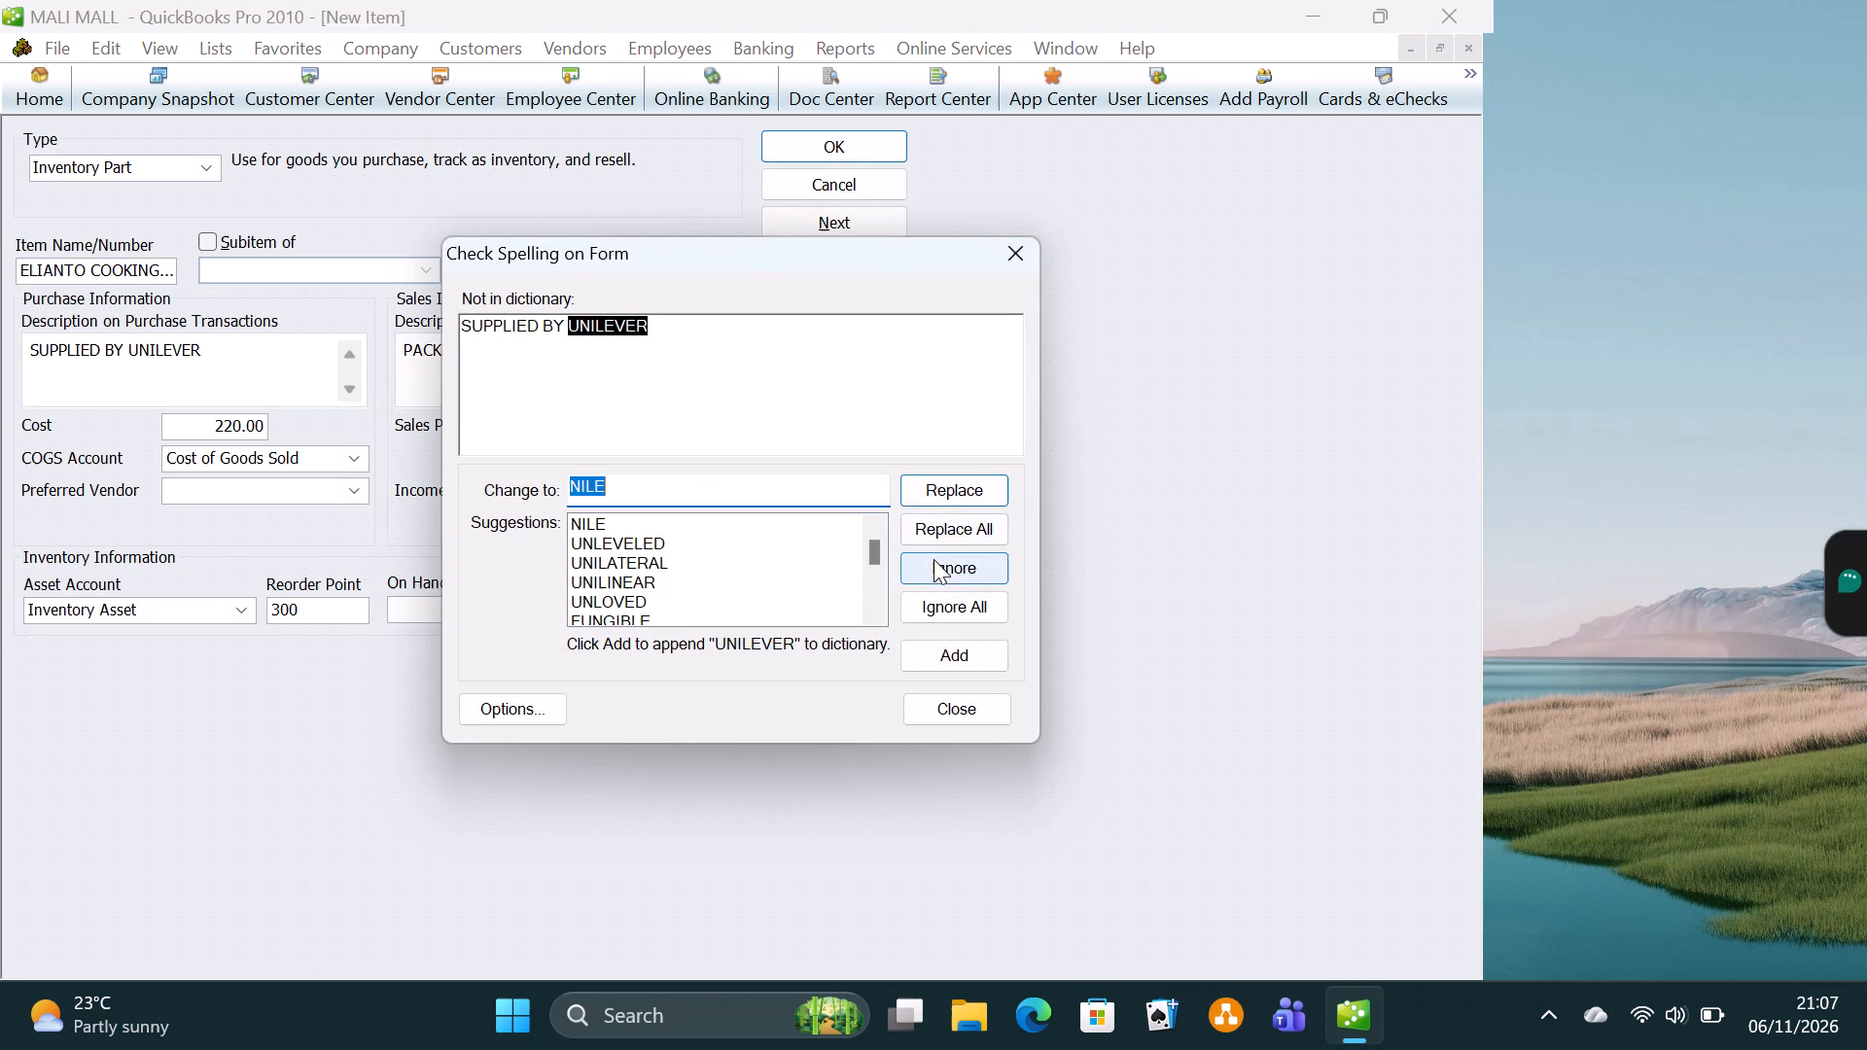
pyautogui.click(928, 567)
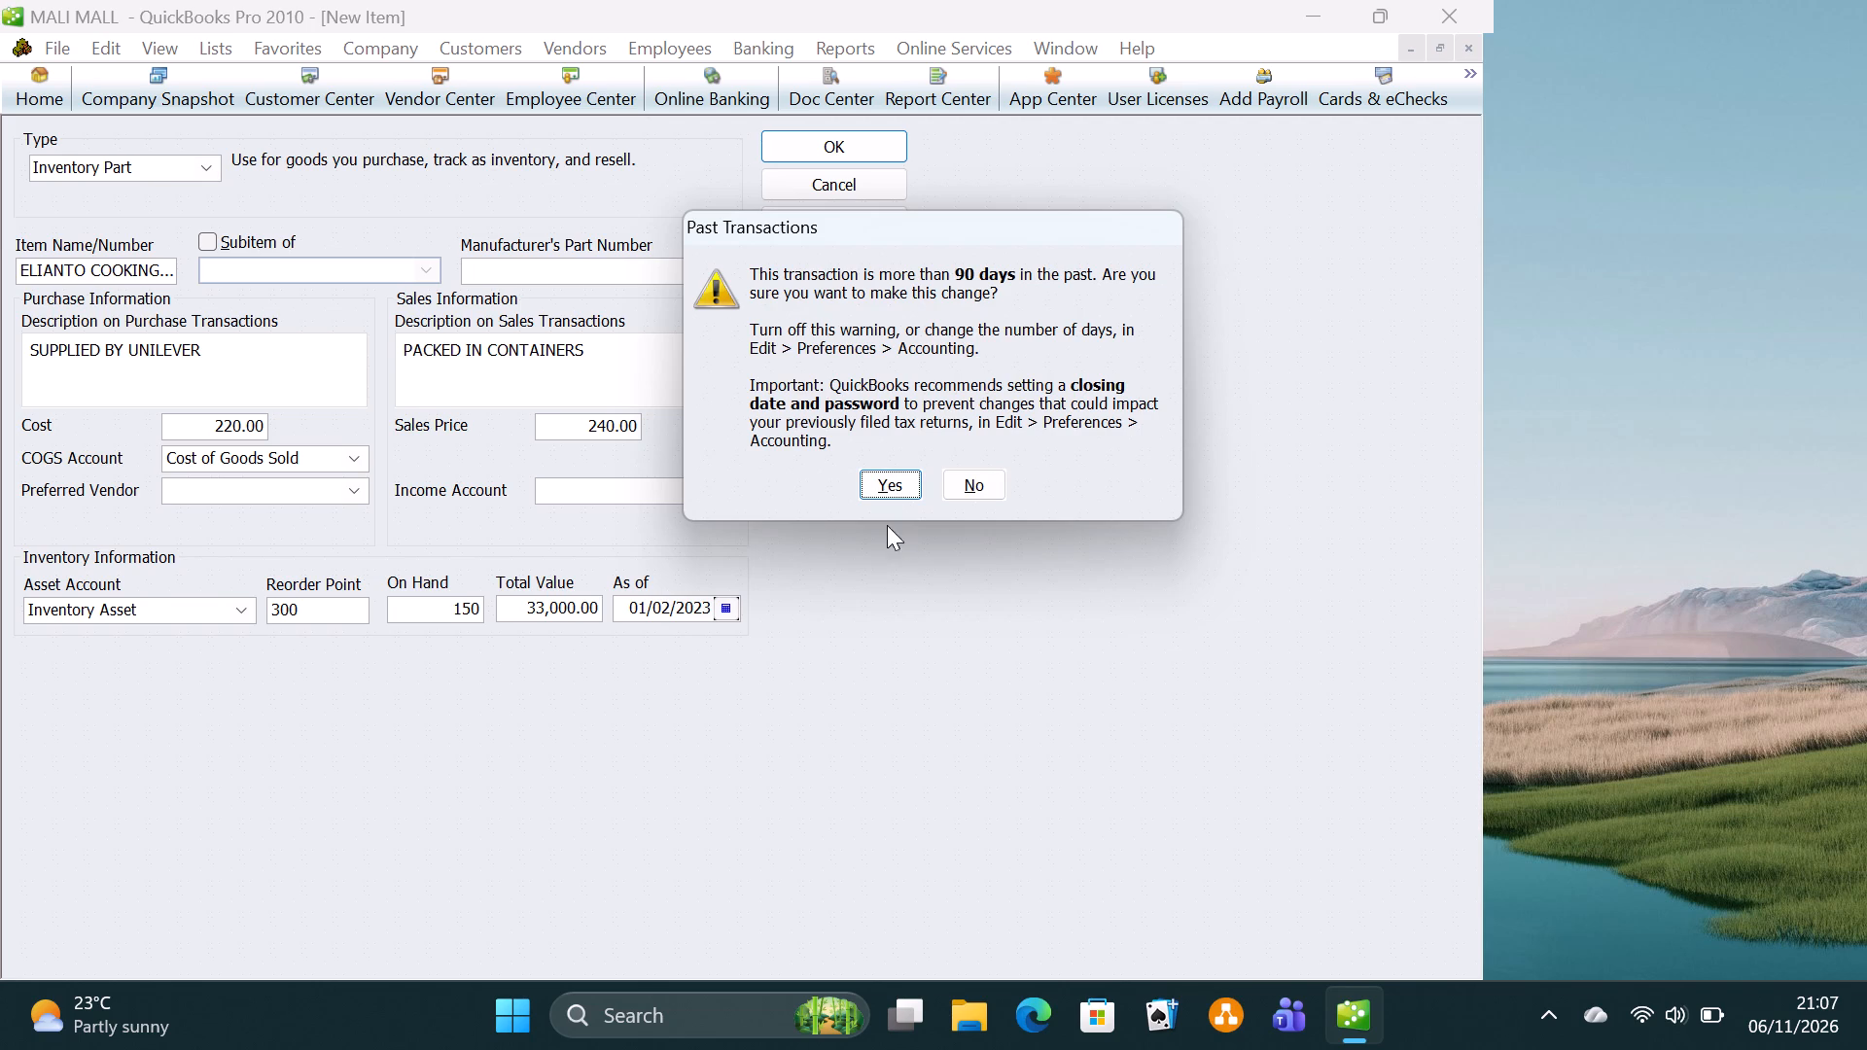
pyautogui.click(892, 478)
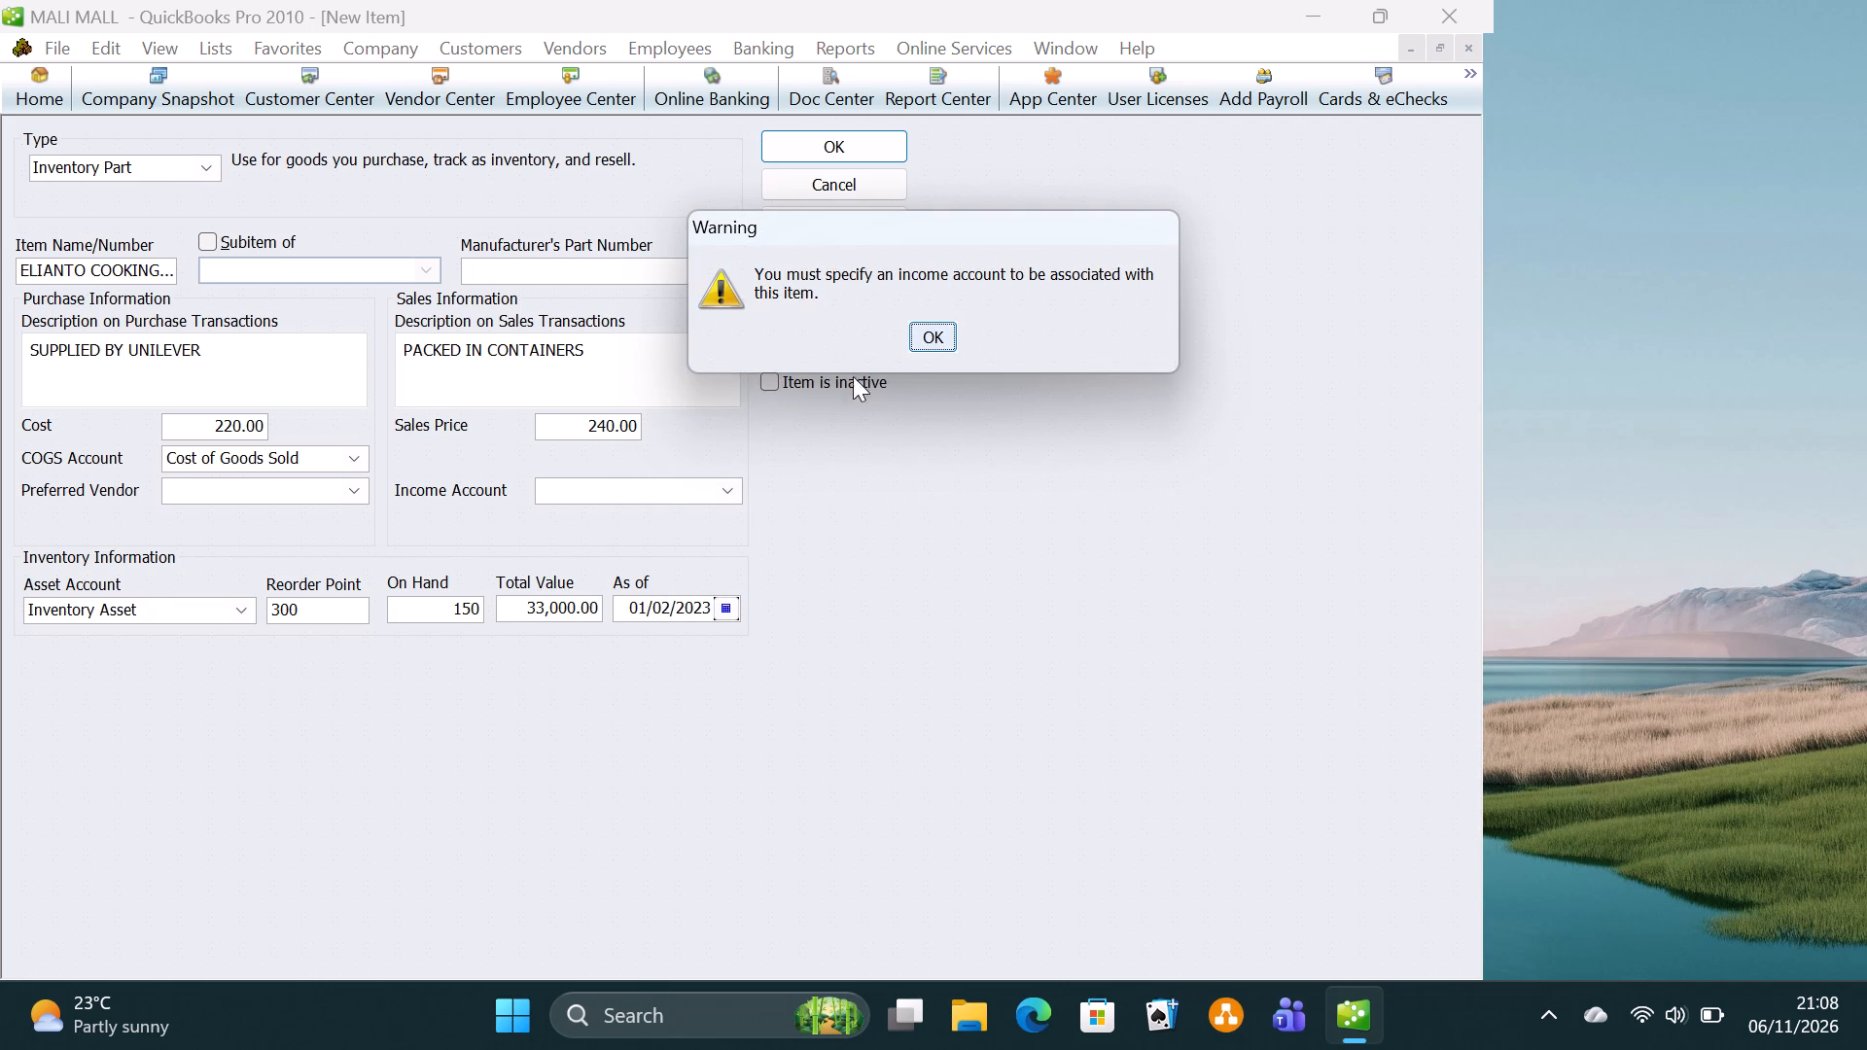
pyautogui.click(930, 332)
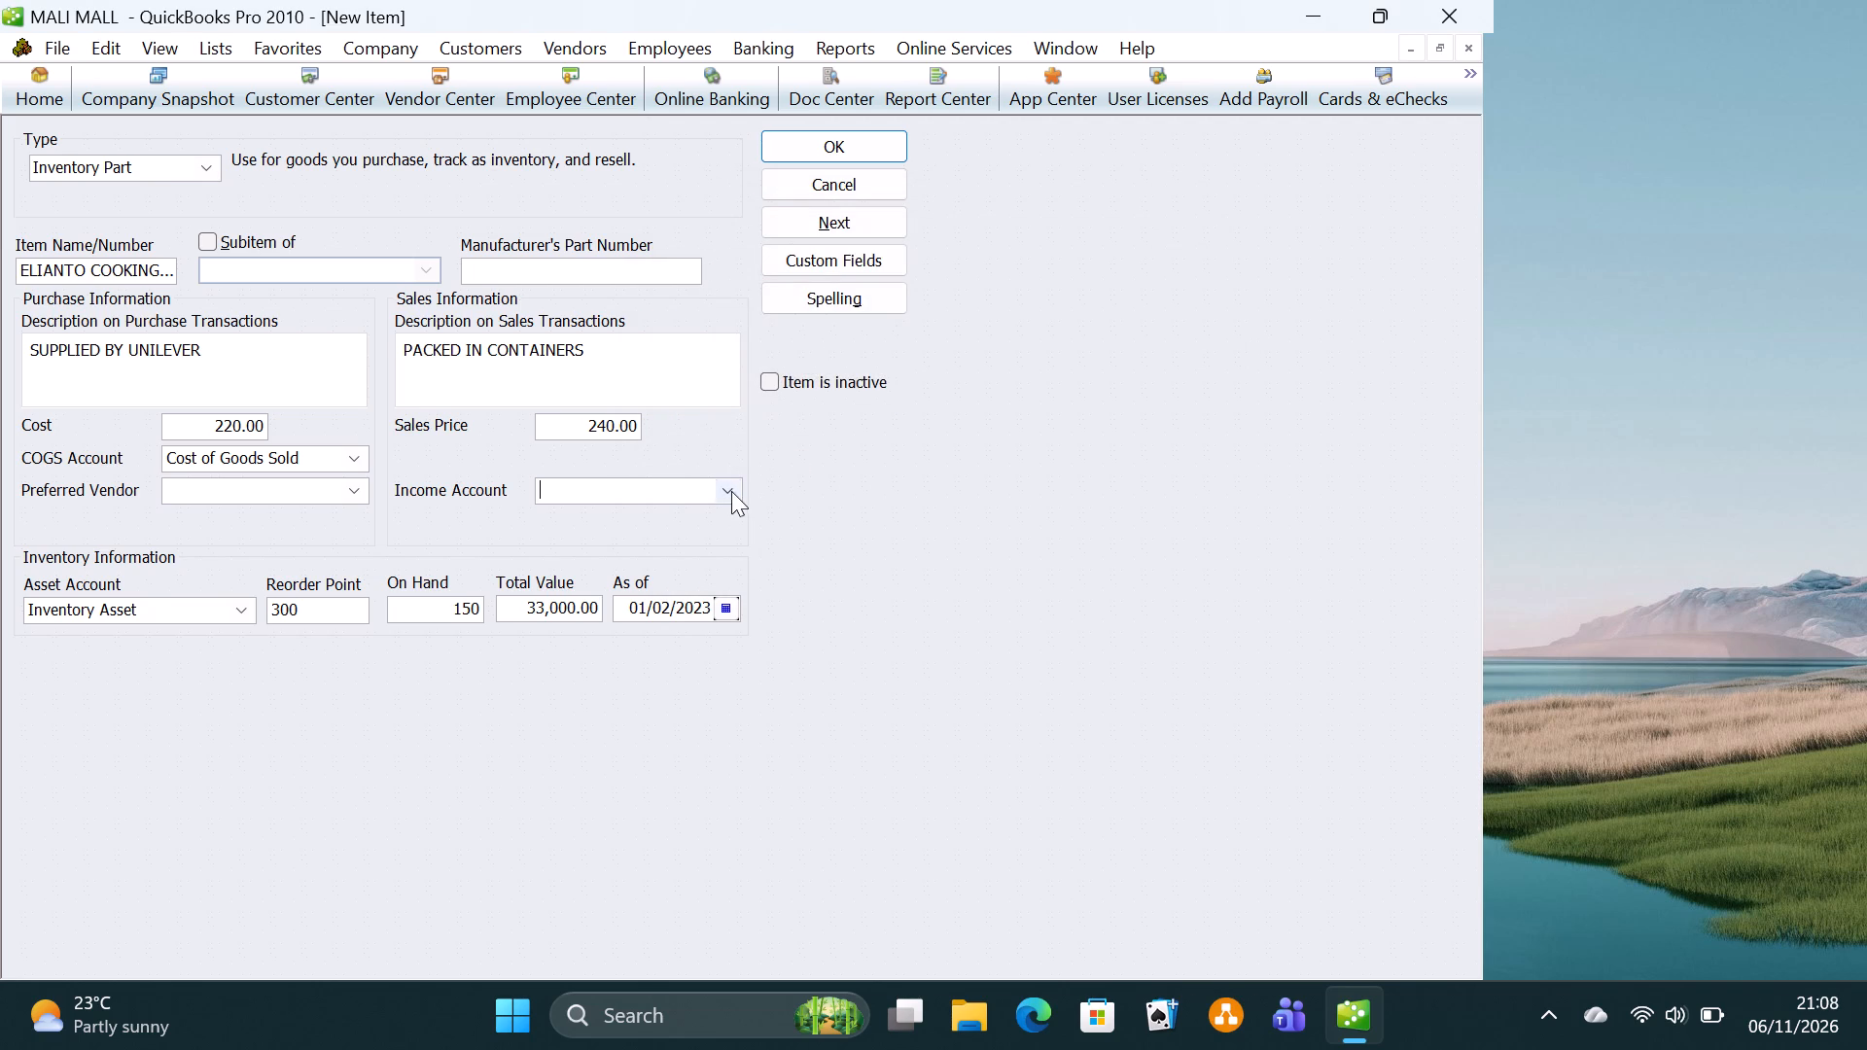
pyautogui.click(729, 490)
pyautogui.click(612, 519)
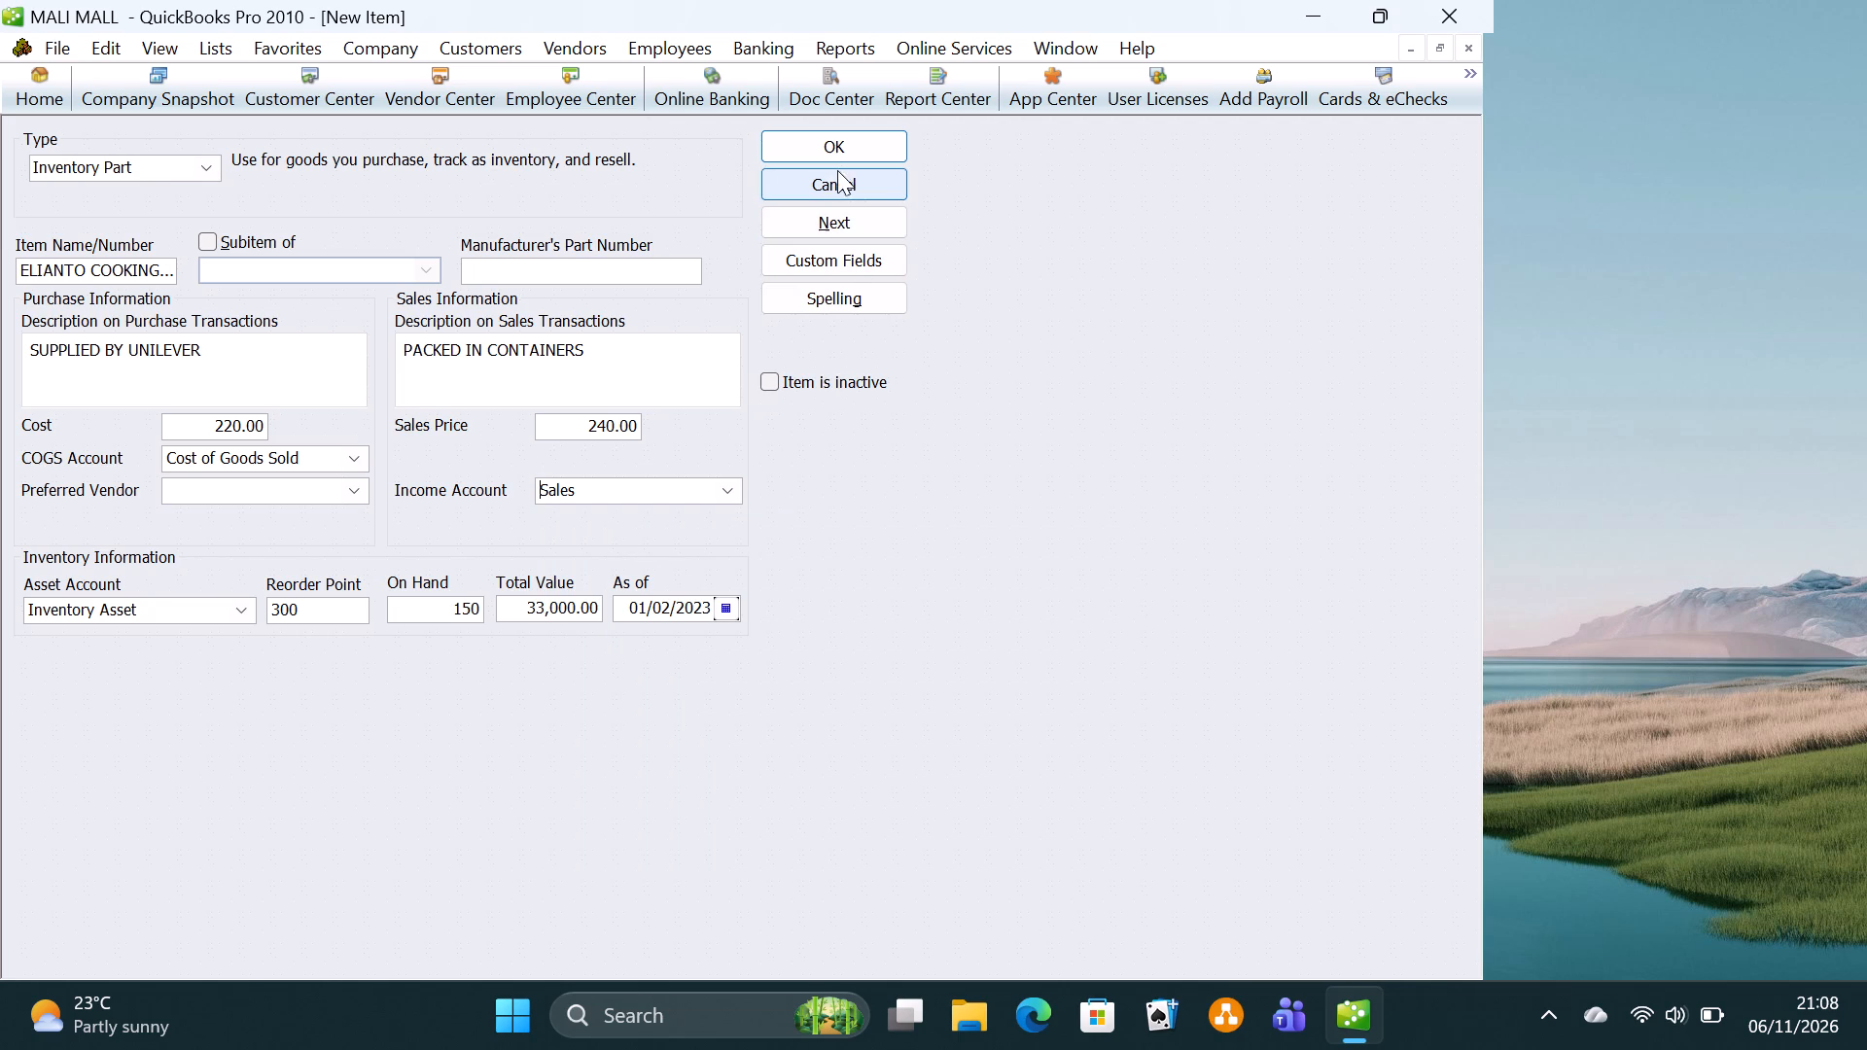
pyautogui.click(835, 134)
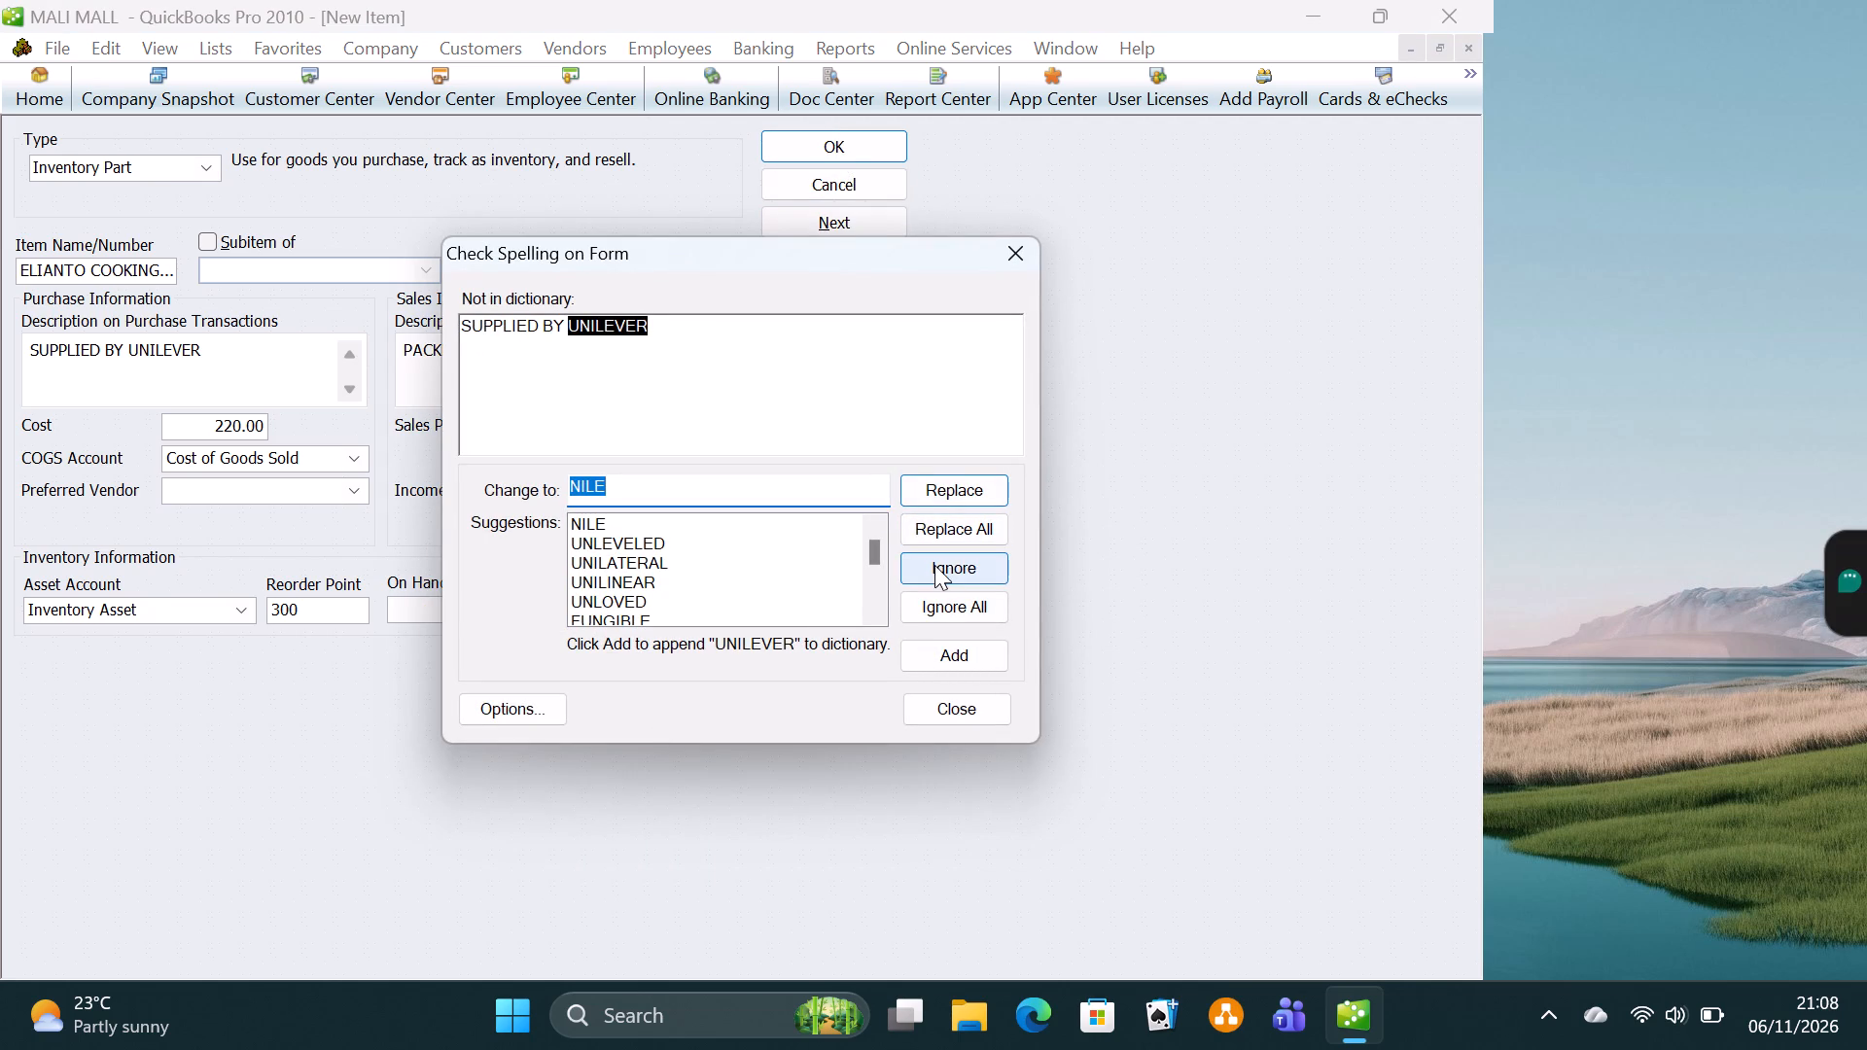
pyautogui.click(934, 565)
pyautogui.click(887, 477)
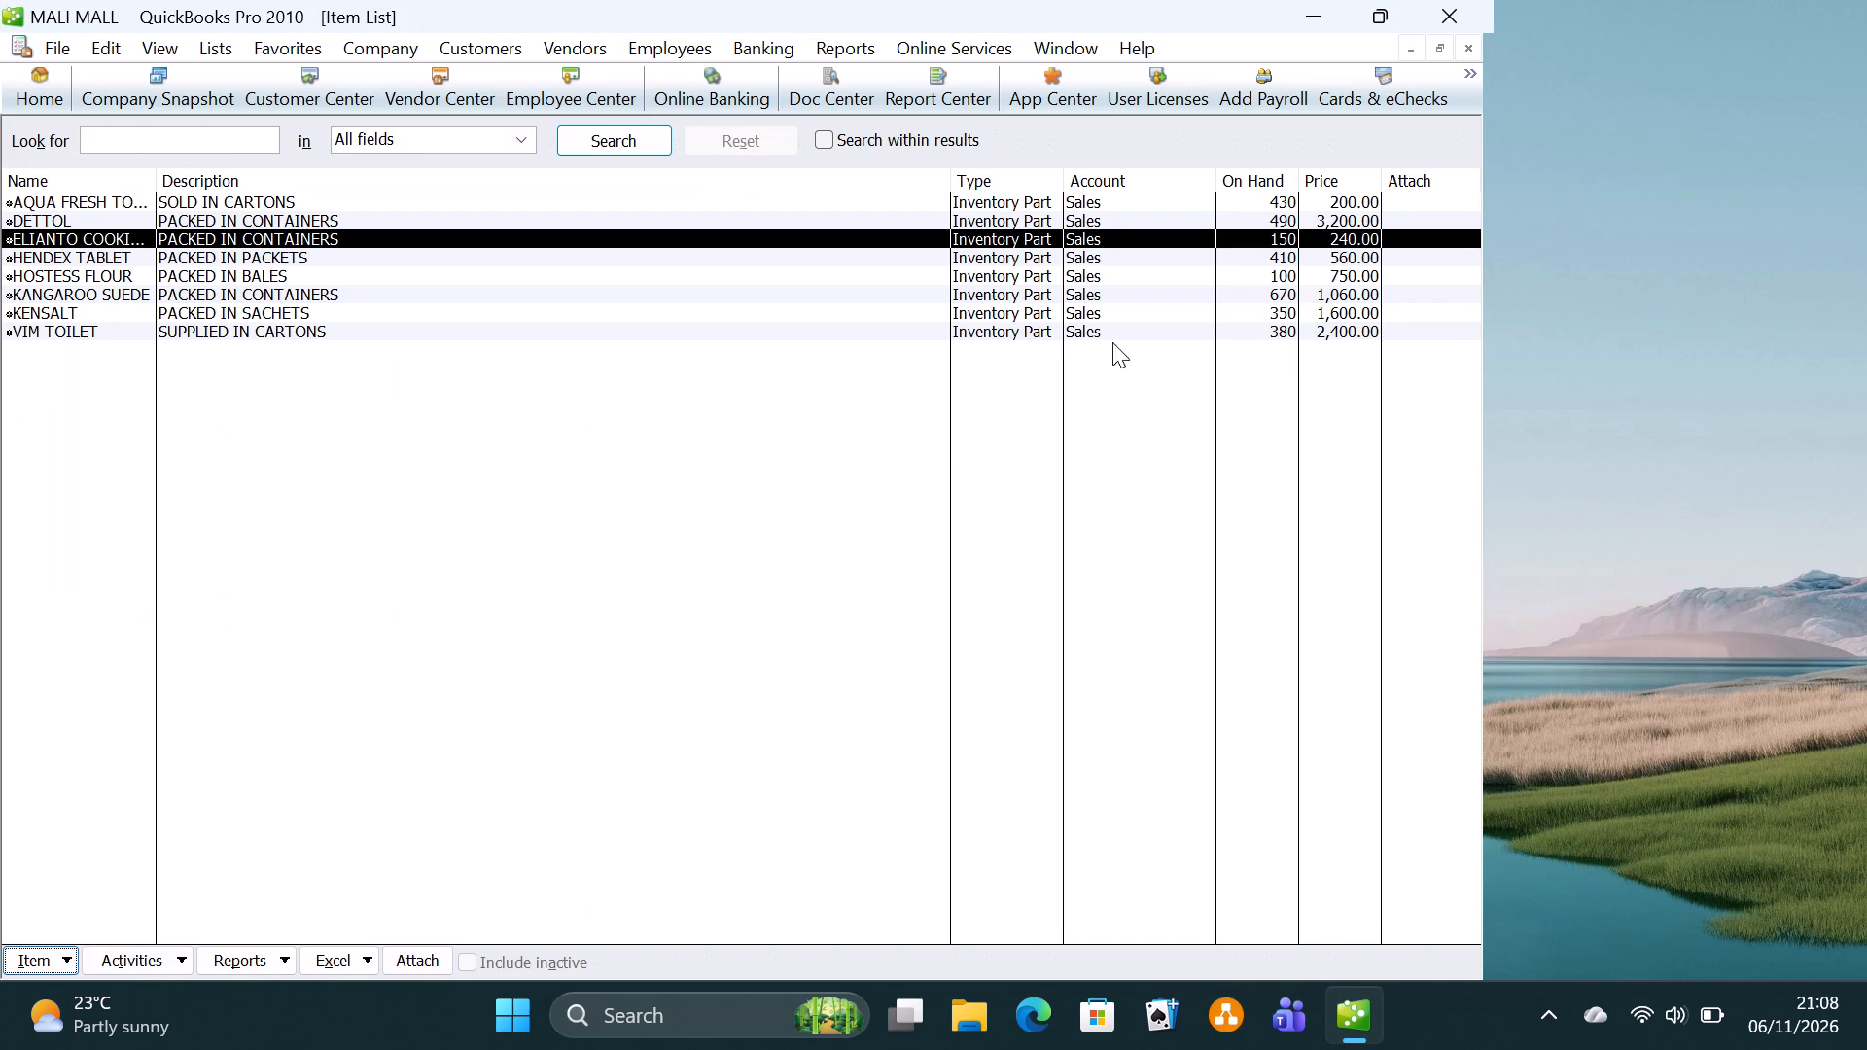
pyautogui.click(1466, 47)
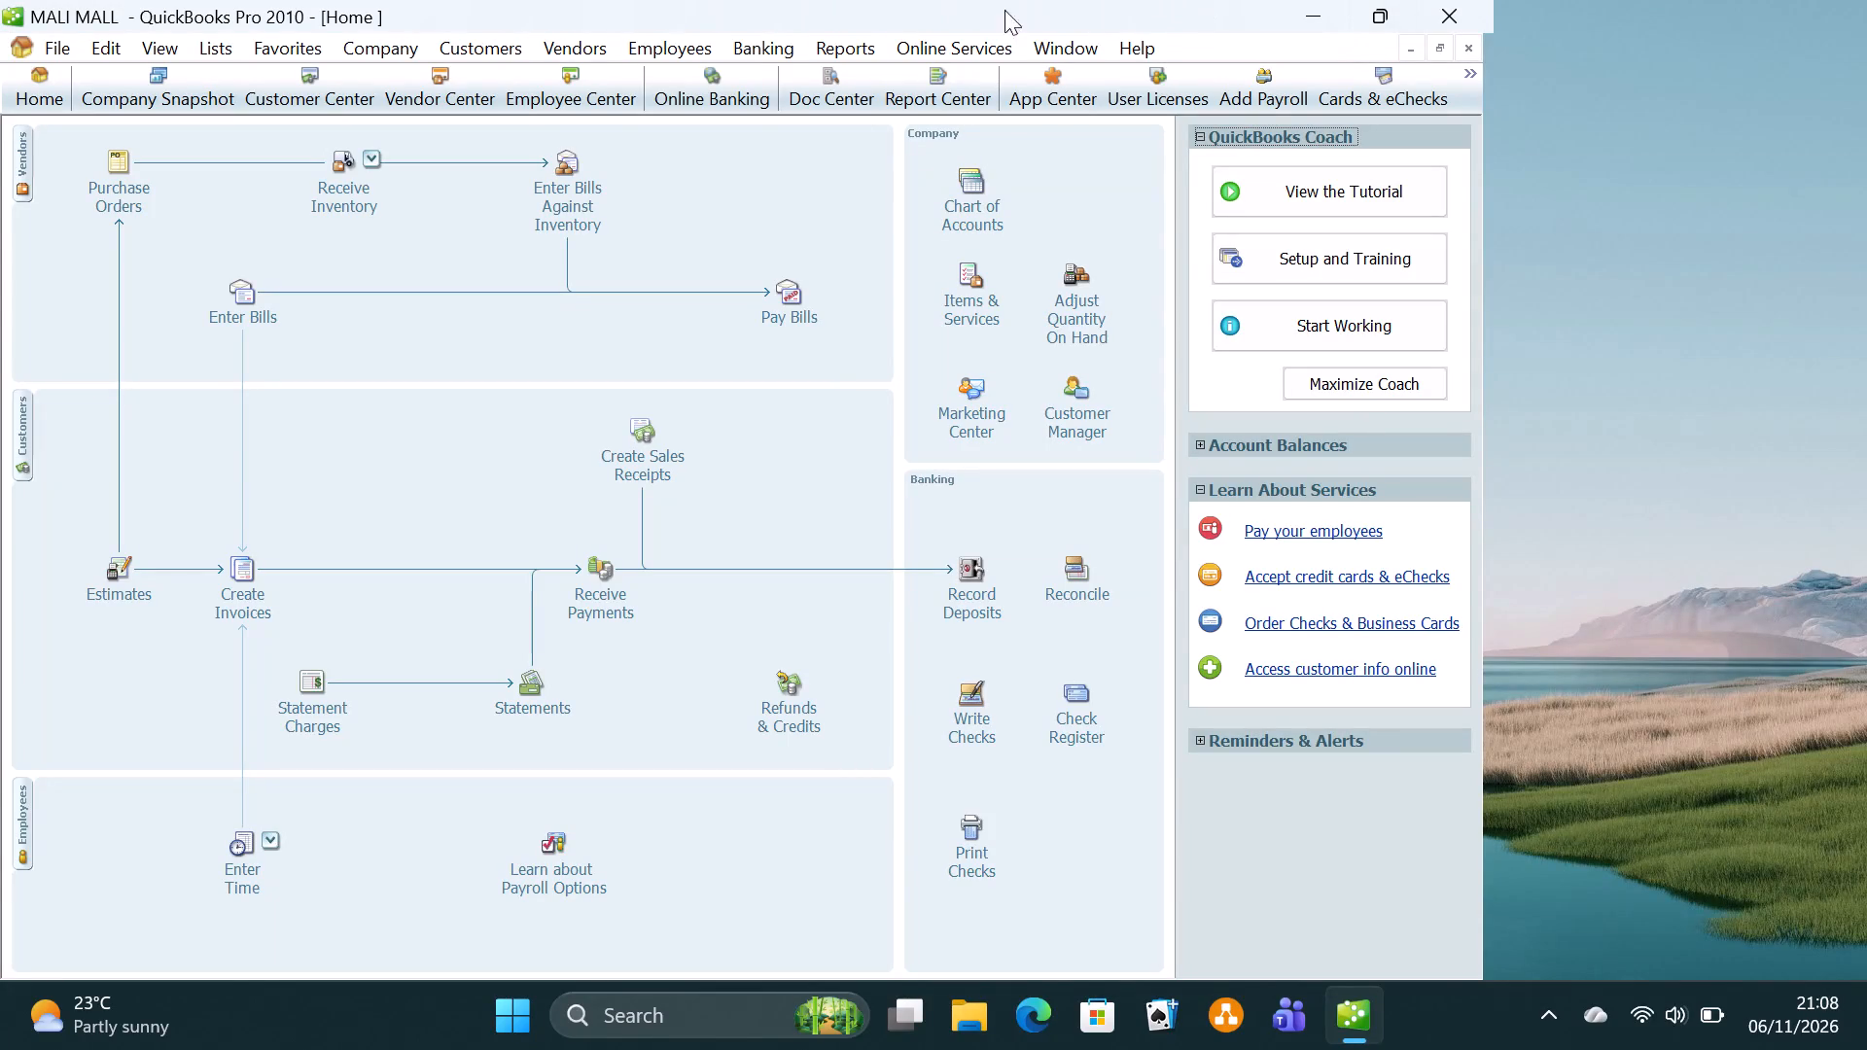
# Add a new customer PATEL GEN SHOP with an opening balance of 12,000.00 as of 01/02/2023, accepting the past date.
pyautogui.doubleClick(297, 83)
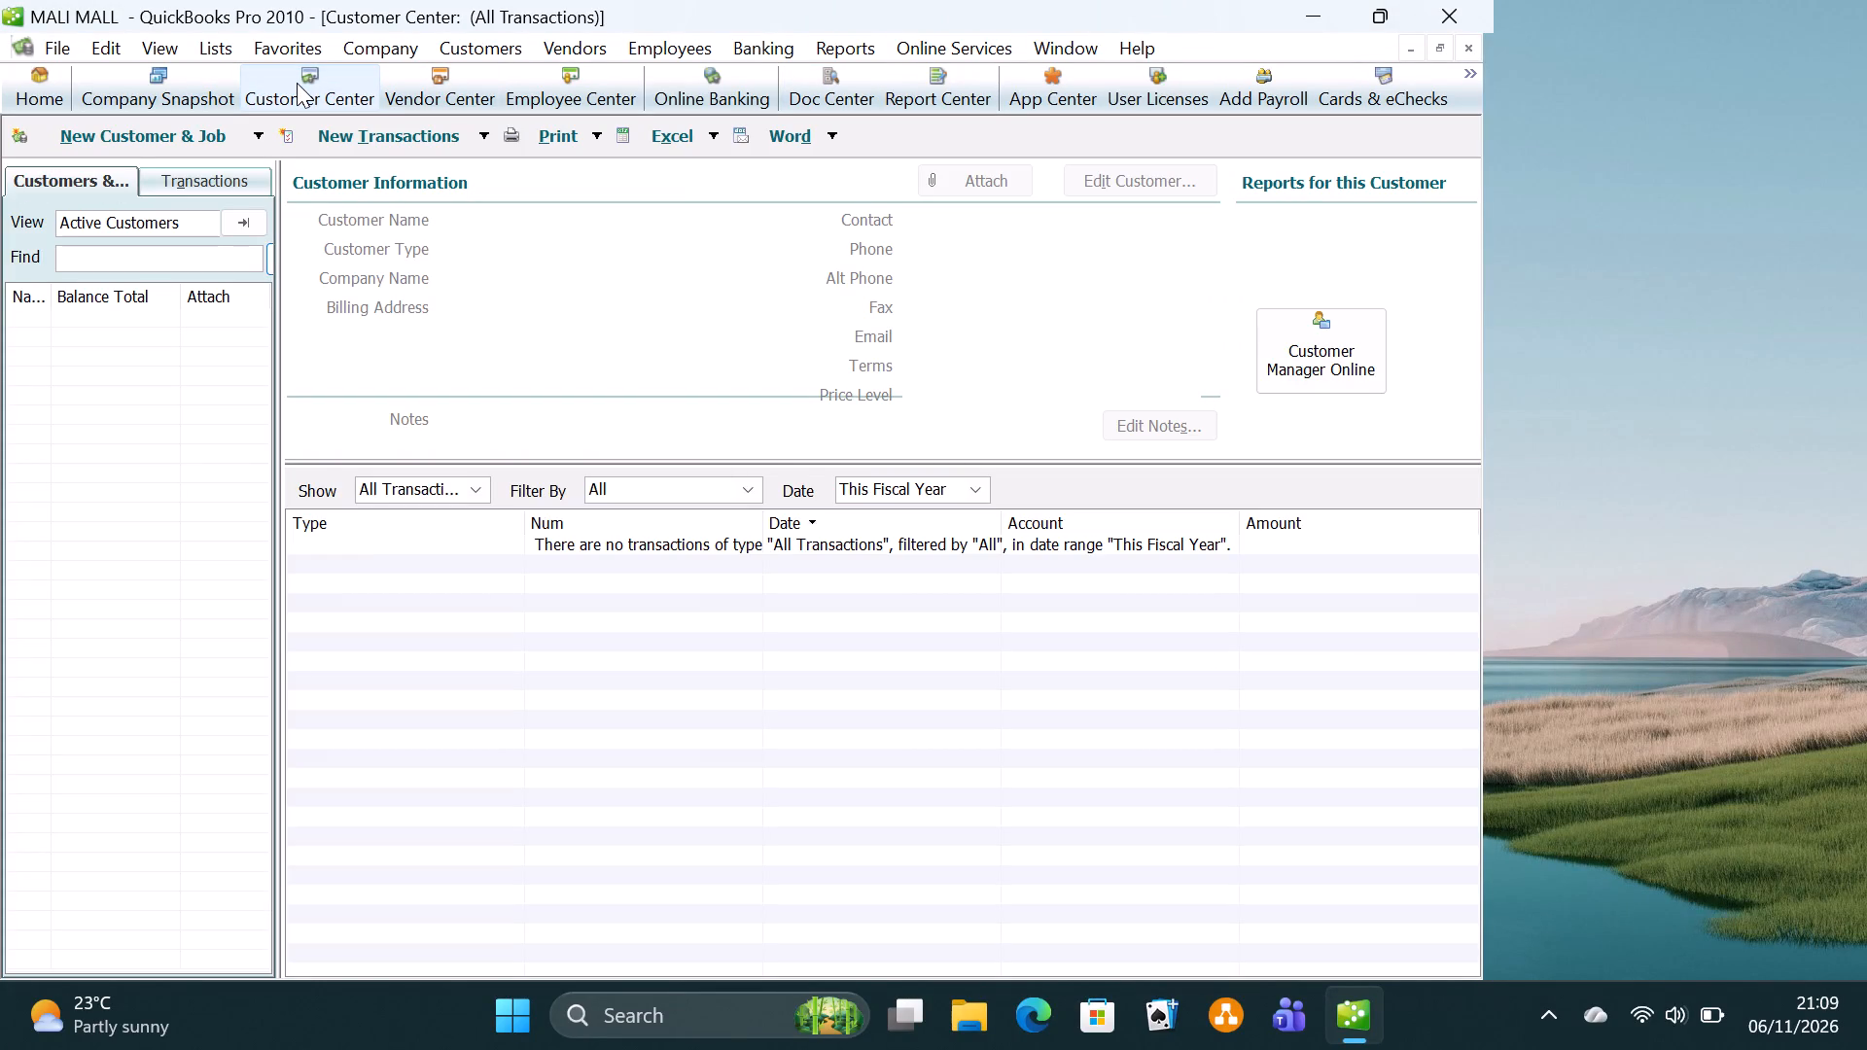
pyautogui.click(112, 130)
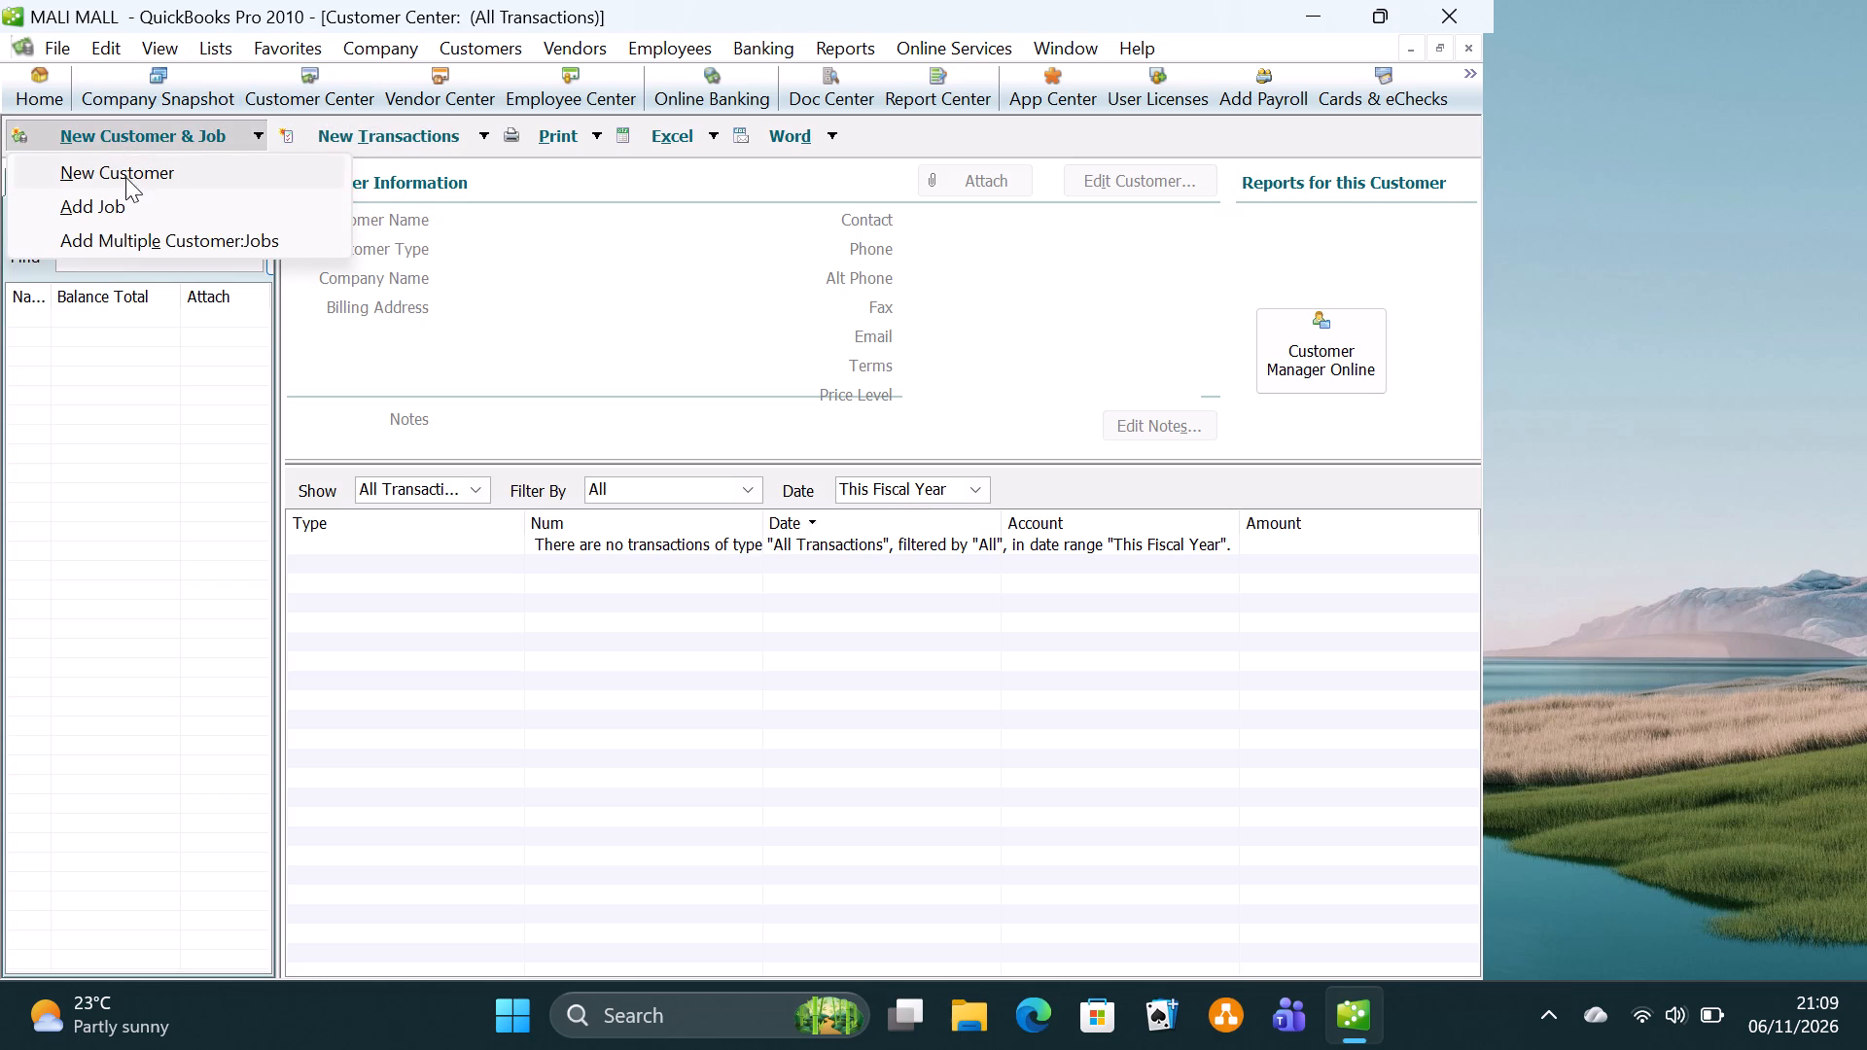
pyautogui.click(125, 167)
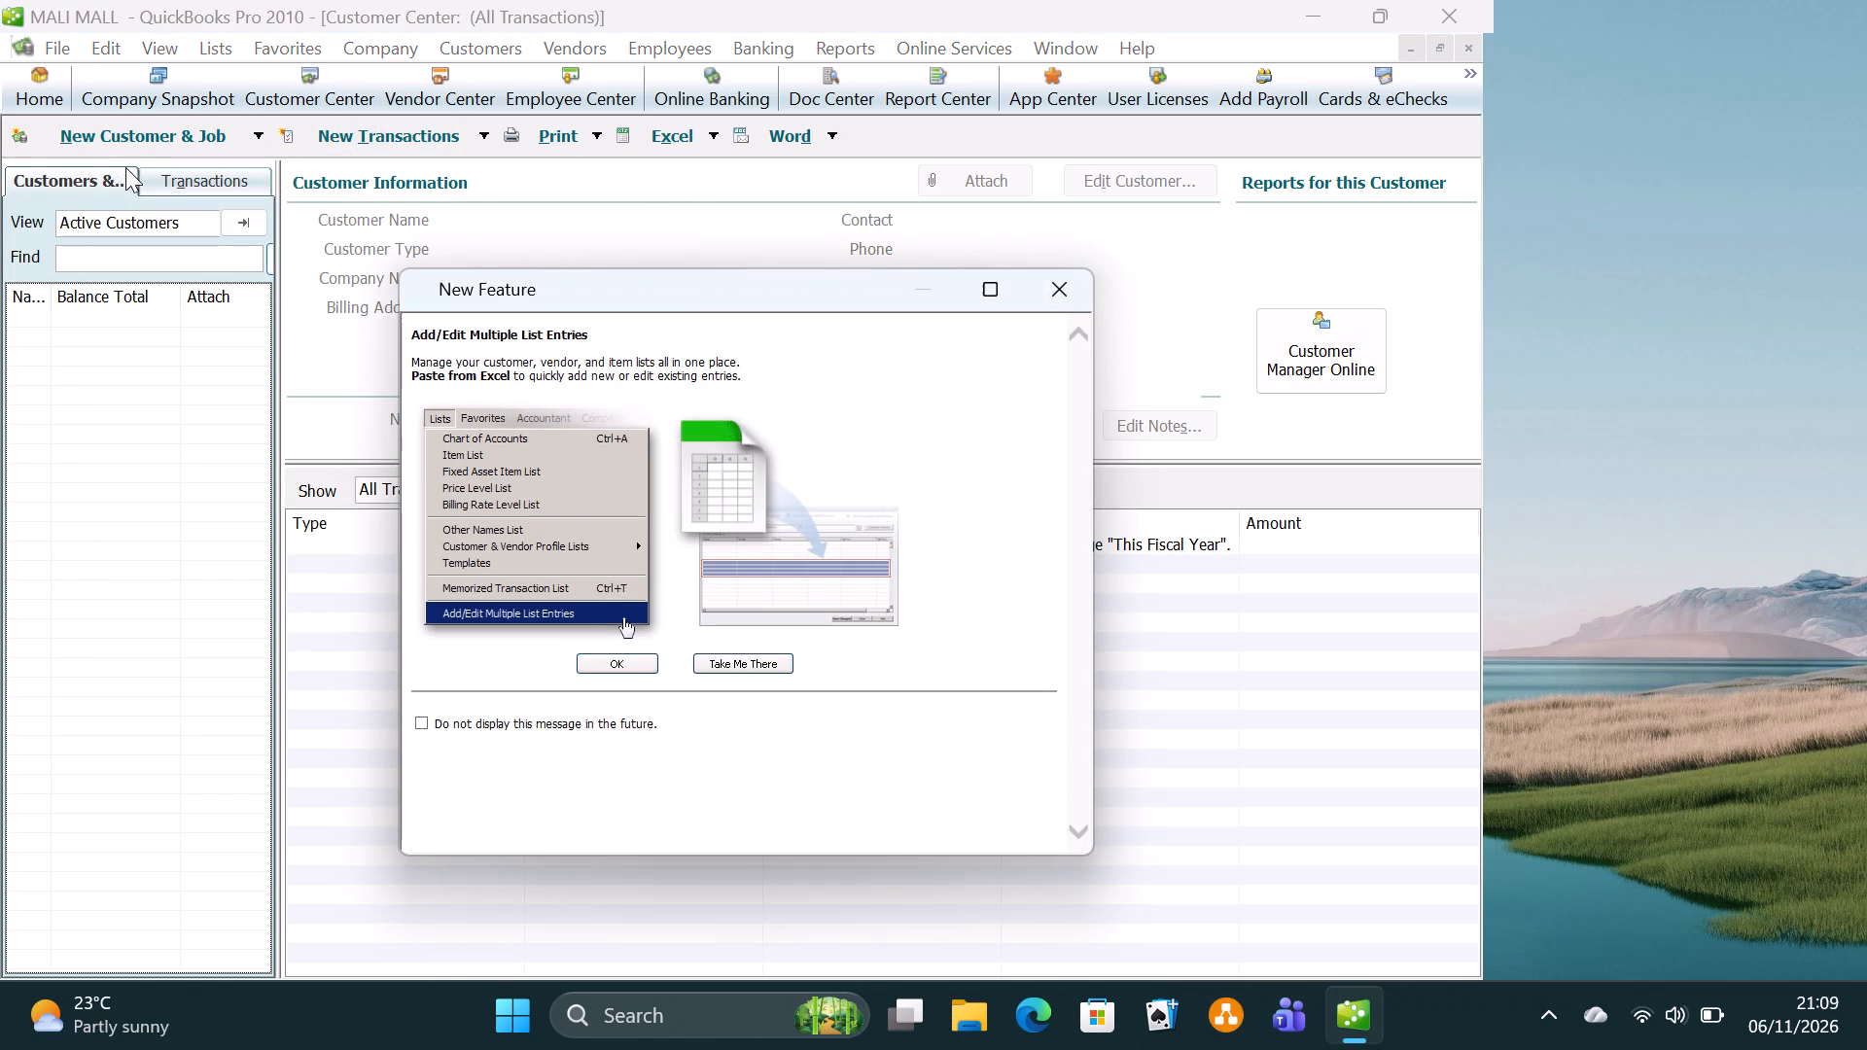
pyautogui.click(1058, 295)
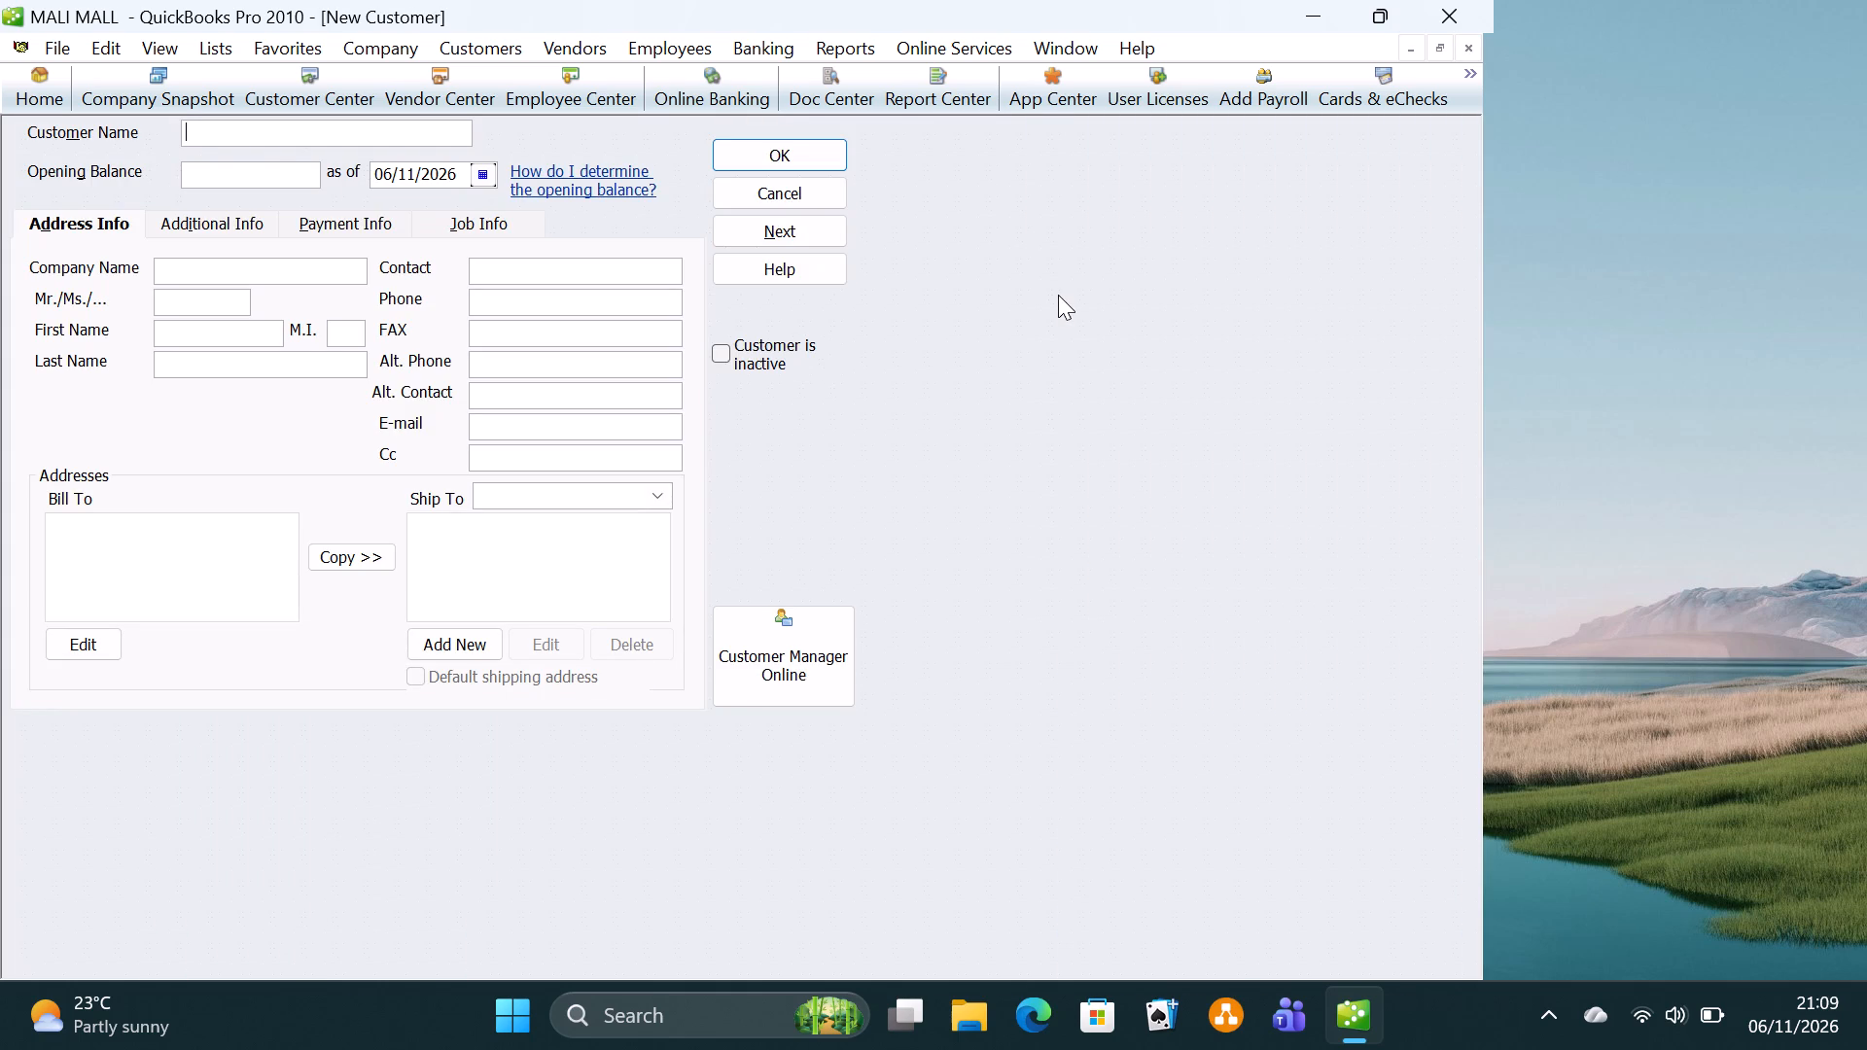
pyautogui.write('PATEL GEN SHOP')
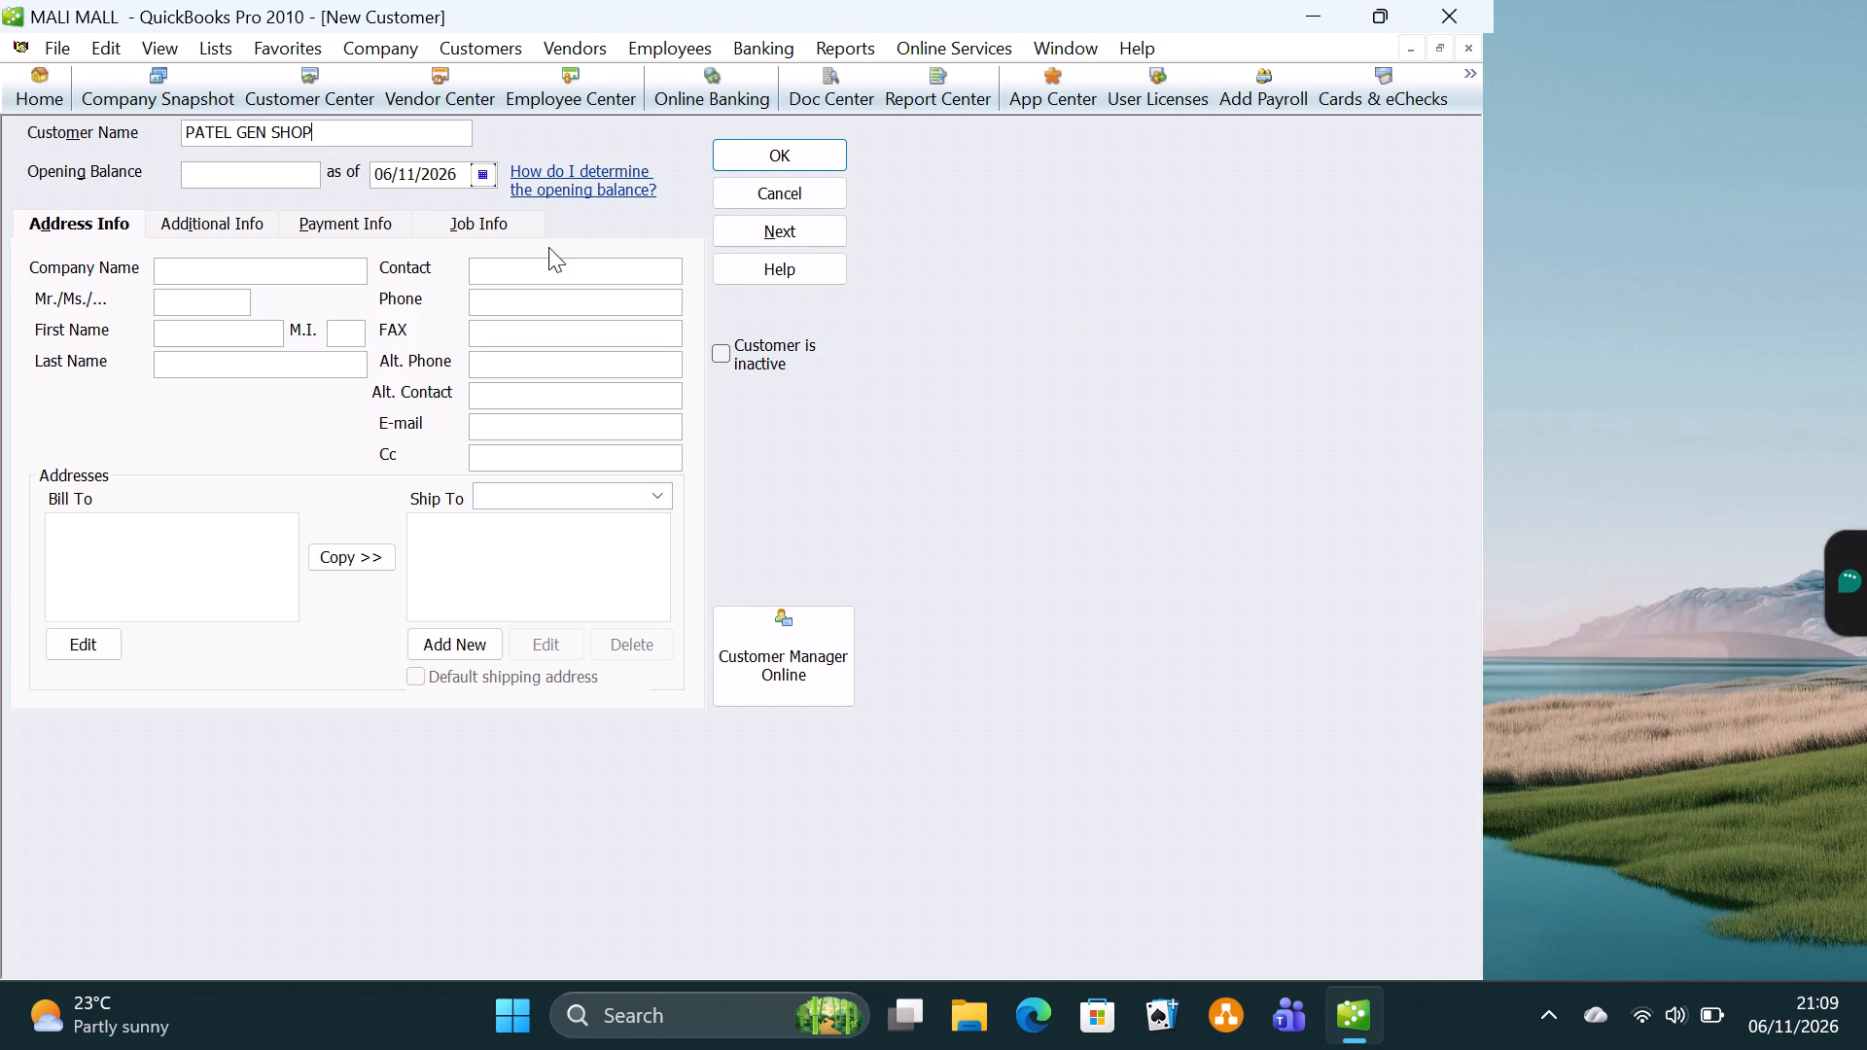
pyautogui.click(292, 180)
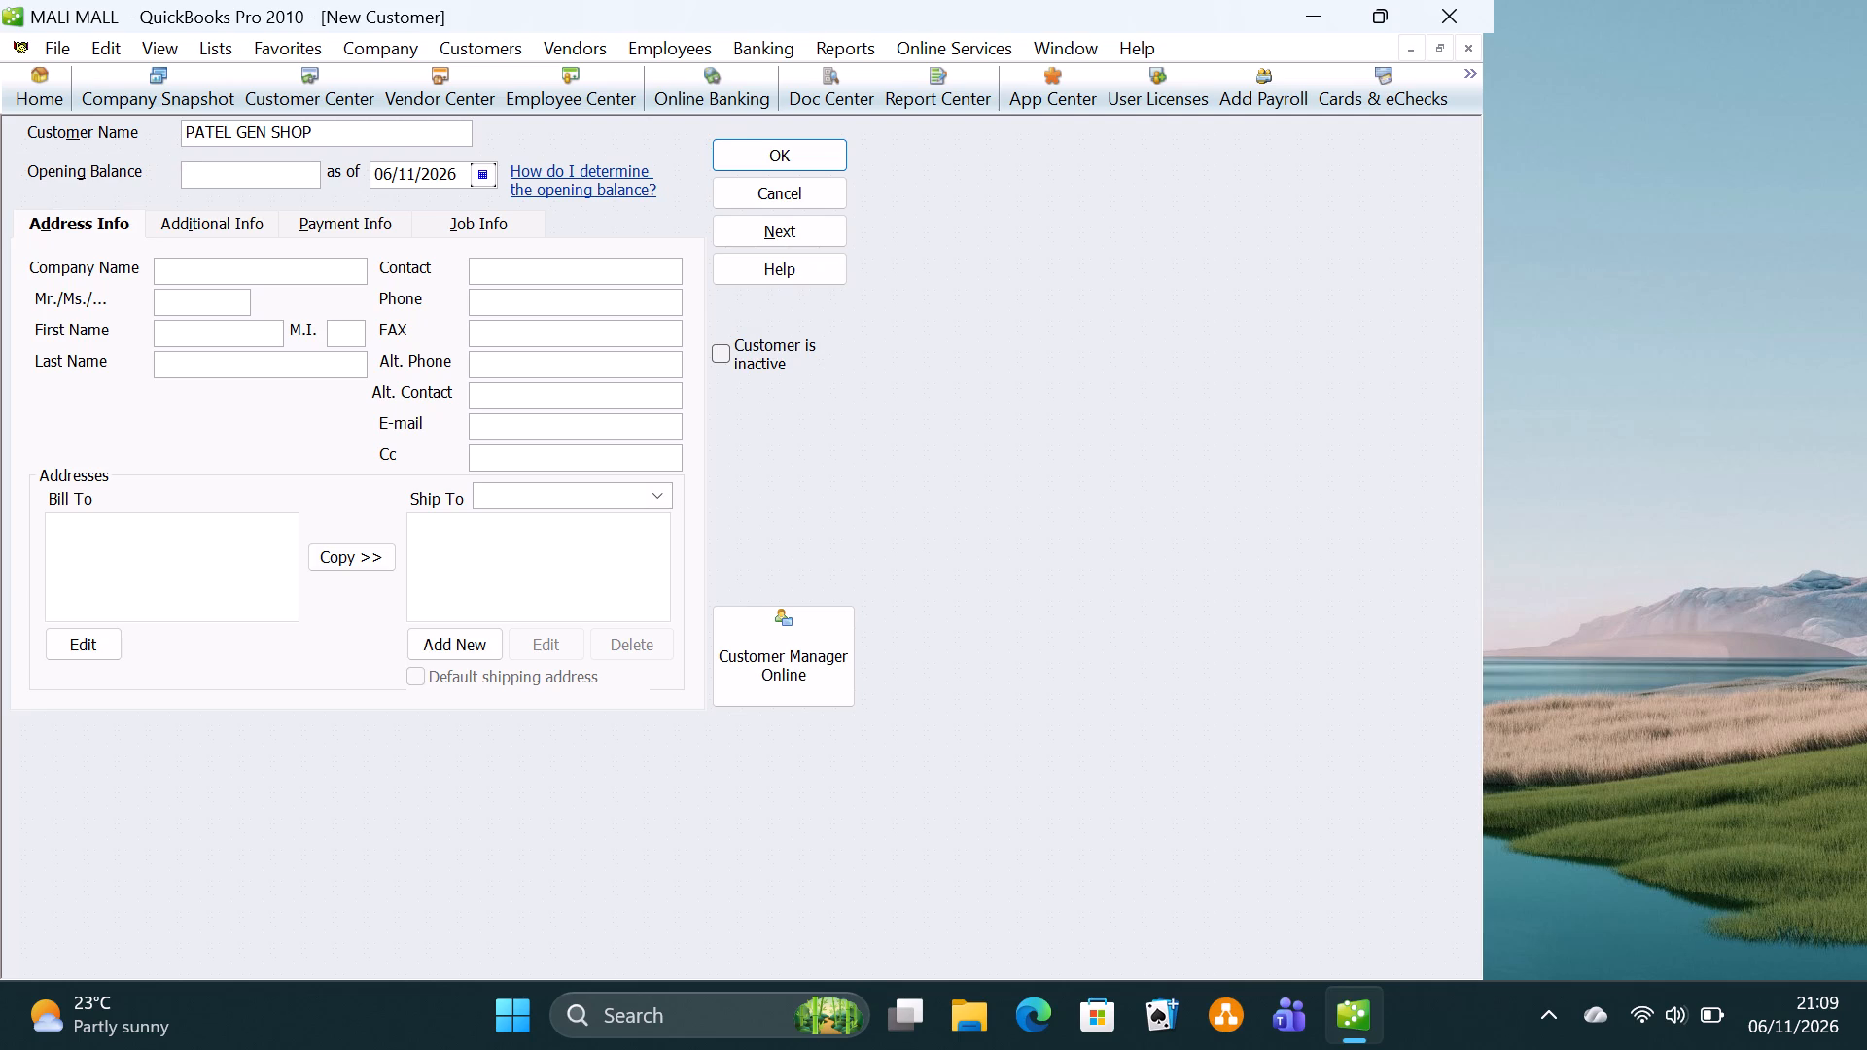
pyautogui.write('1200')
pyautogui.press('0')
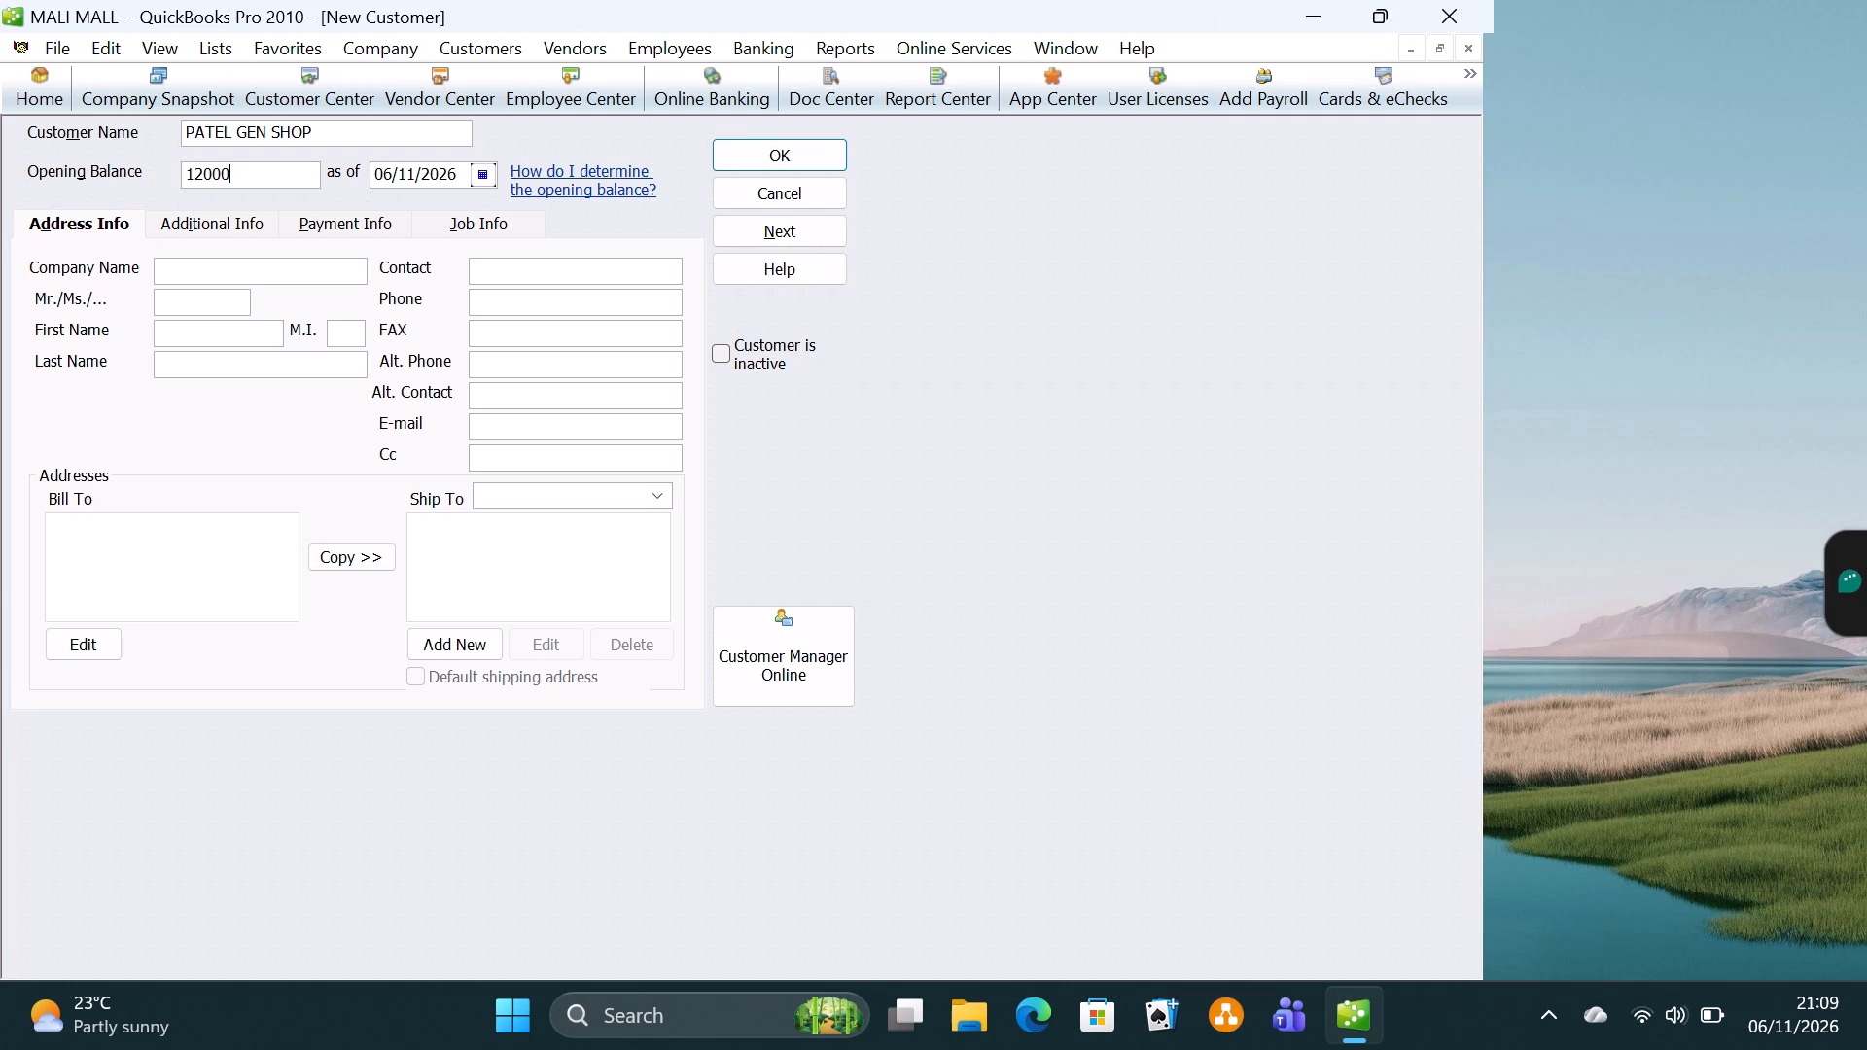
pyautogui.tripleClick(417, 164)
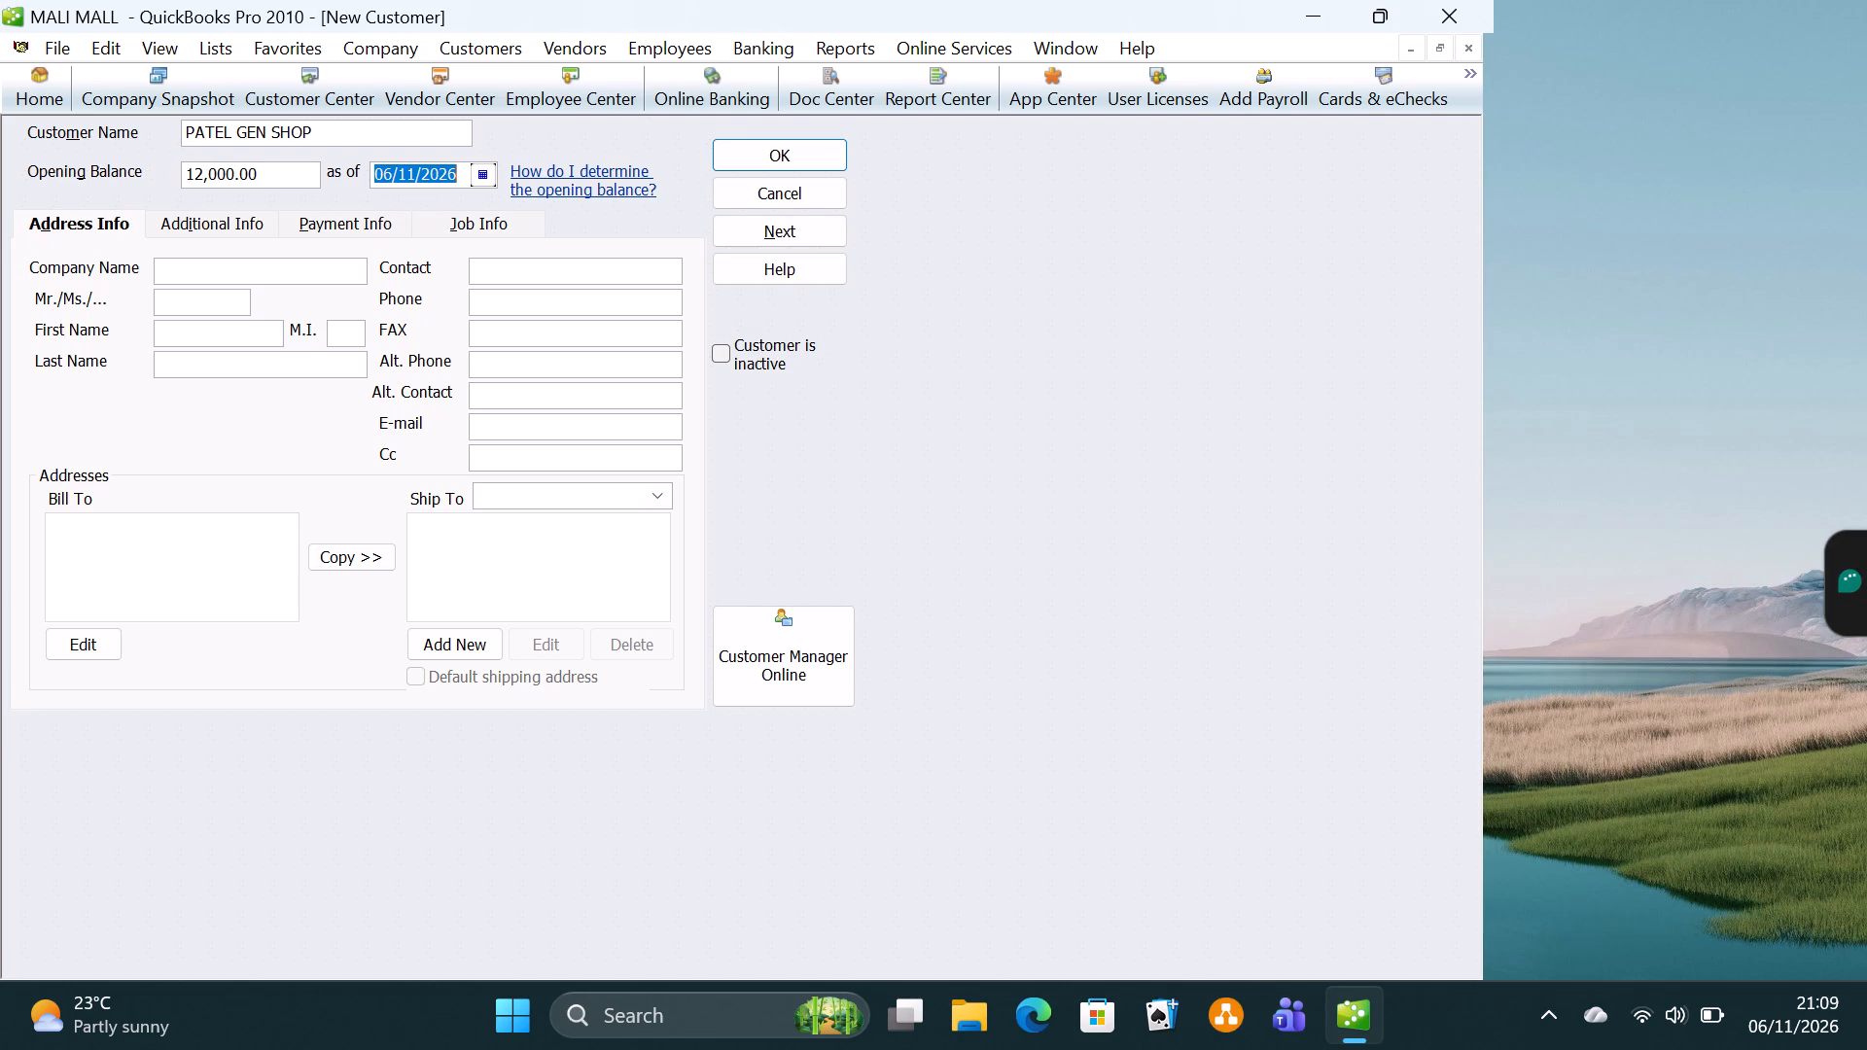
pyautogui.hotkey('ctrl', 'v')
pyautogui.click(763, 226)
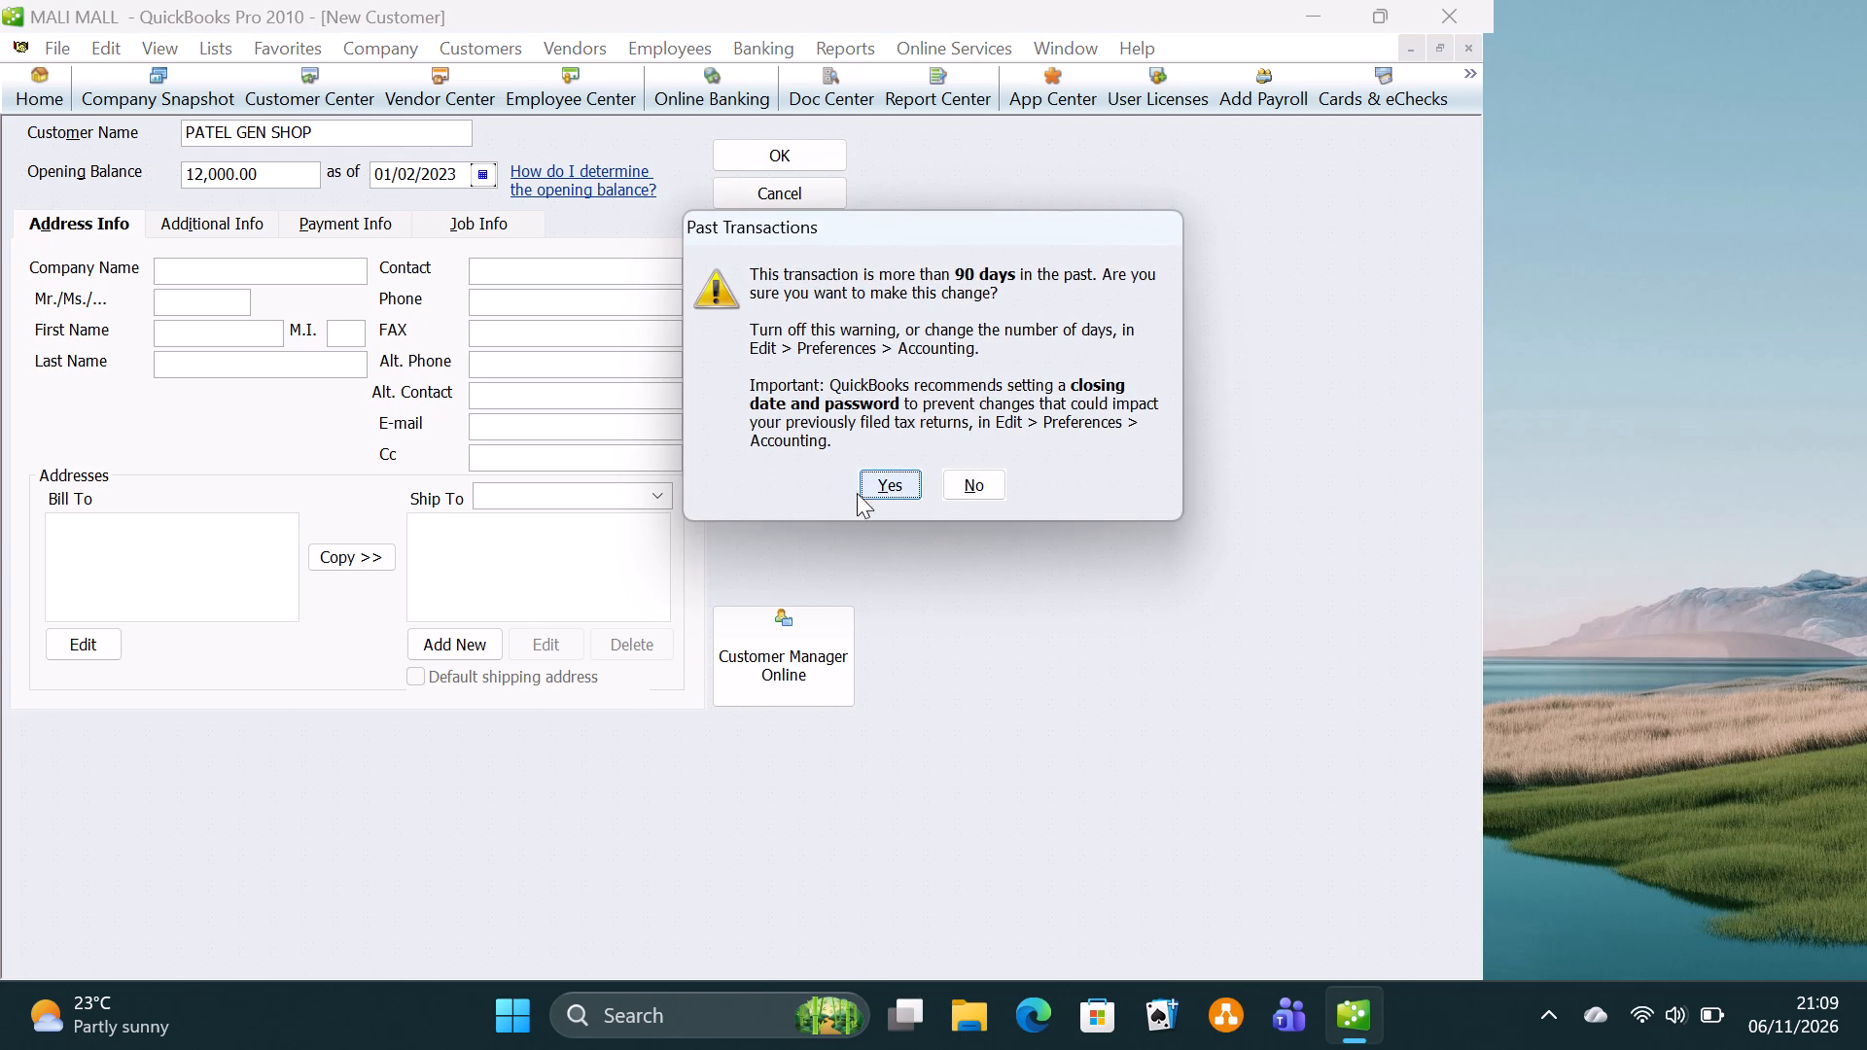
pyautogui.click(872, 487)
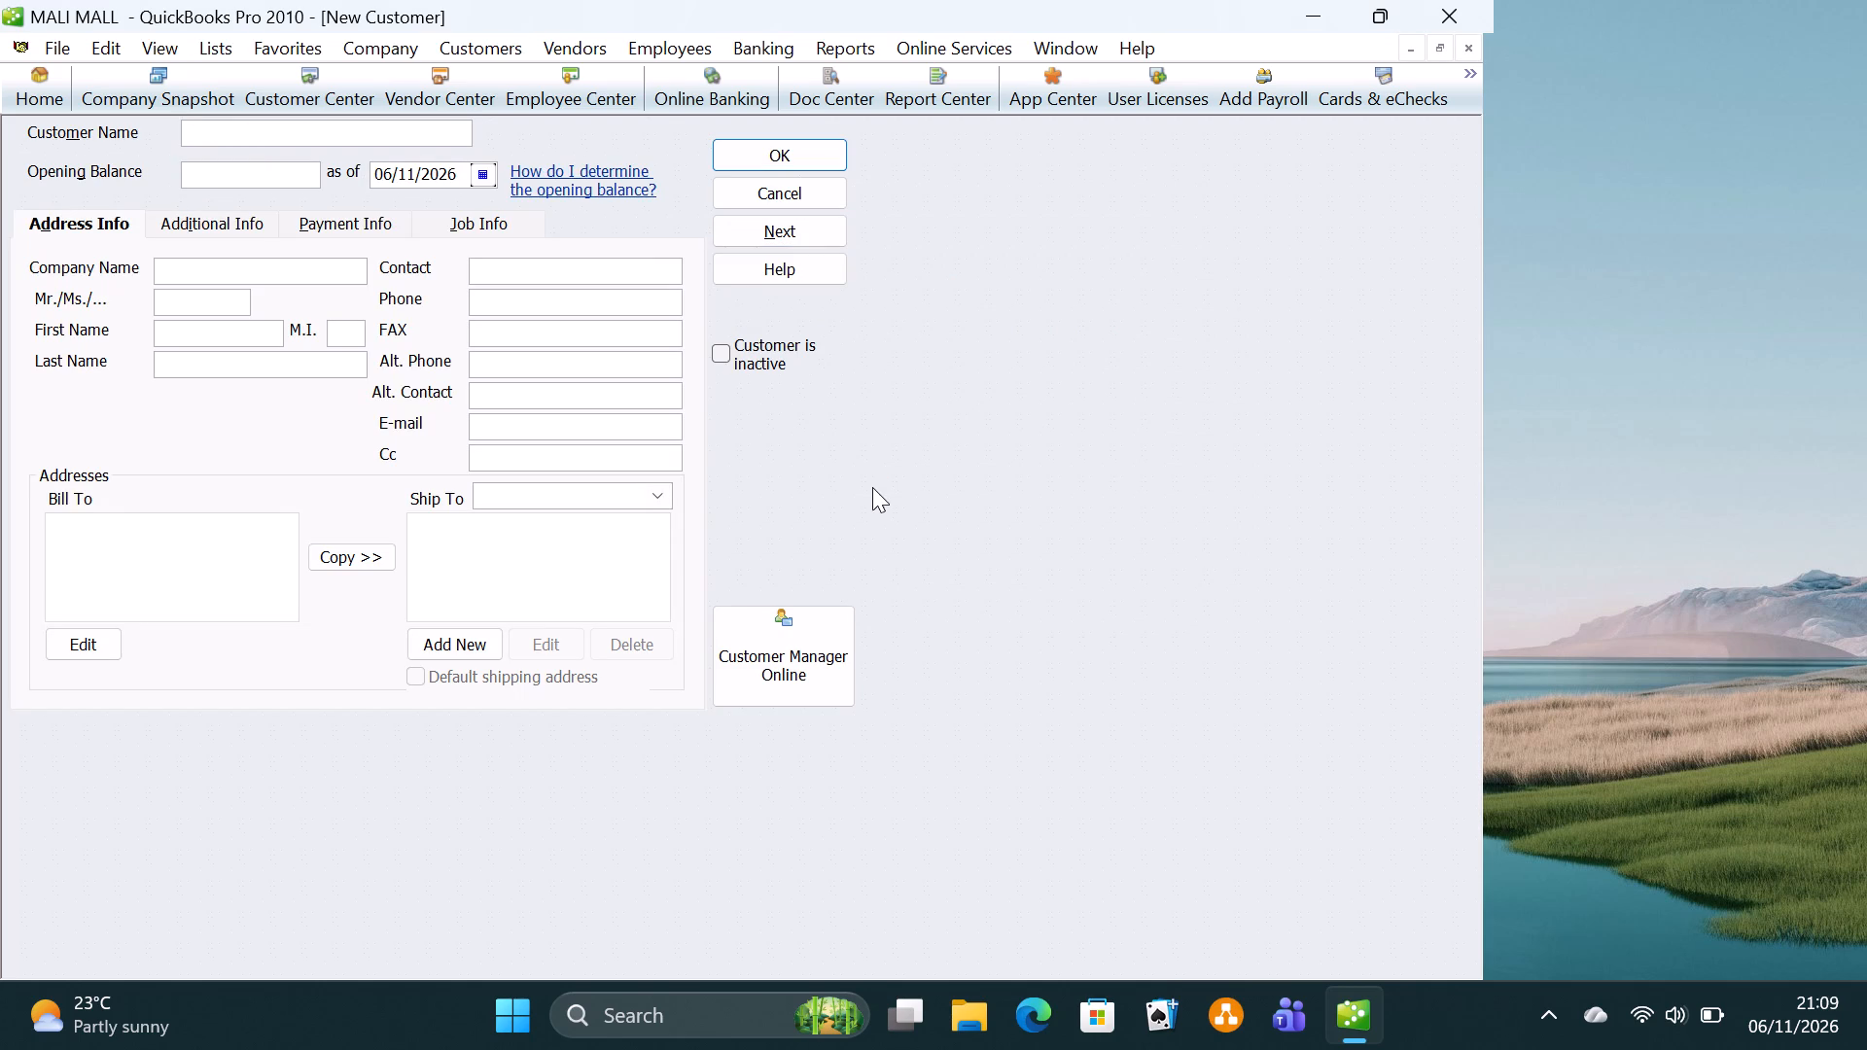
# Add the customer CHRIS LEWIS HOTEL with an opening balance of 7,000.00 as of 01/02/2023, accepting the past date.
pyautogui.write('CHRIS LEWIS HOTEL')
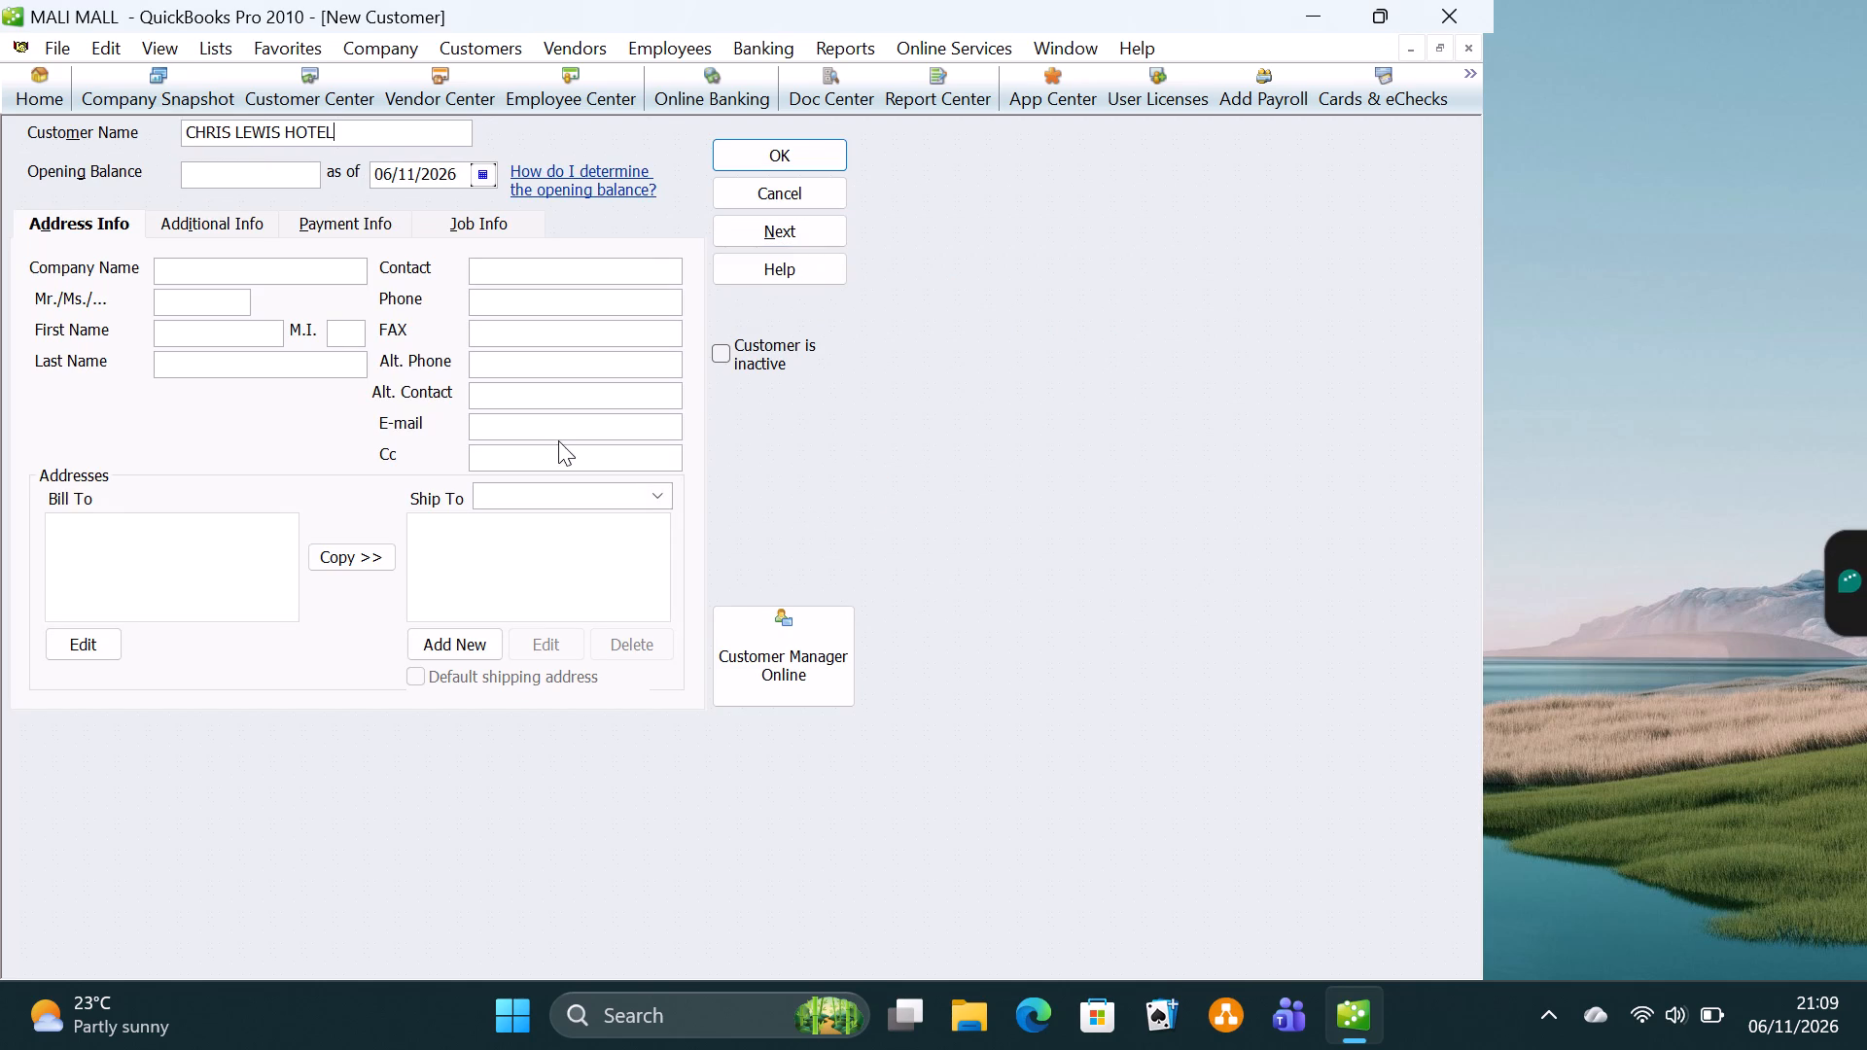
pyautogui.click(260, 172)
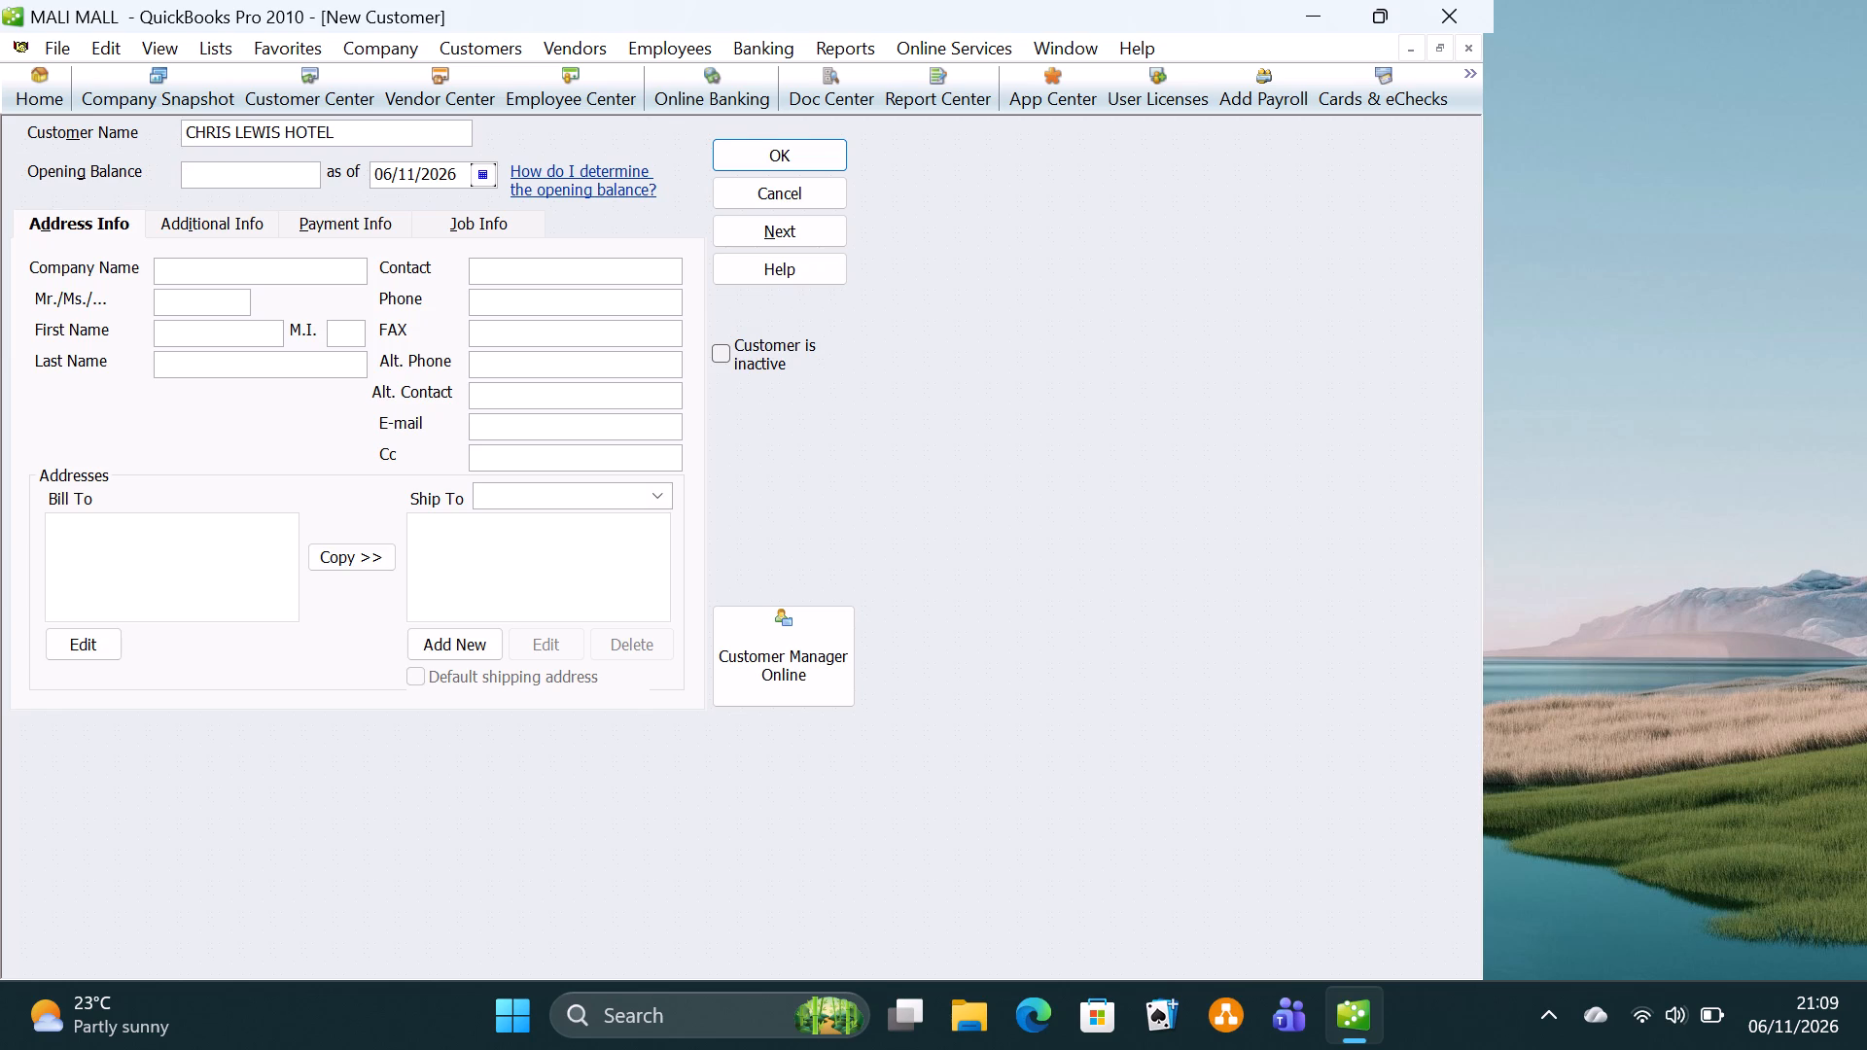
pyautogui.write('7000')
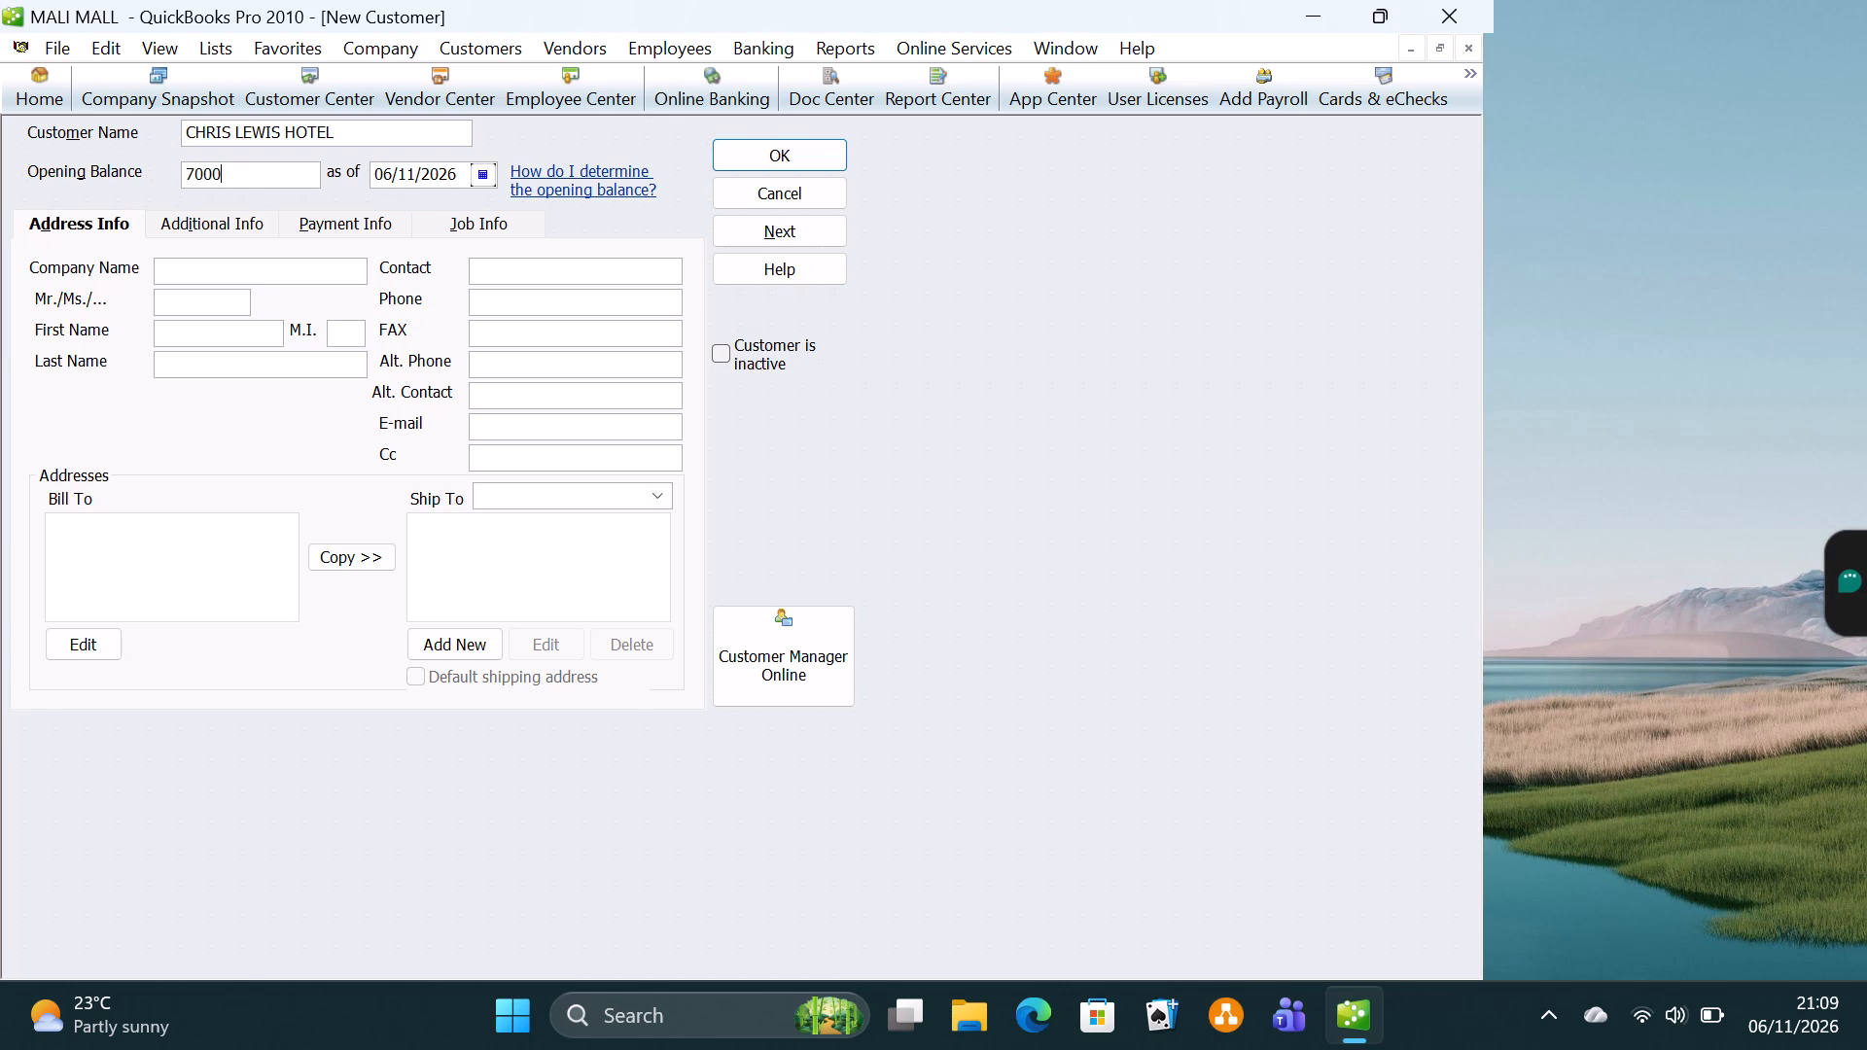
pyautogui.click(430, 175)
pyautogui.doubleClick(430, 175)
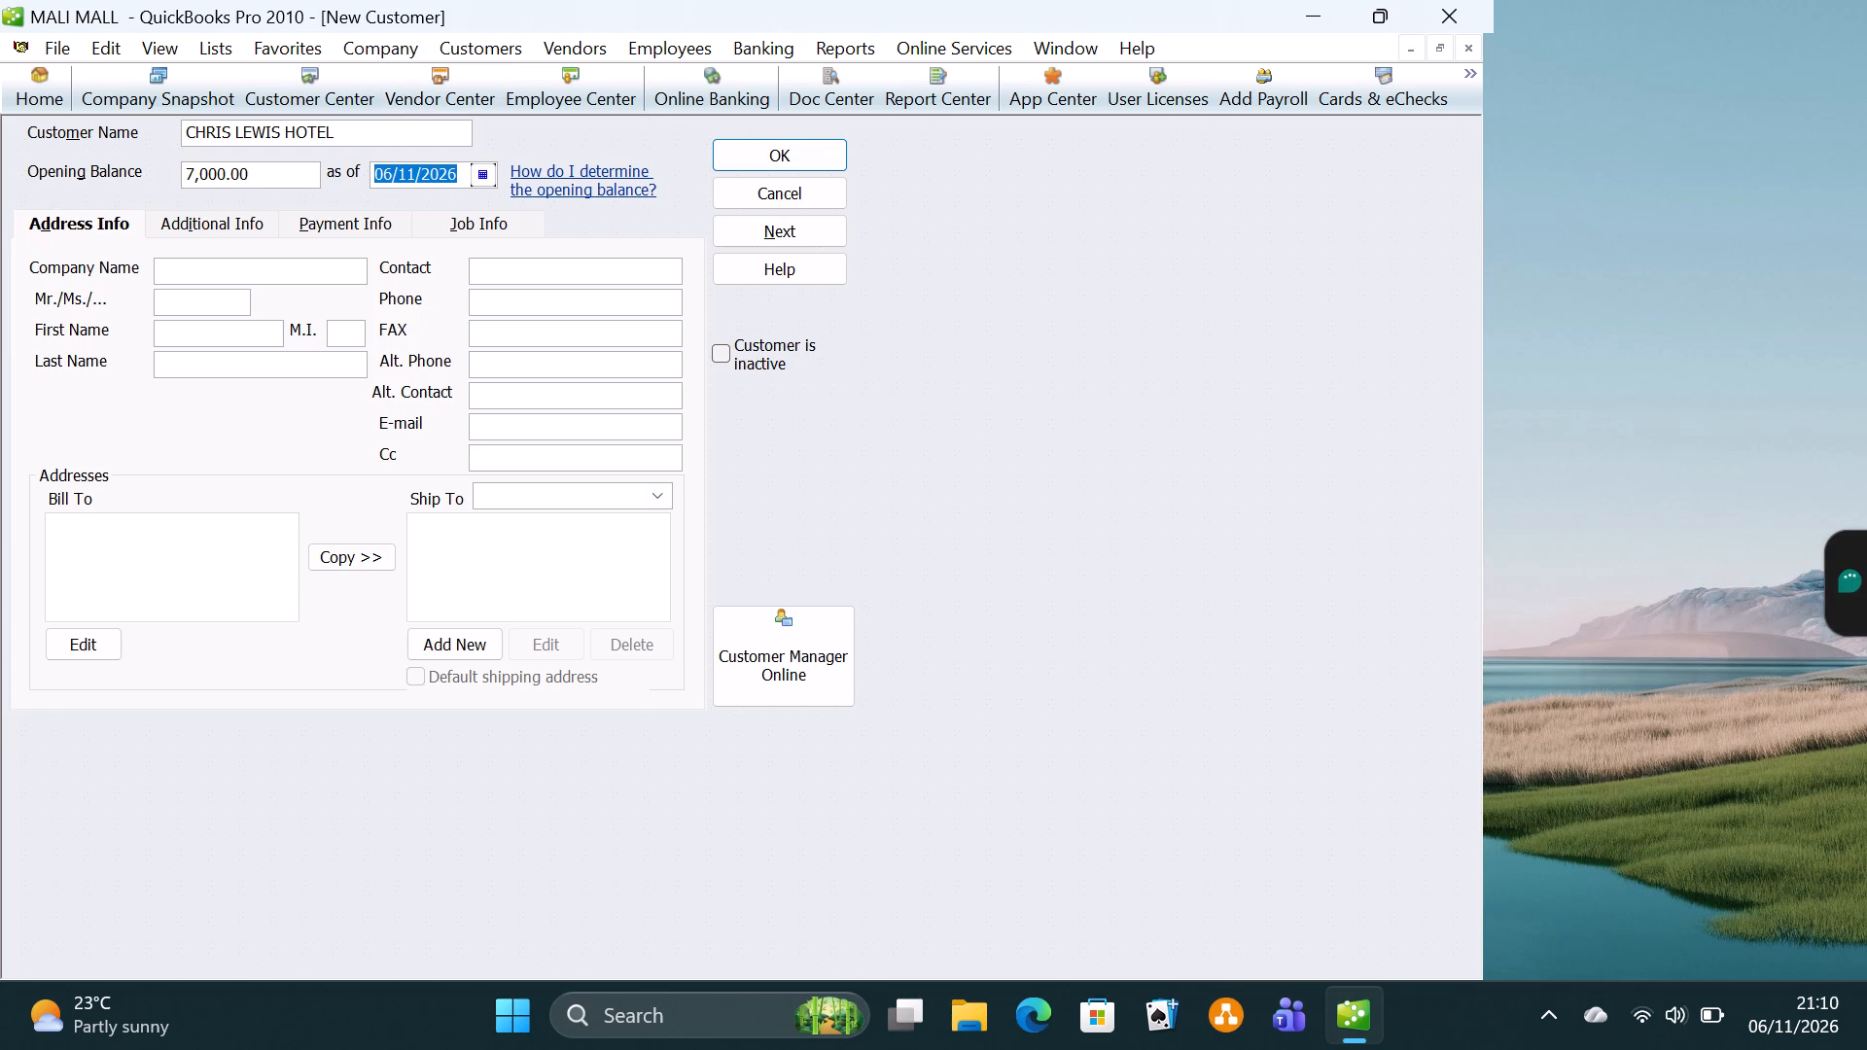
pyautogui.hotkey('ctrl', 'v')
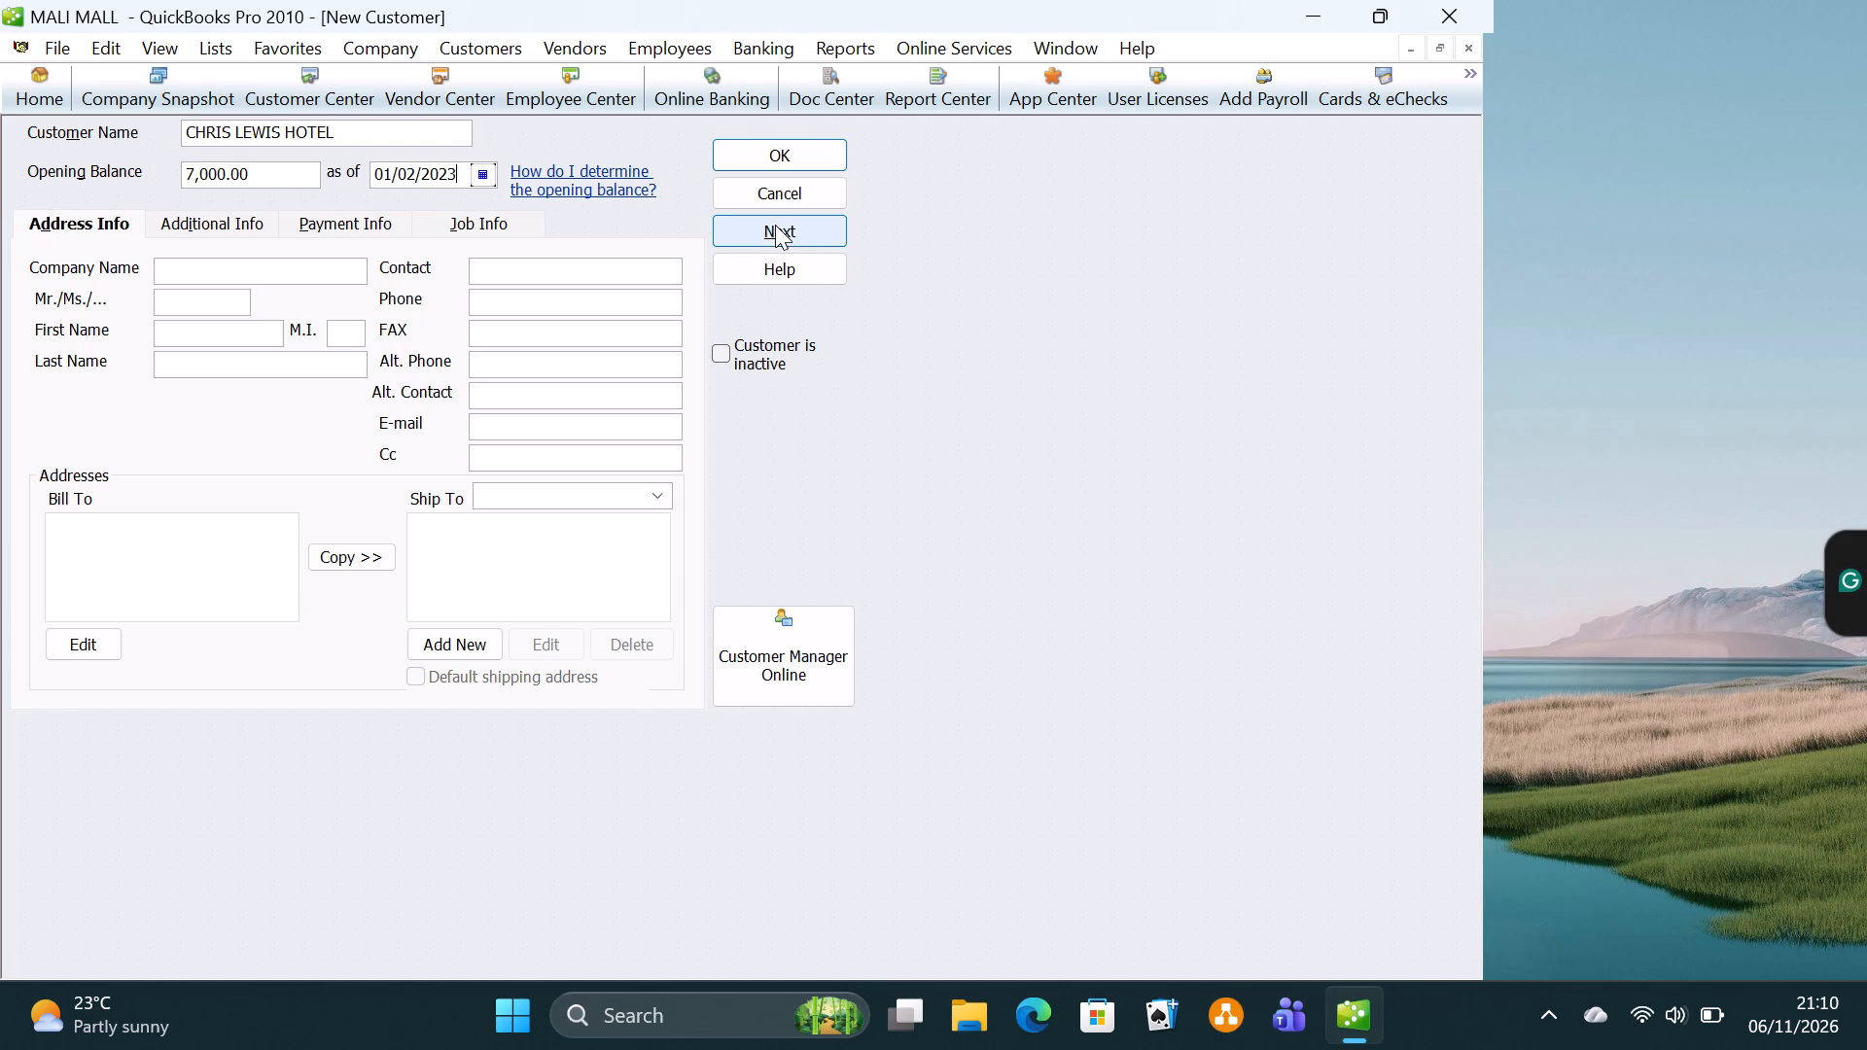
pyautogui.click(775, 225)
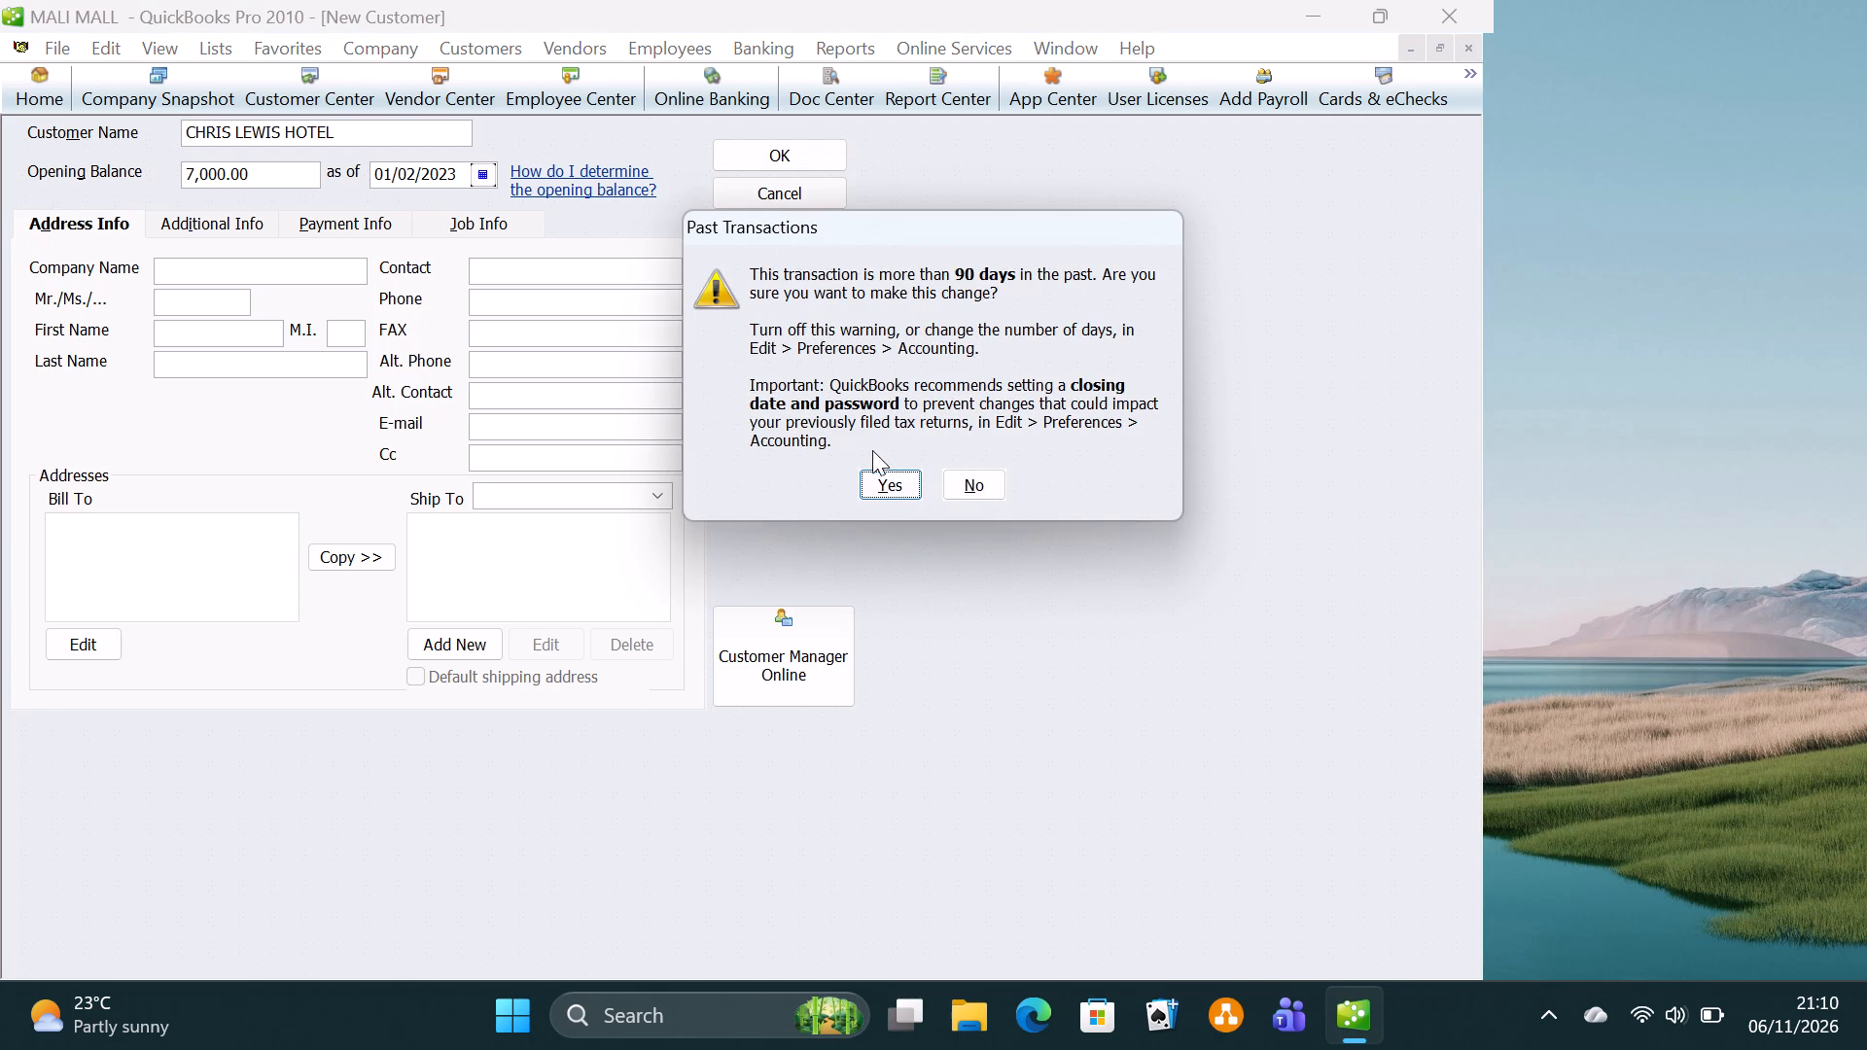
pyautogui.click(877, 480)
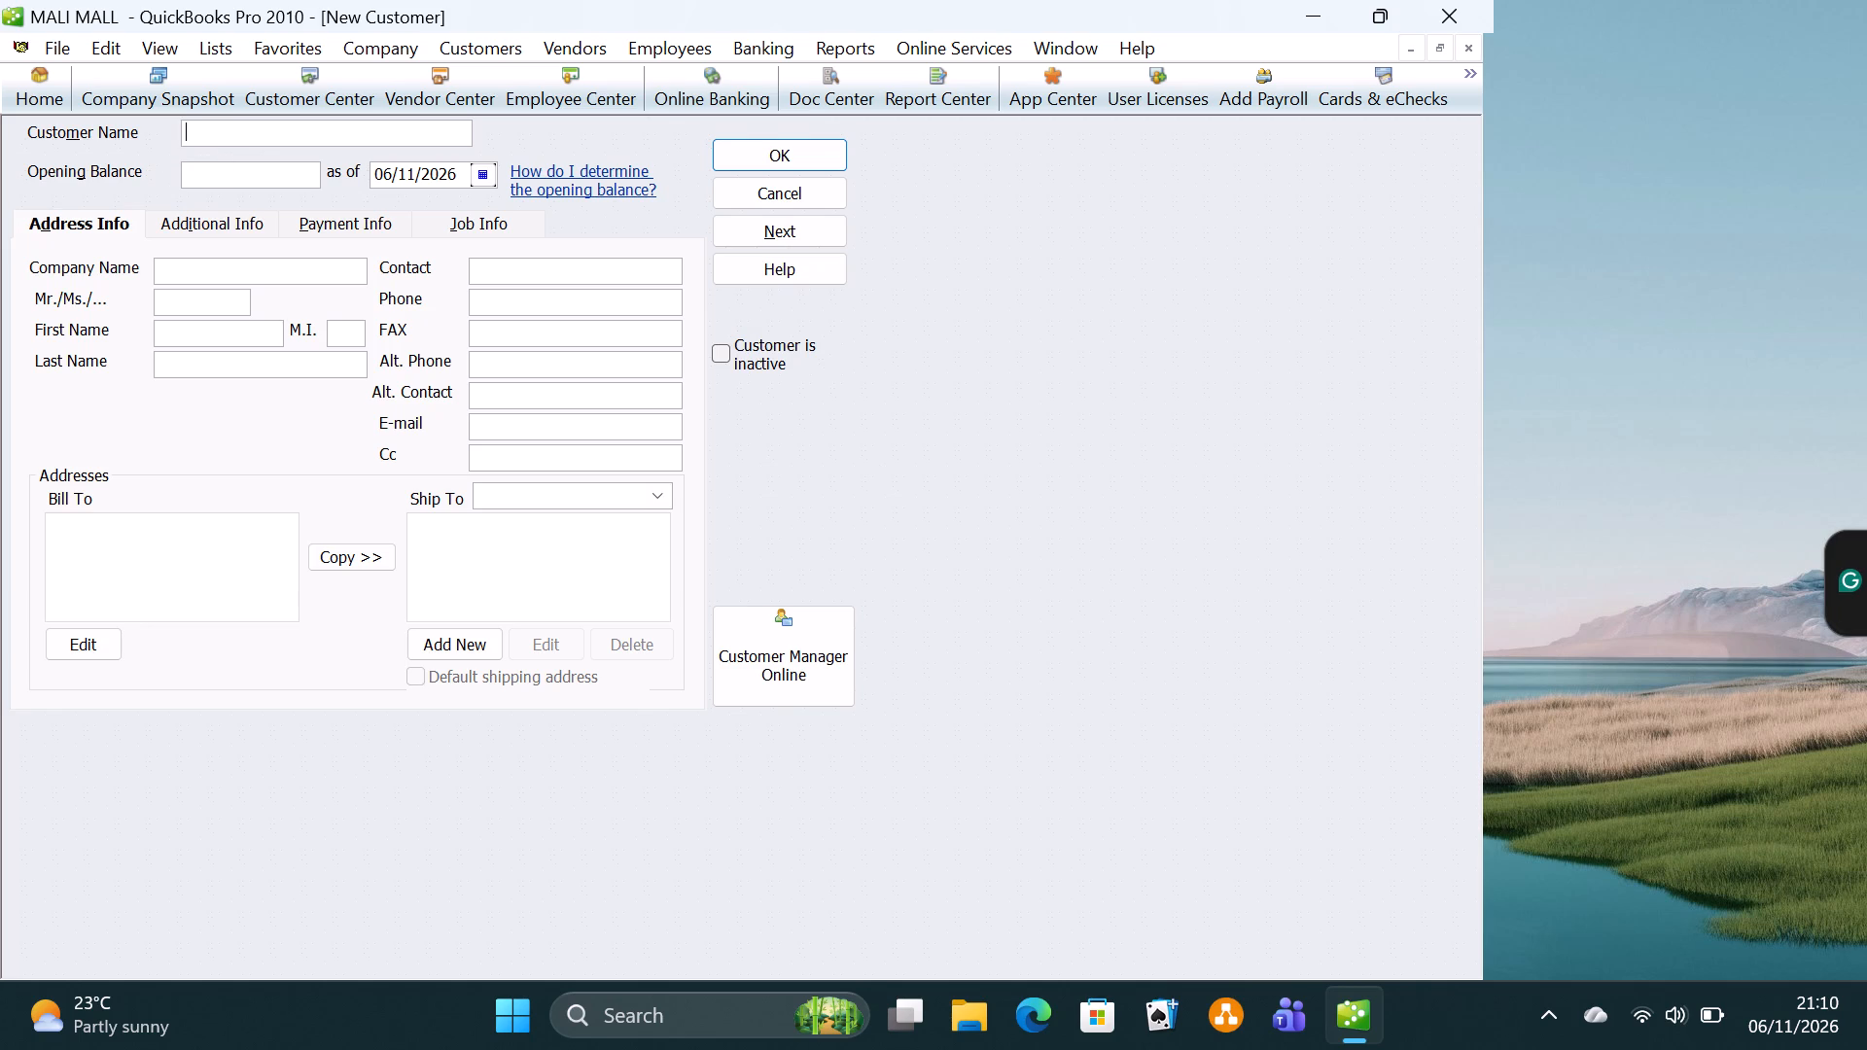
# Add the customer NIBS CAFE with an opening balance of 100.00 as of 01/02/2023, accepting the past date.
pyautogui.write('NIBS CAFE')
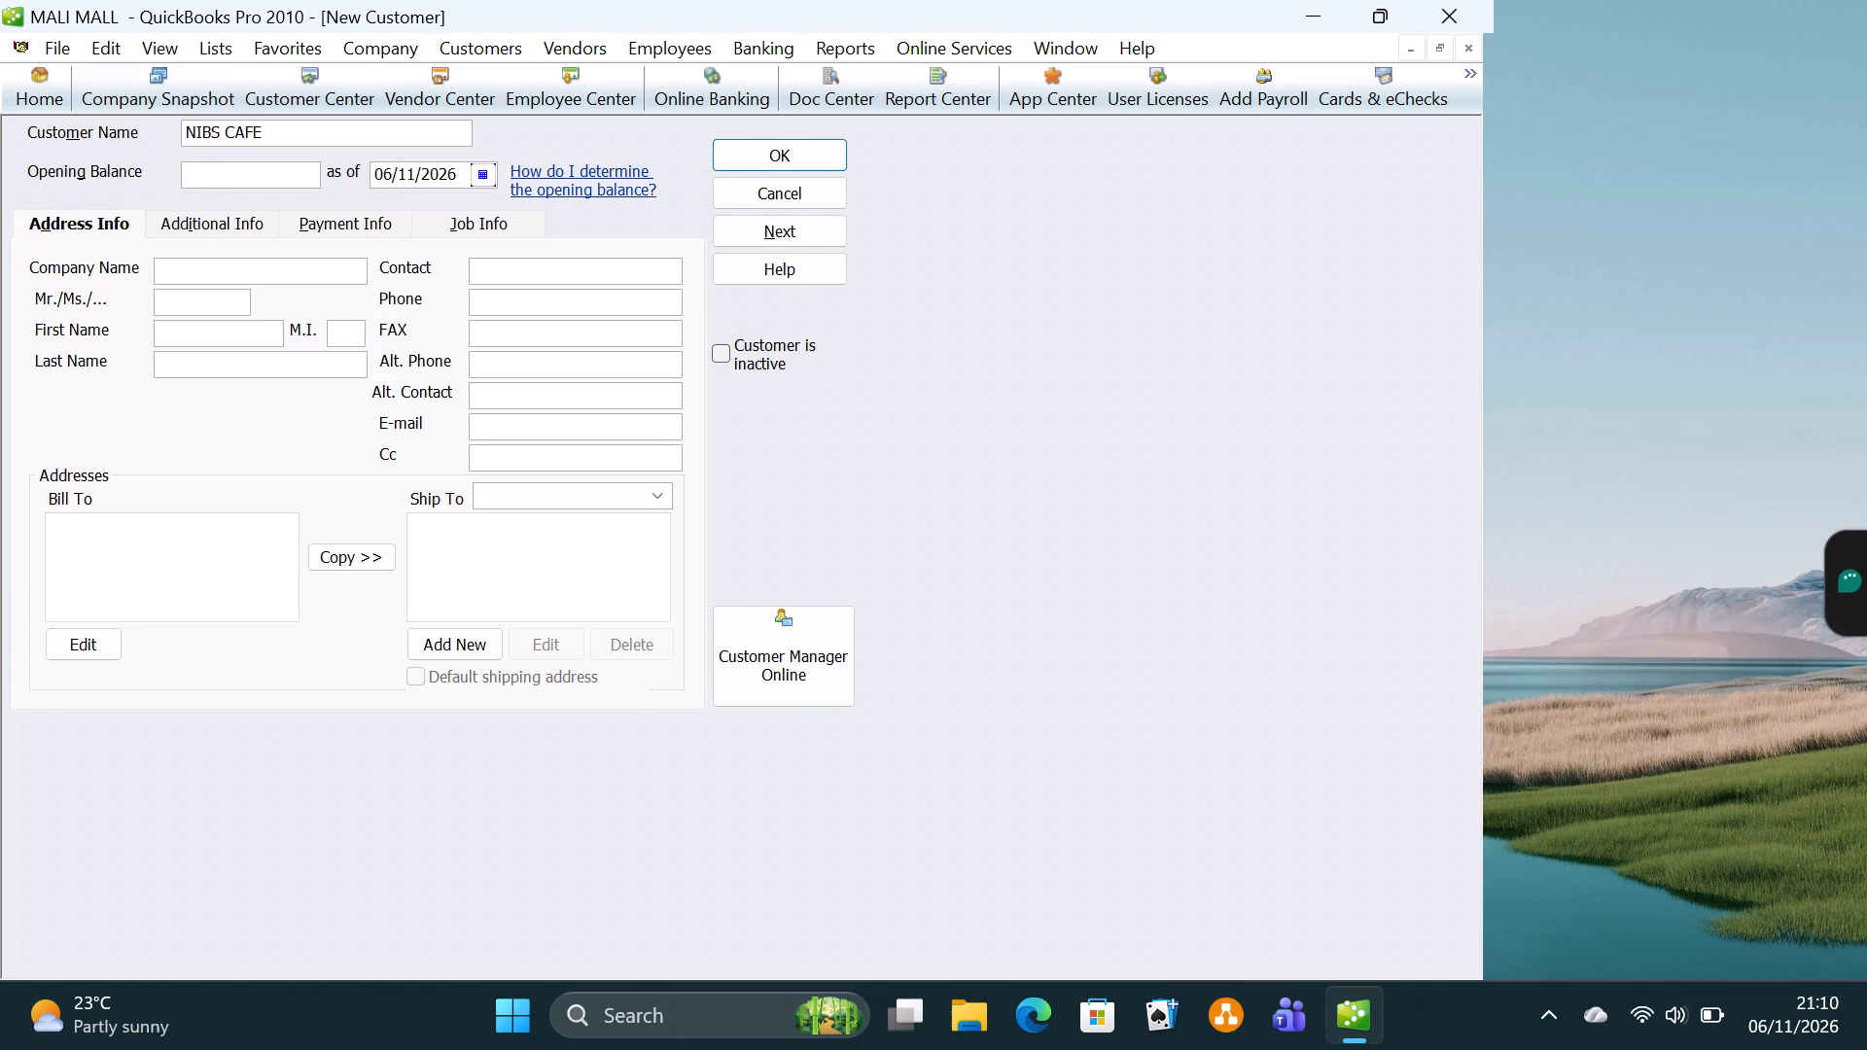
pyautogui.click(201, 177)
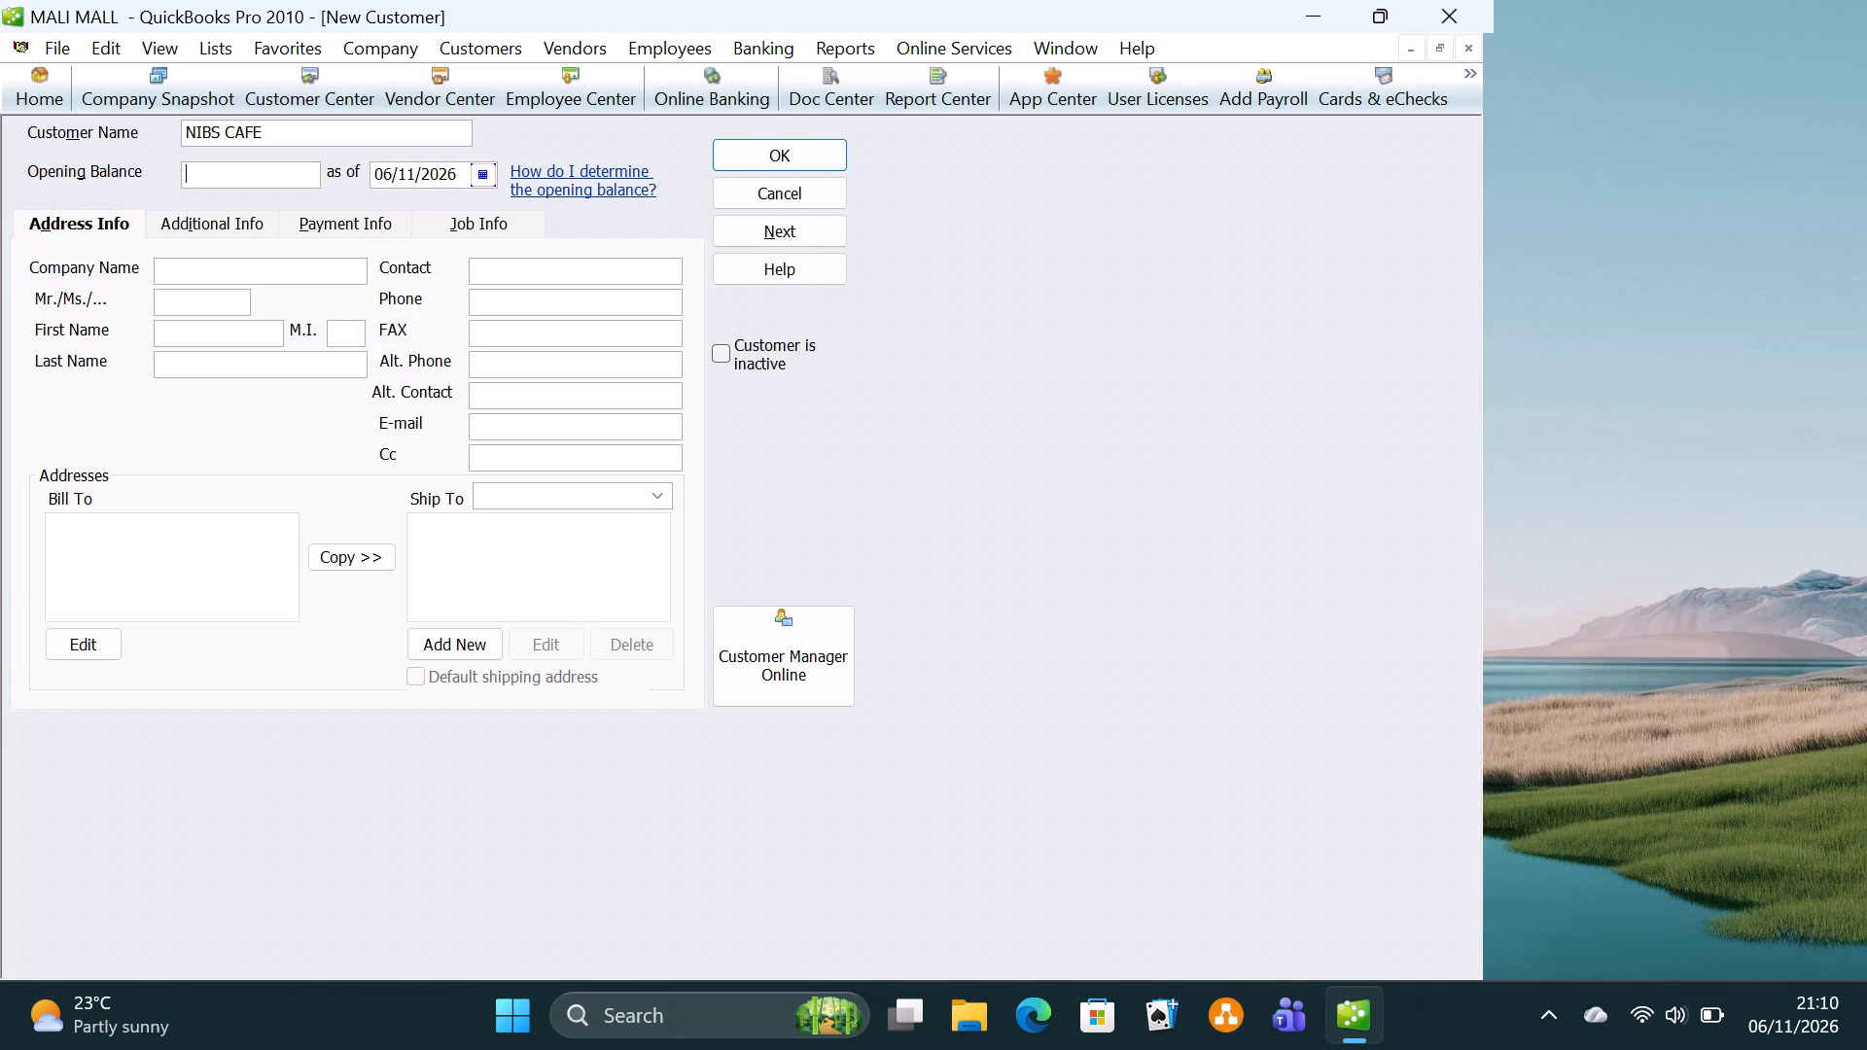
pyautogui.write('100')
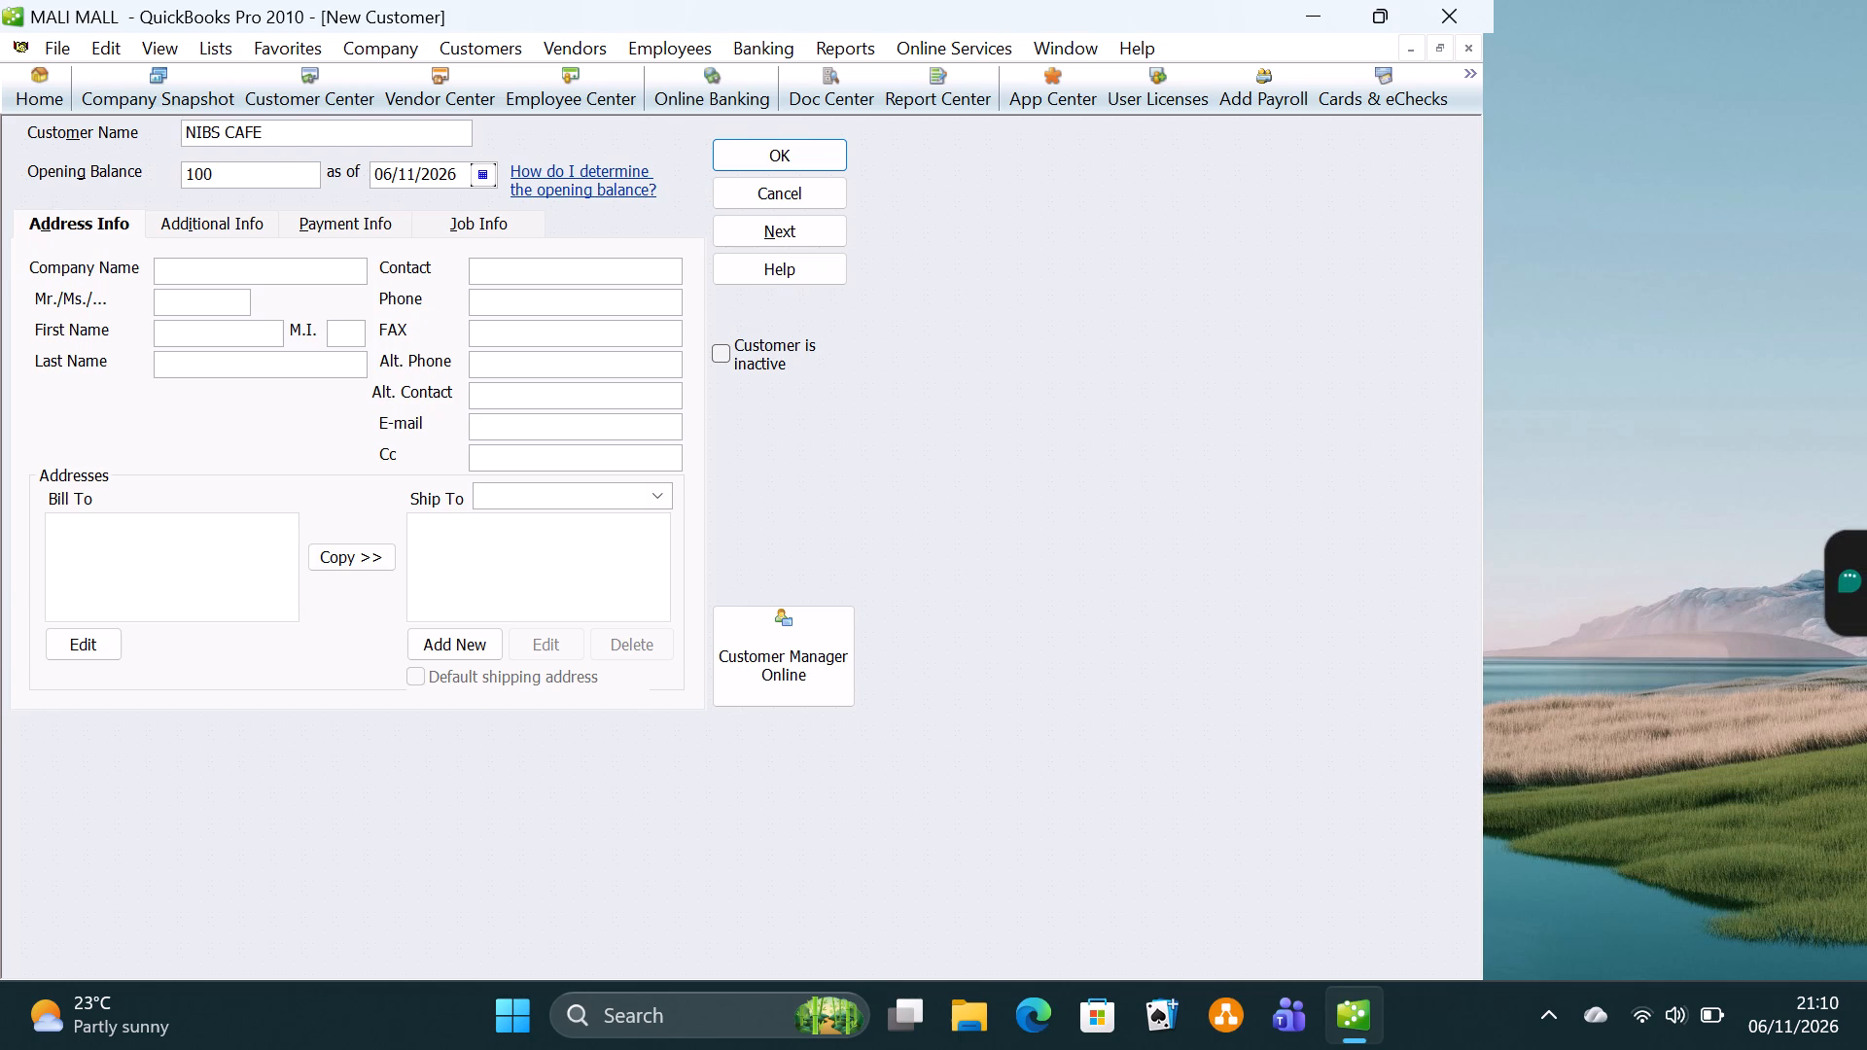
pyautogui.click(414, 170)
pyautogui.click(414, 170)
pyautogui.doubleClick(414, 170)
pyautogui.hotkey('ctrl', 'v')
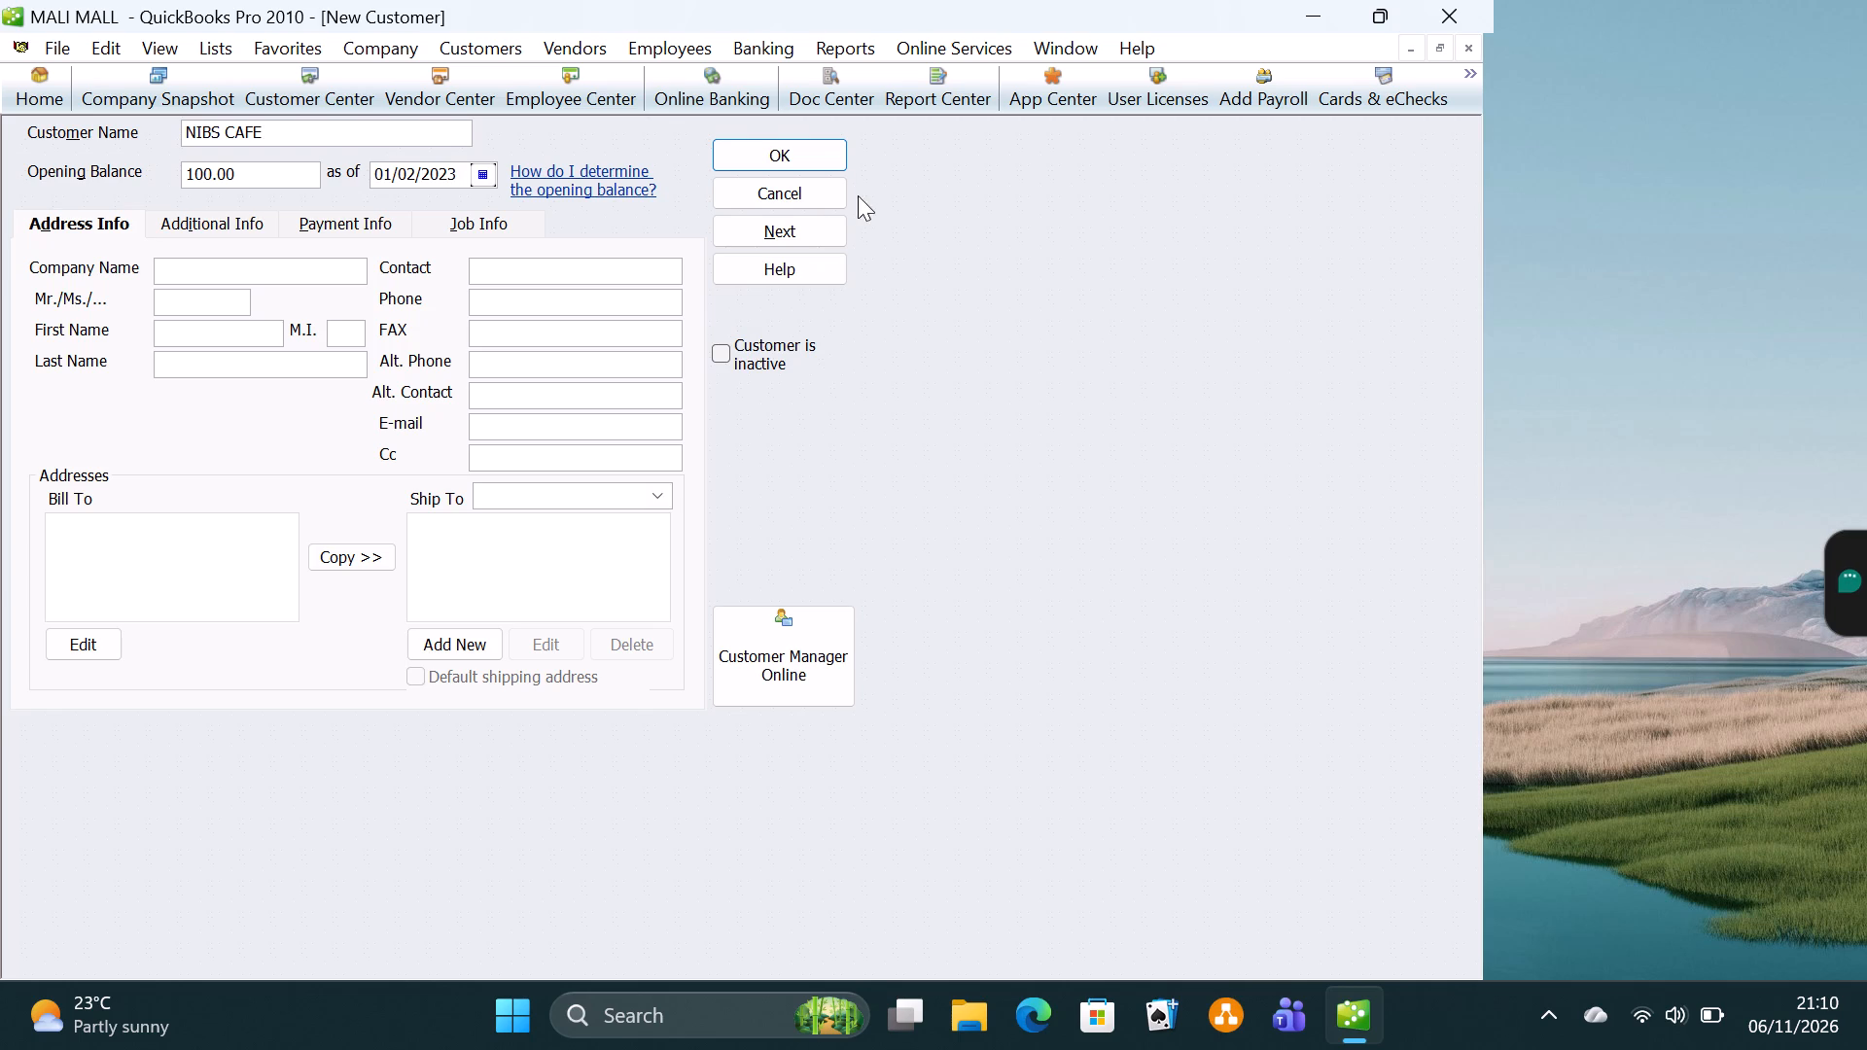
pyautogui.click(758, 225)
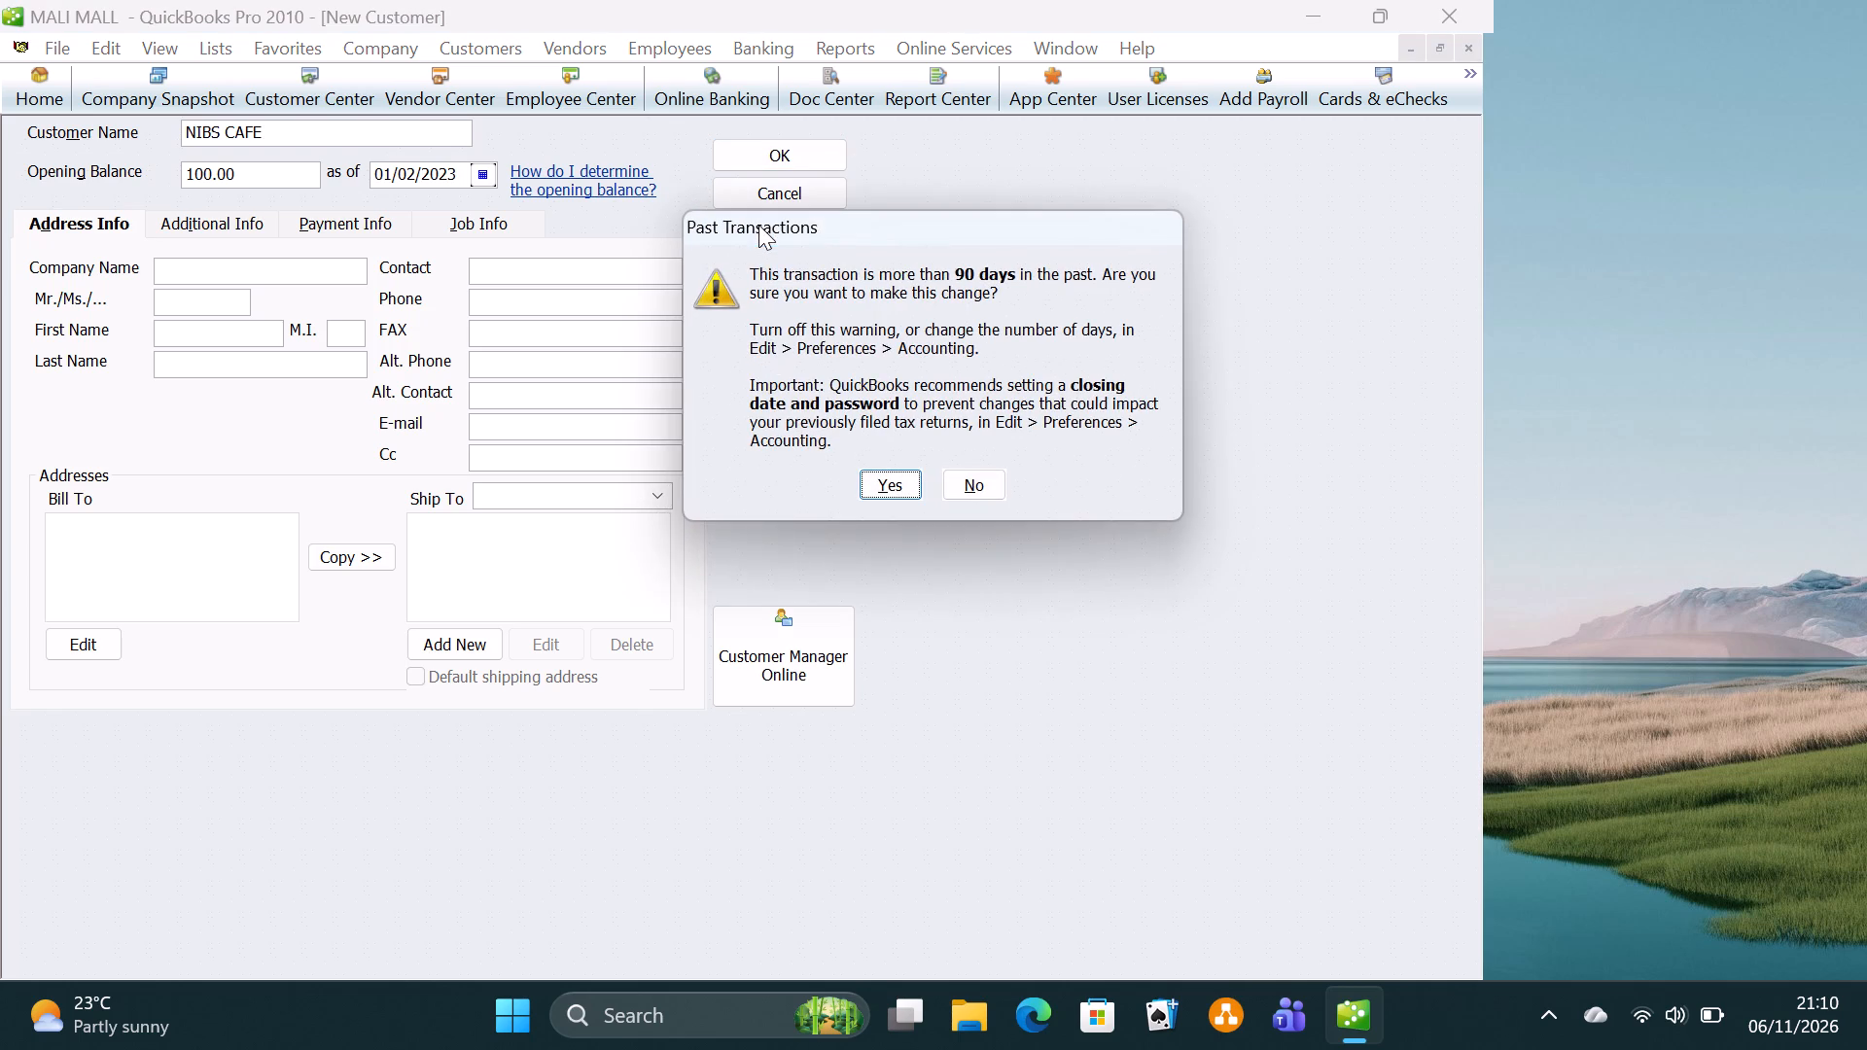
pyautogui.click(891, 485)
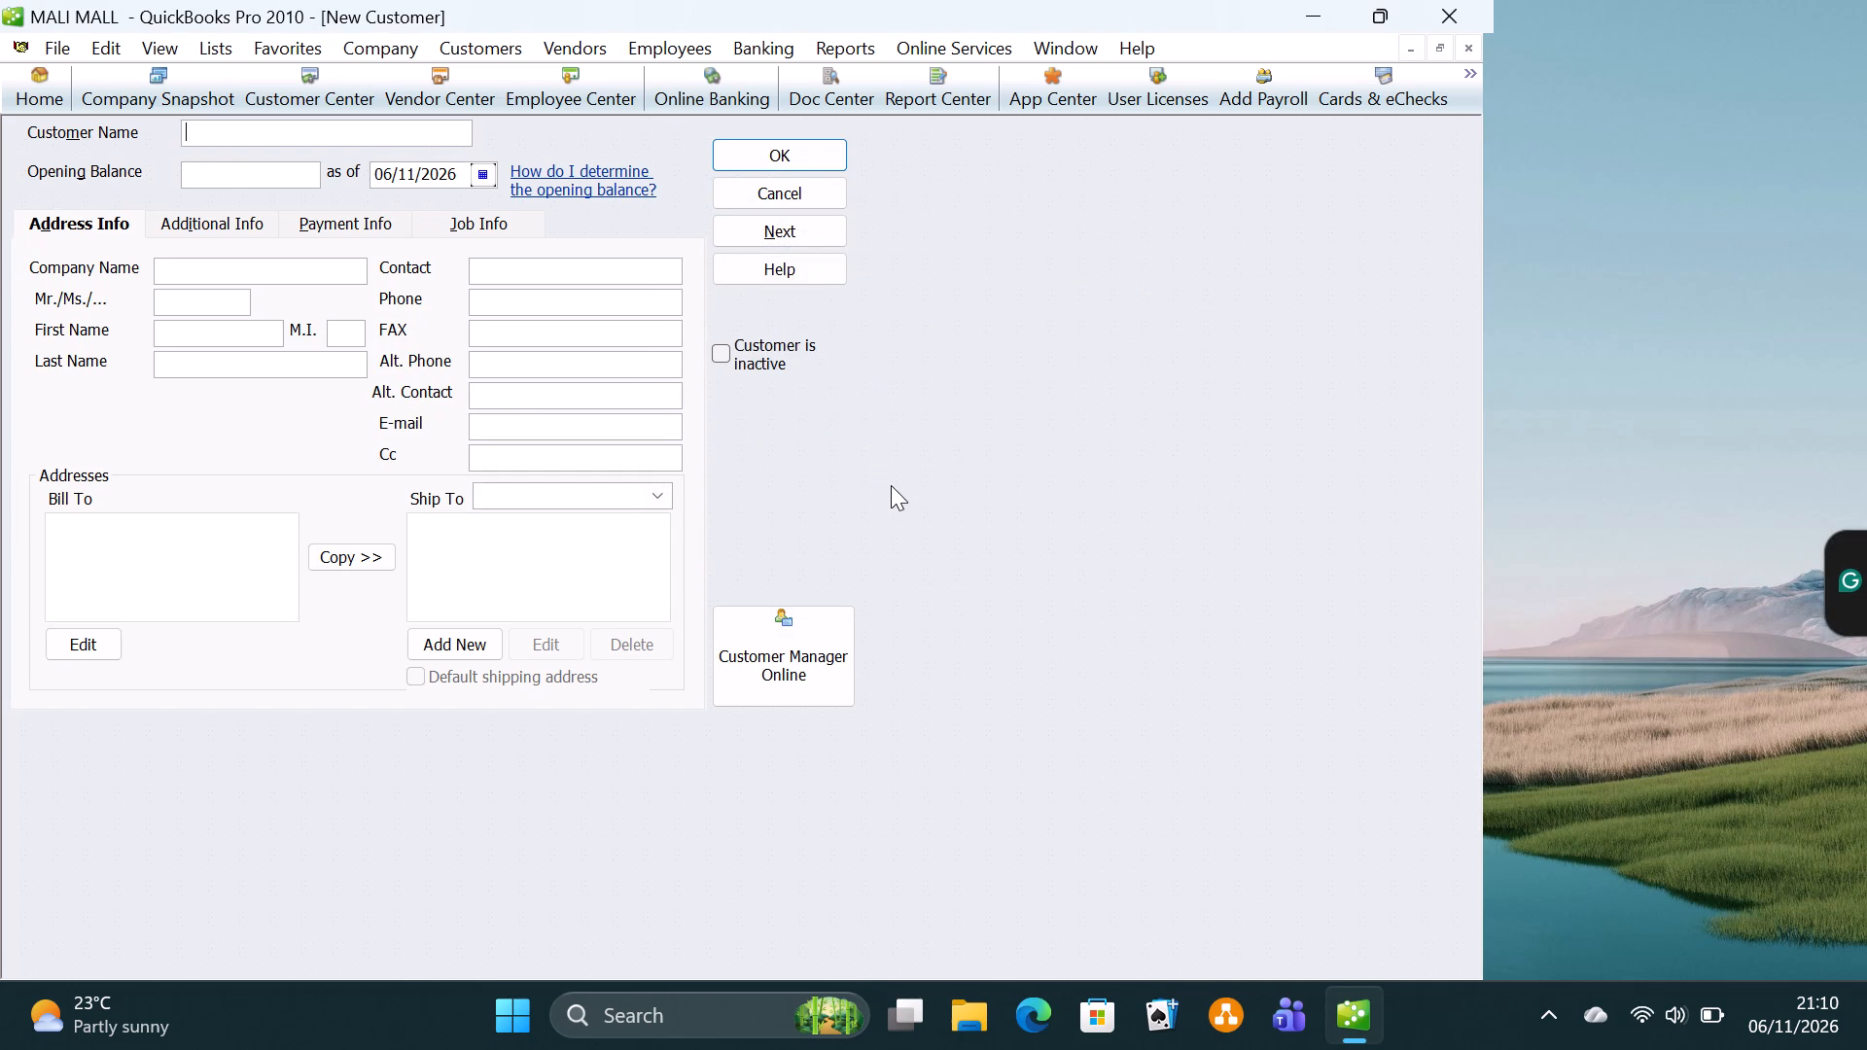
# Add the customer MAMA SHIRU SHOP with an opening balance of 300.00 as of 01/02/2023, accepting the past date.
pyautogui.write('MAMA SHIRU SHOP')
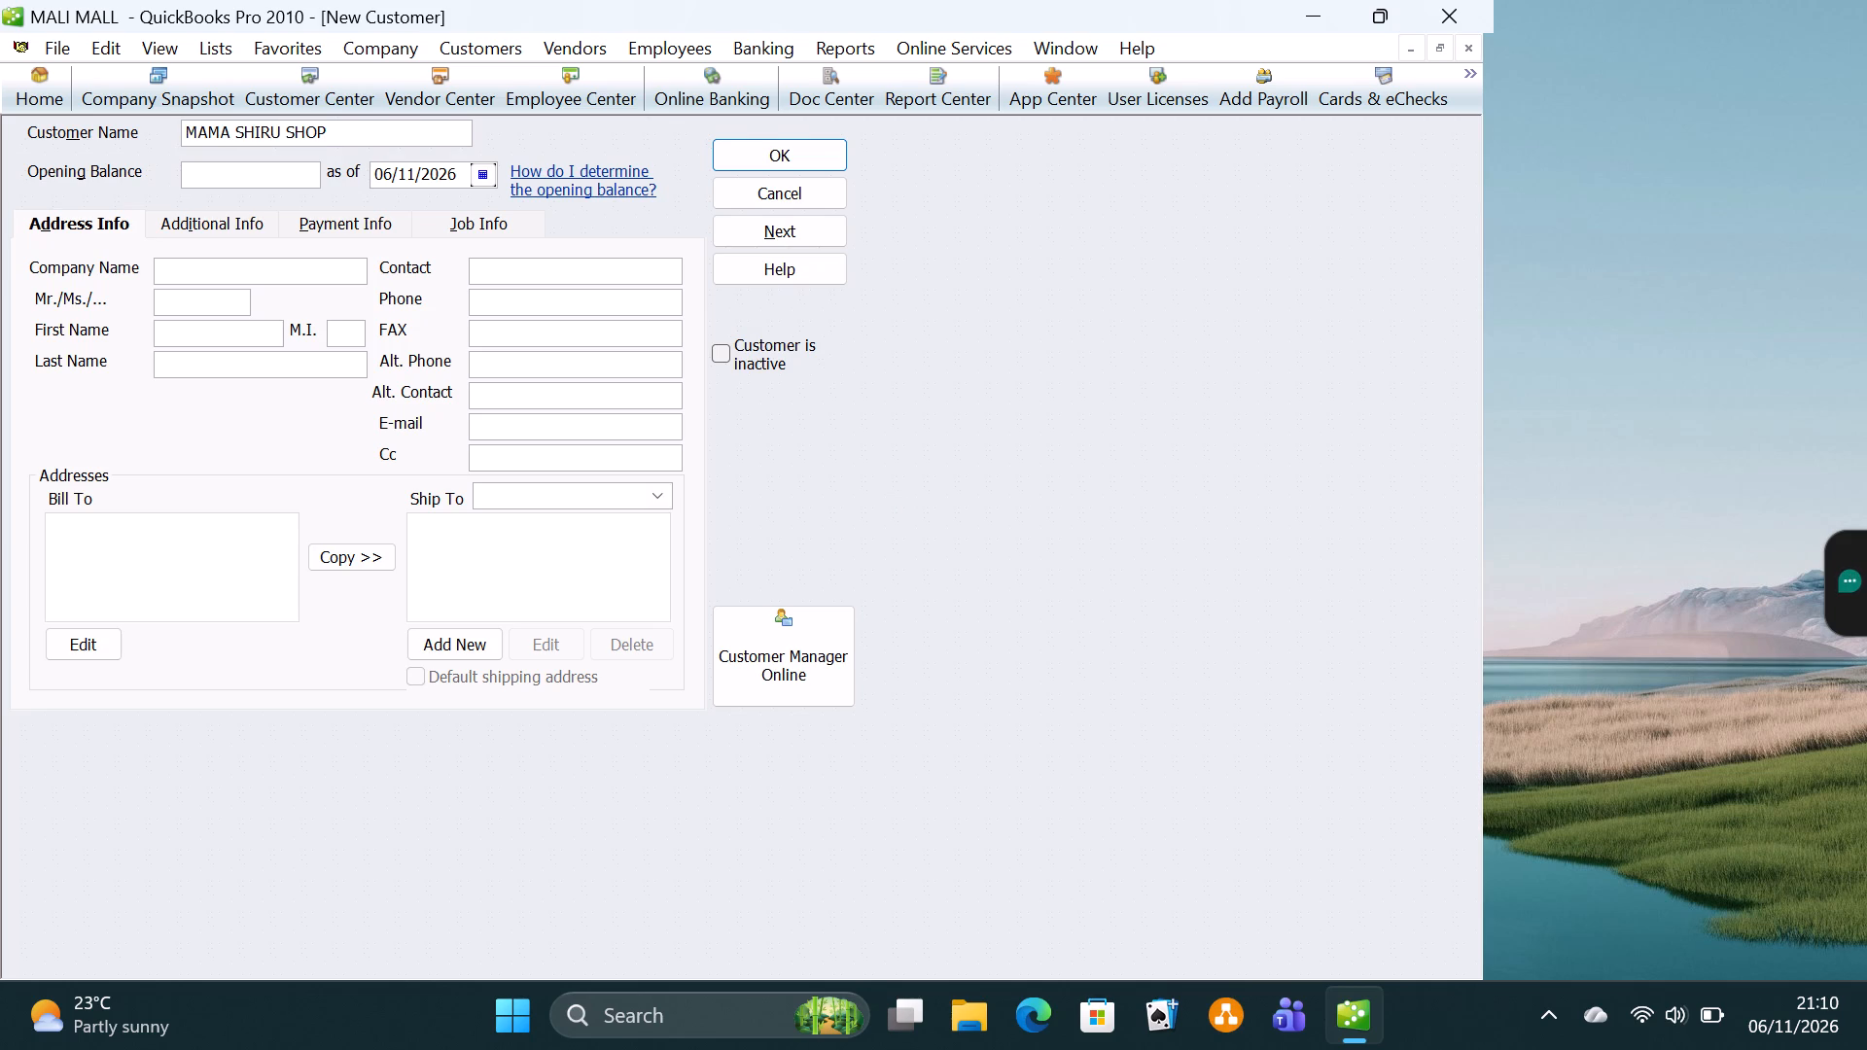
pyautogui.click(250, 177)
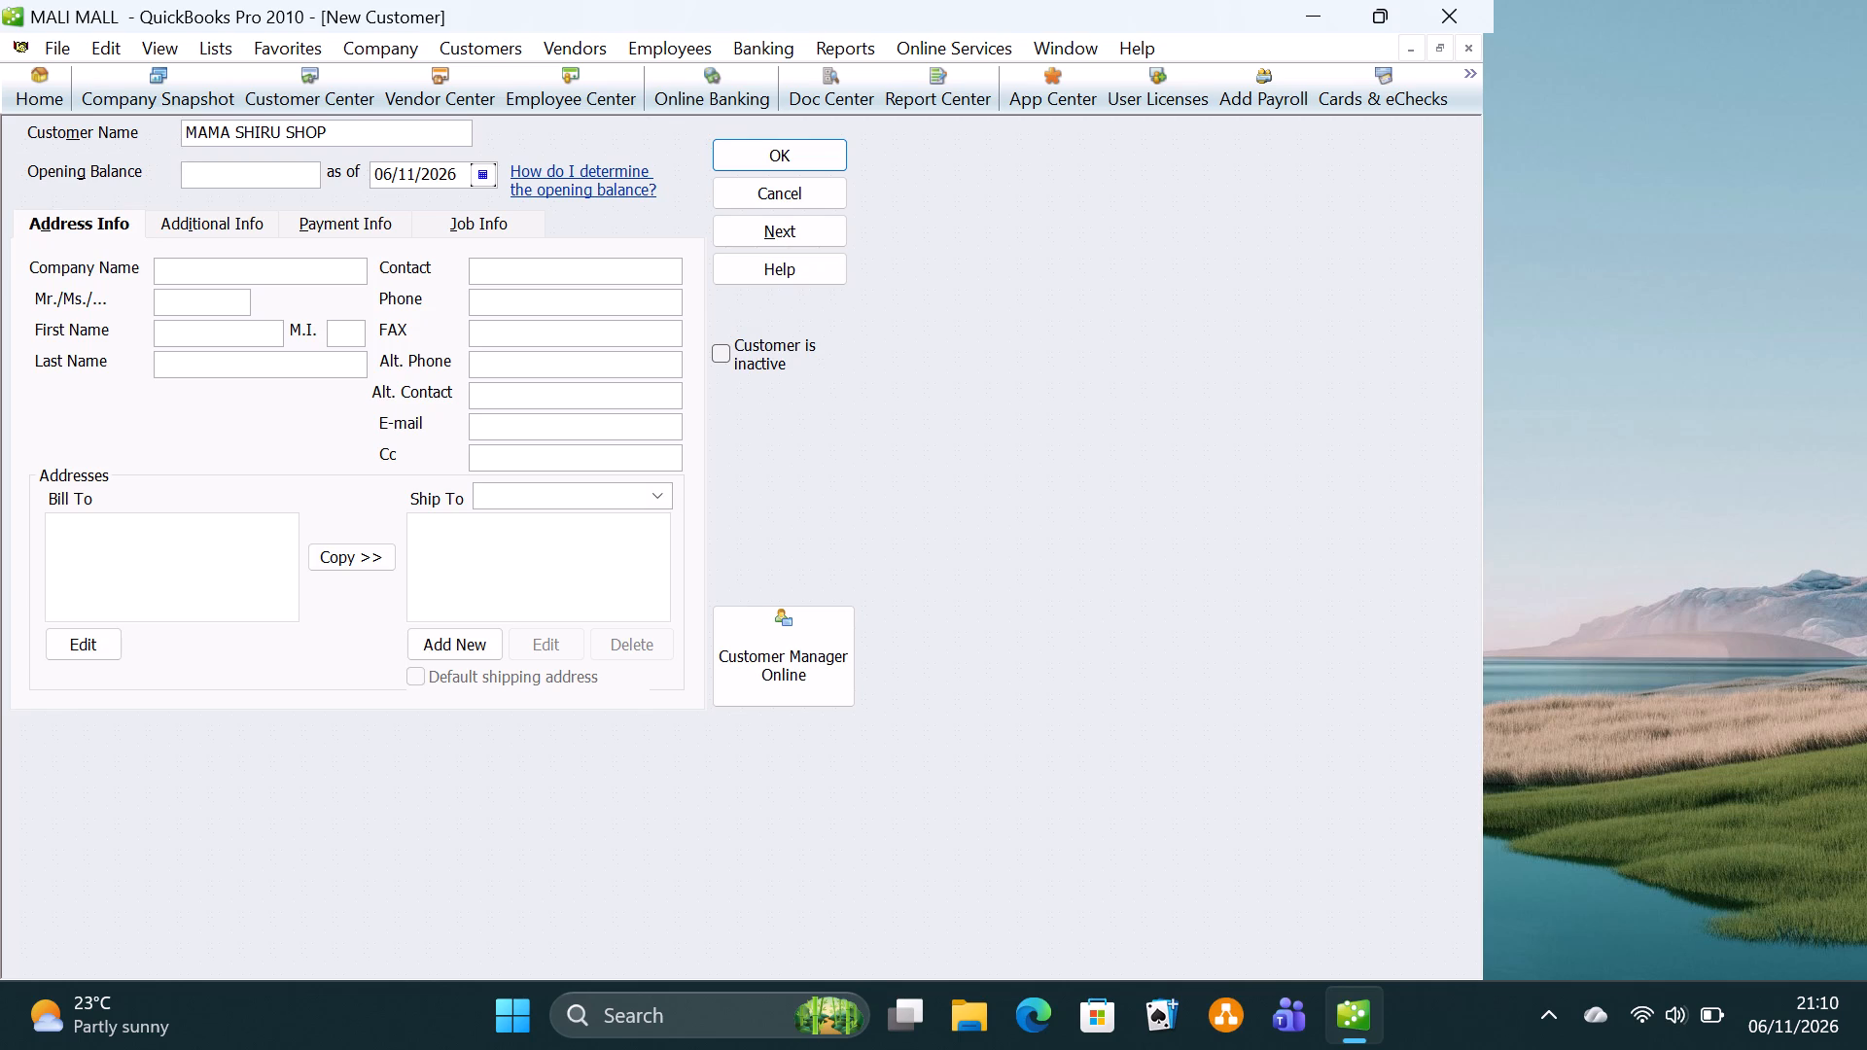
pyautogui.write('300')
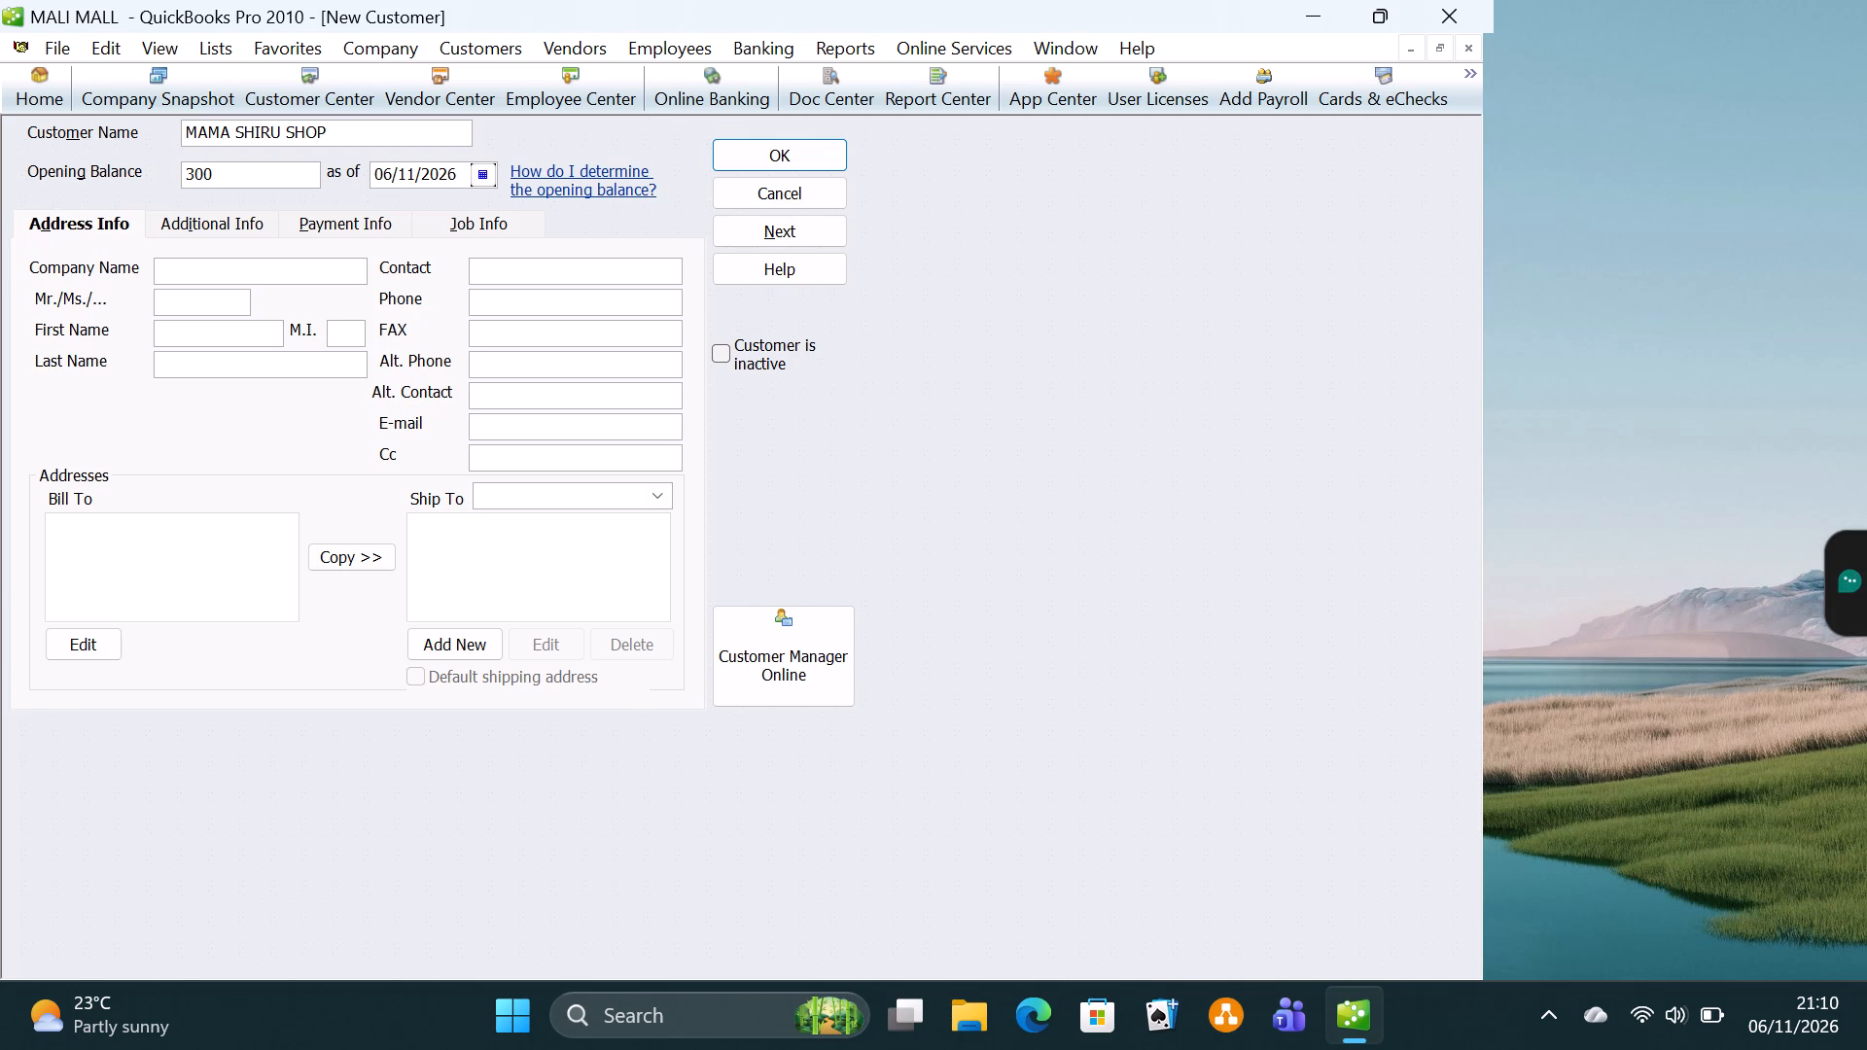
pyautogui.doubleClick(407, 166)
pyautogui.doubleClick(407, 166)
pyautogui.click(407, 166)
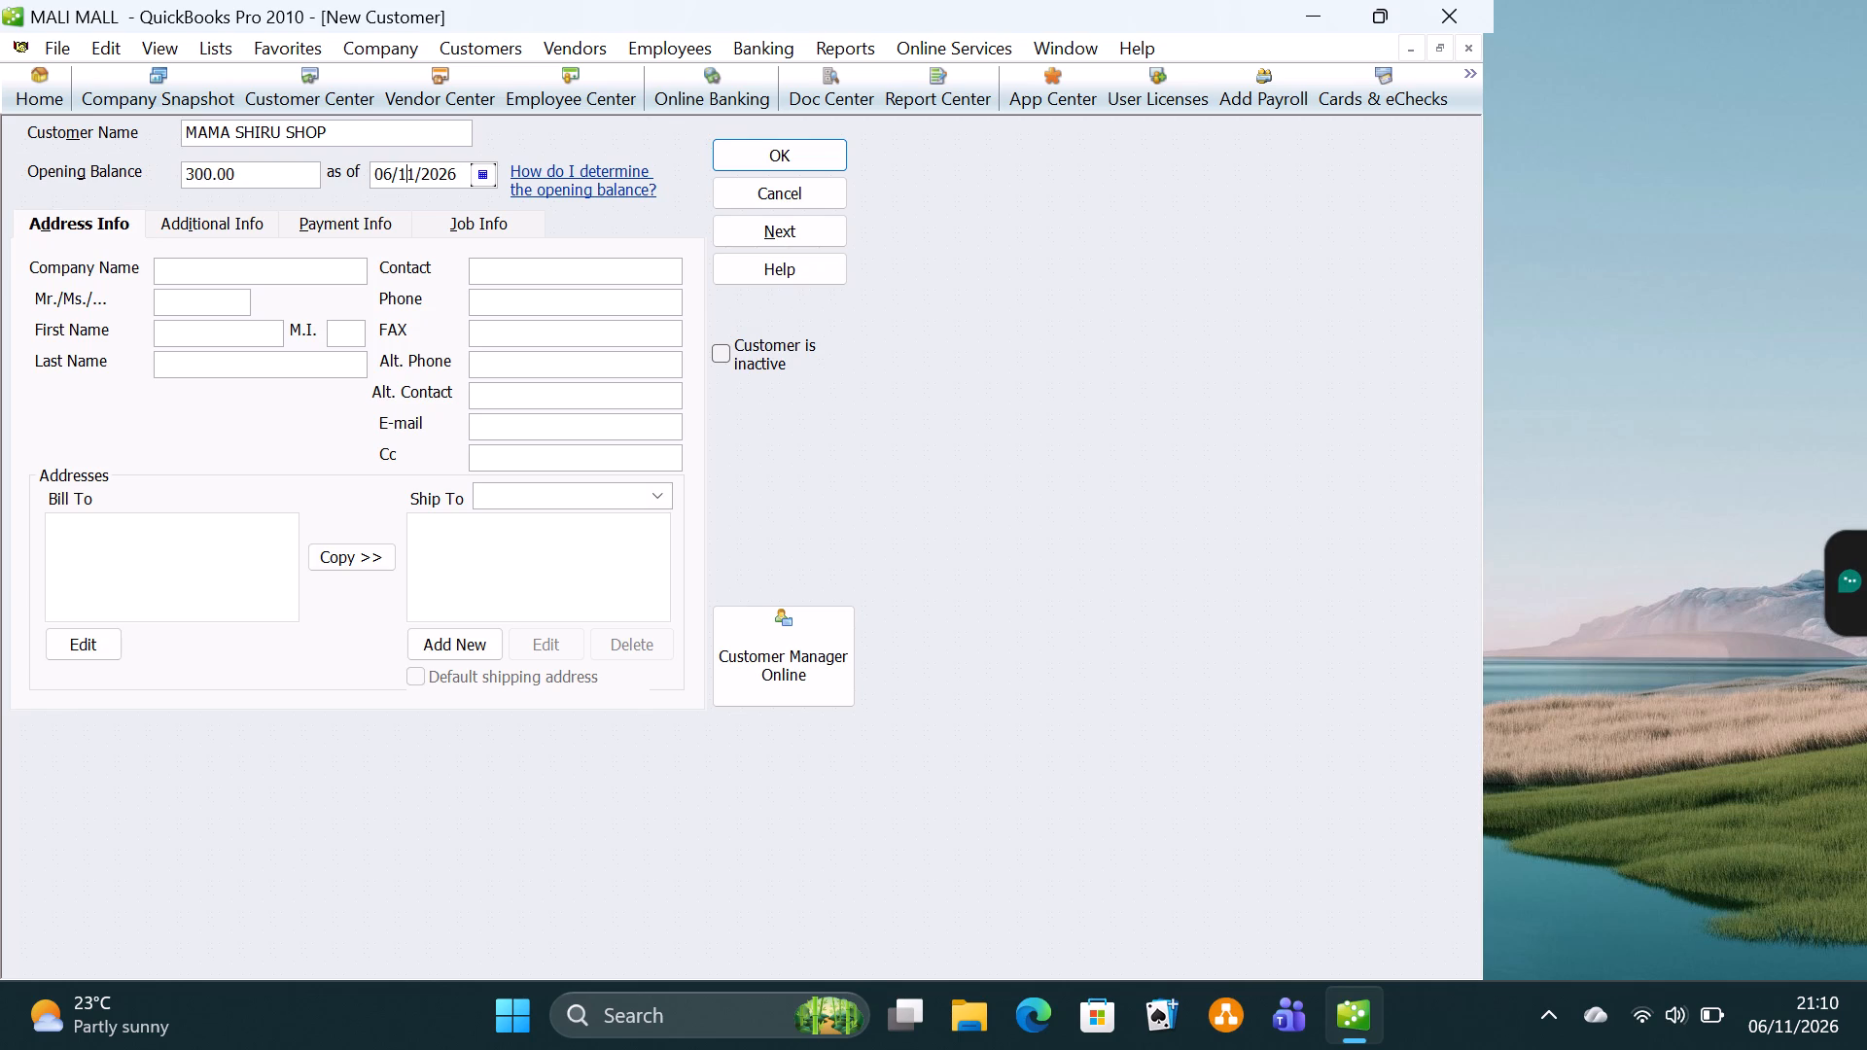
pyautogui.click(407, 166)
pyautogui.doubleClick(407, 166)
pyautogui.doubleClick(407, 166)
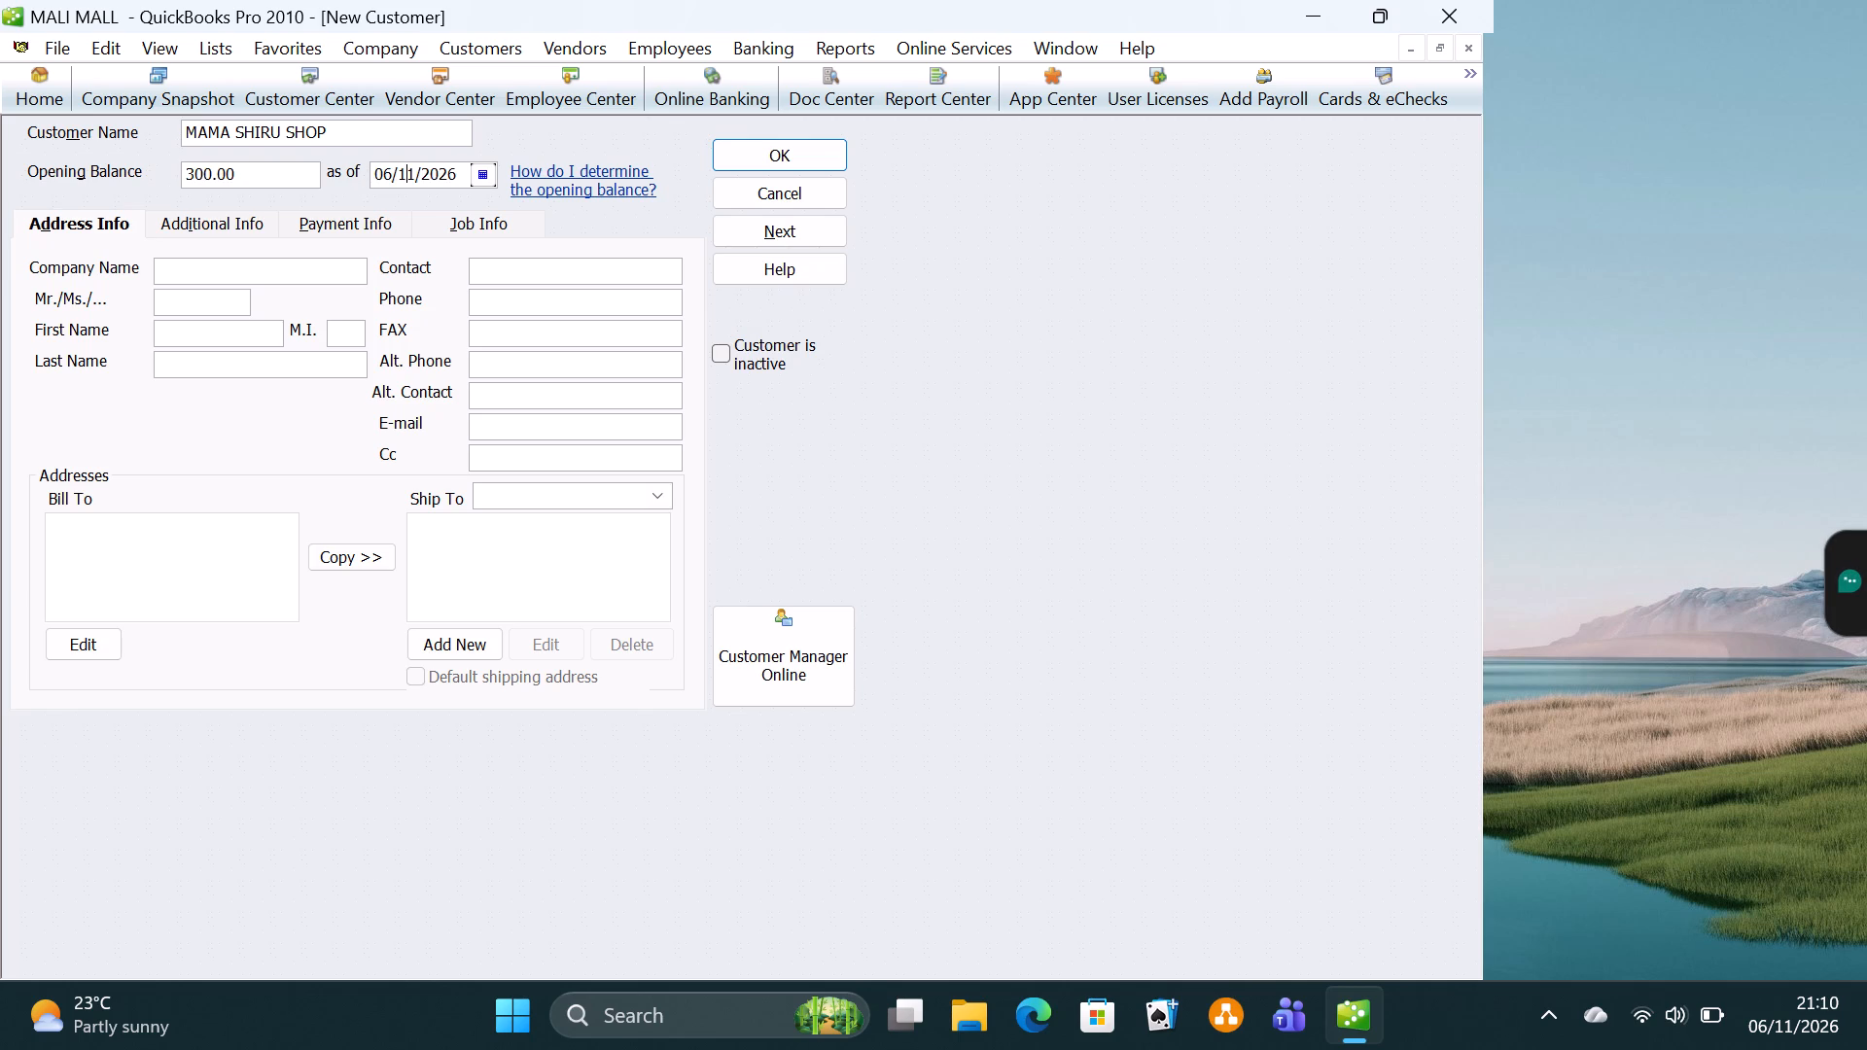
pyautogui.doubleClick(407, 166)
pyautogui.doubleClick(407, 166)
pyautogui.click(407, 166)
pyautogui.hotkey('ctrl', 'v')
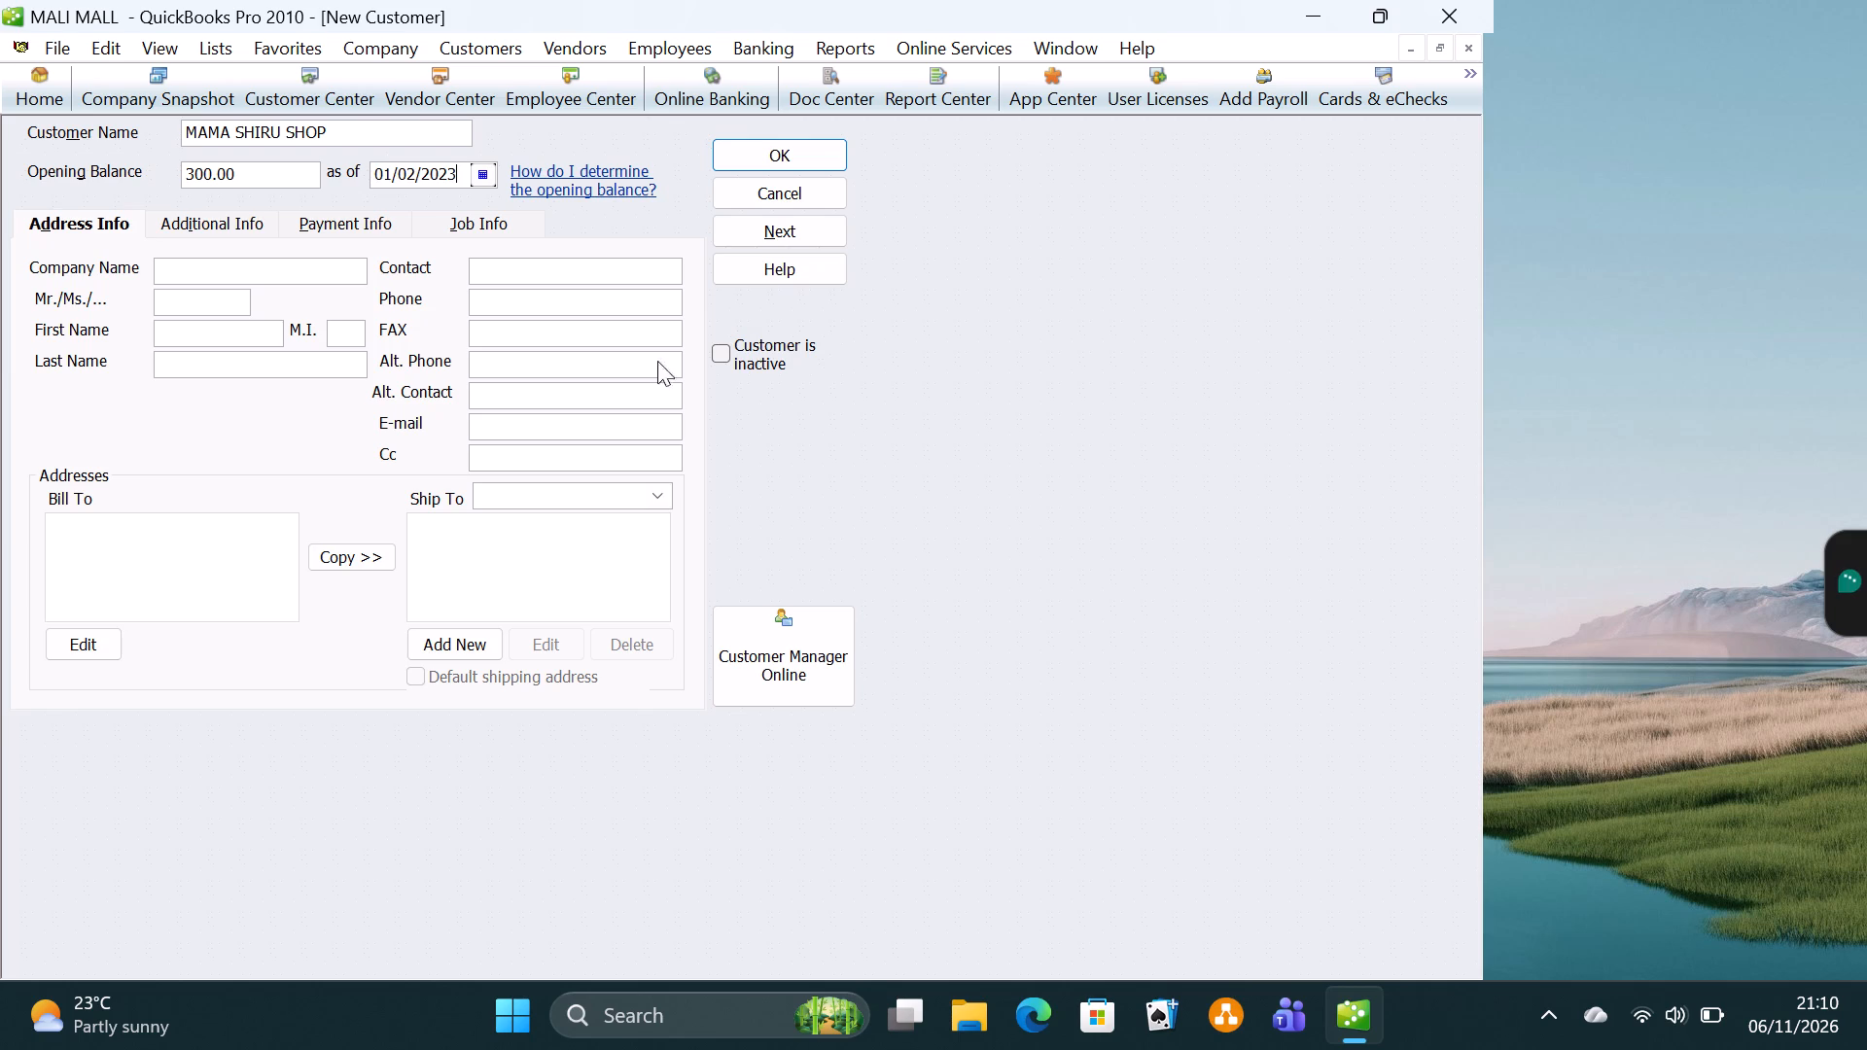
pyautogui.click(769, 234)
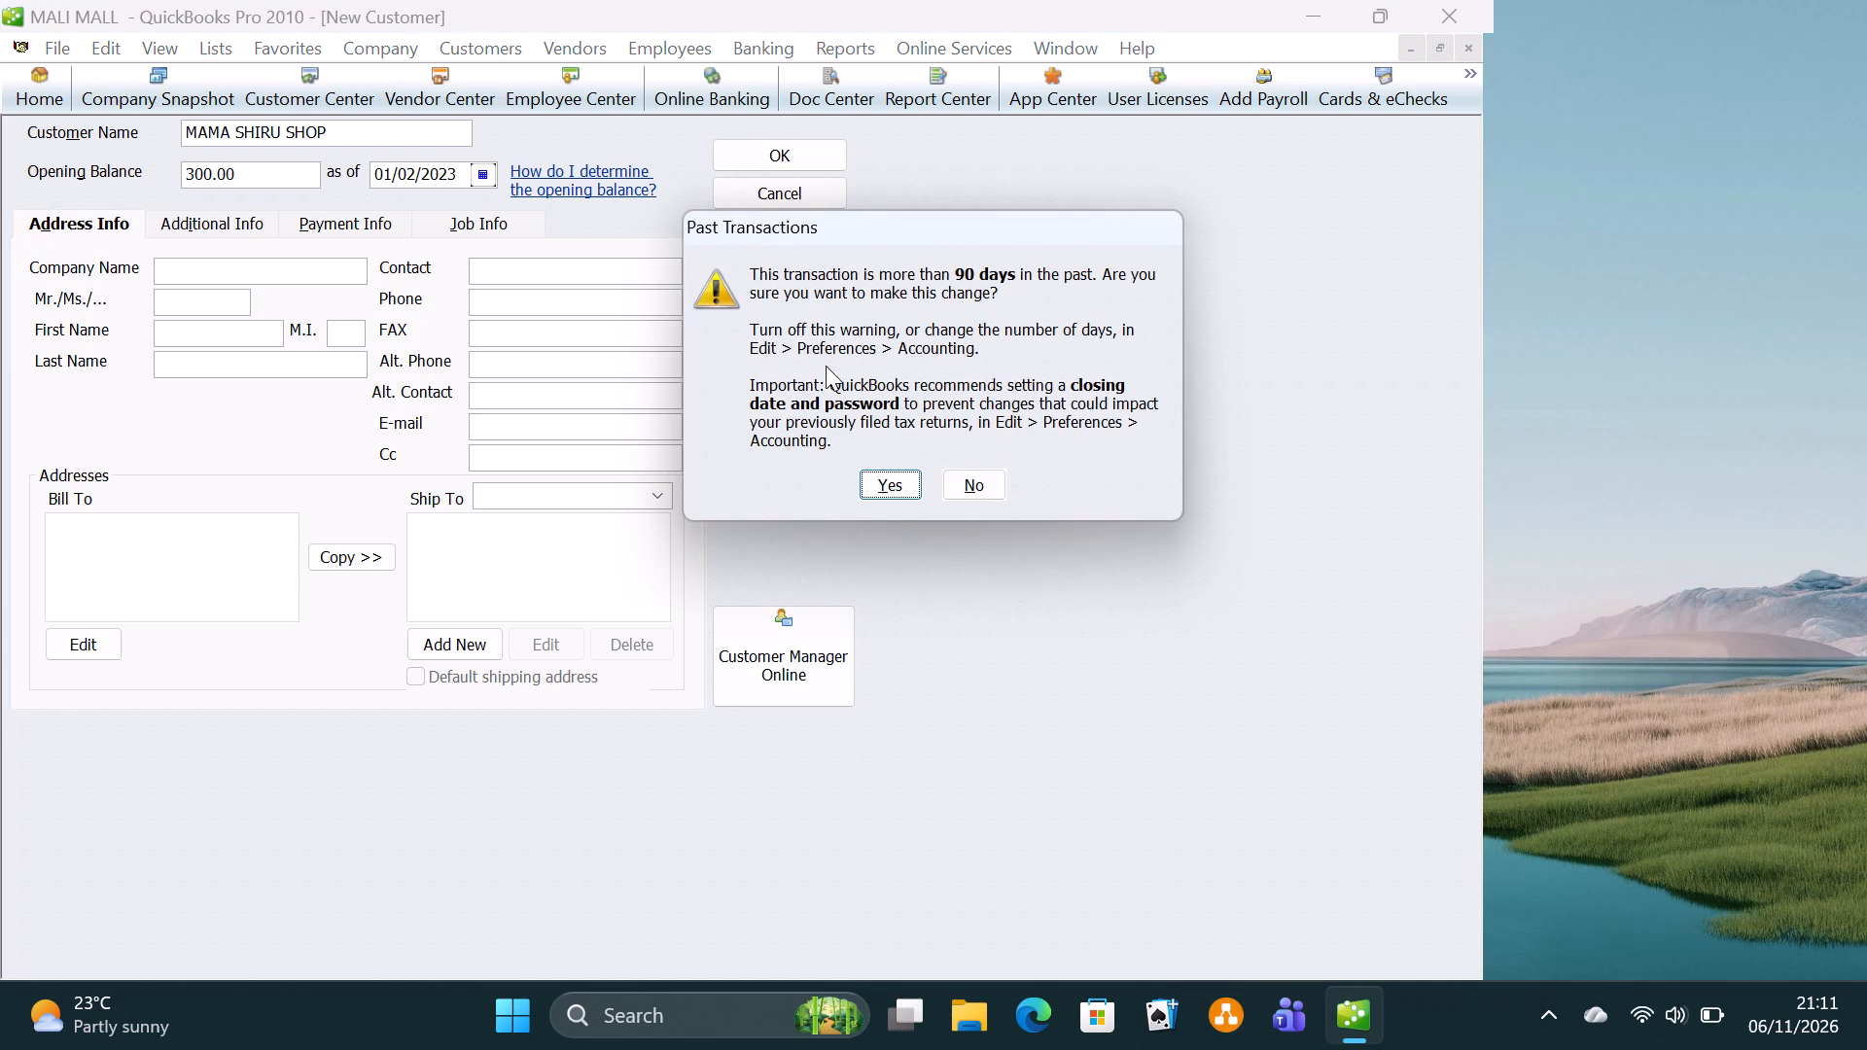
pyautogui.click(885, 483)
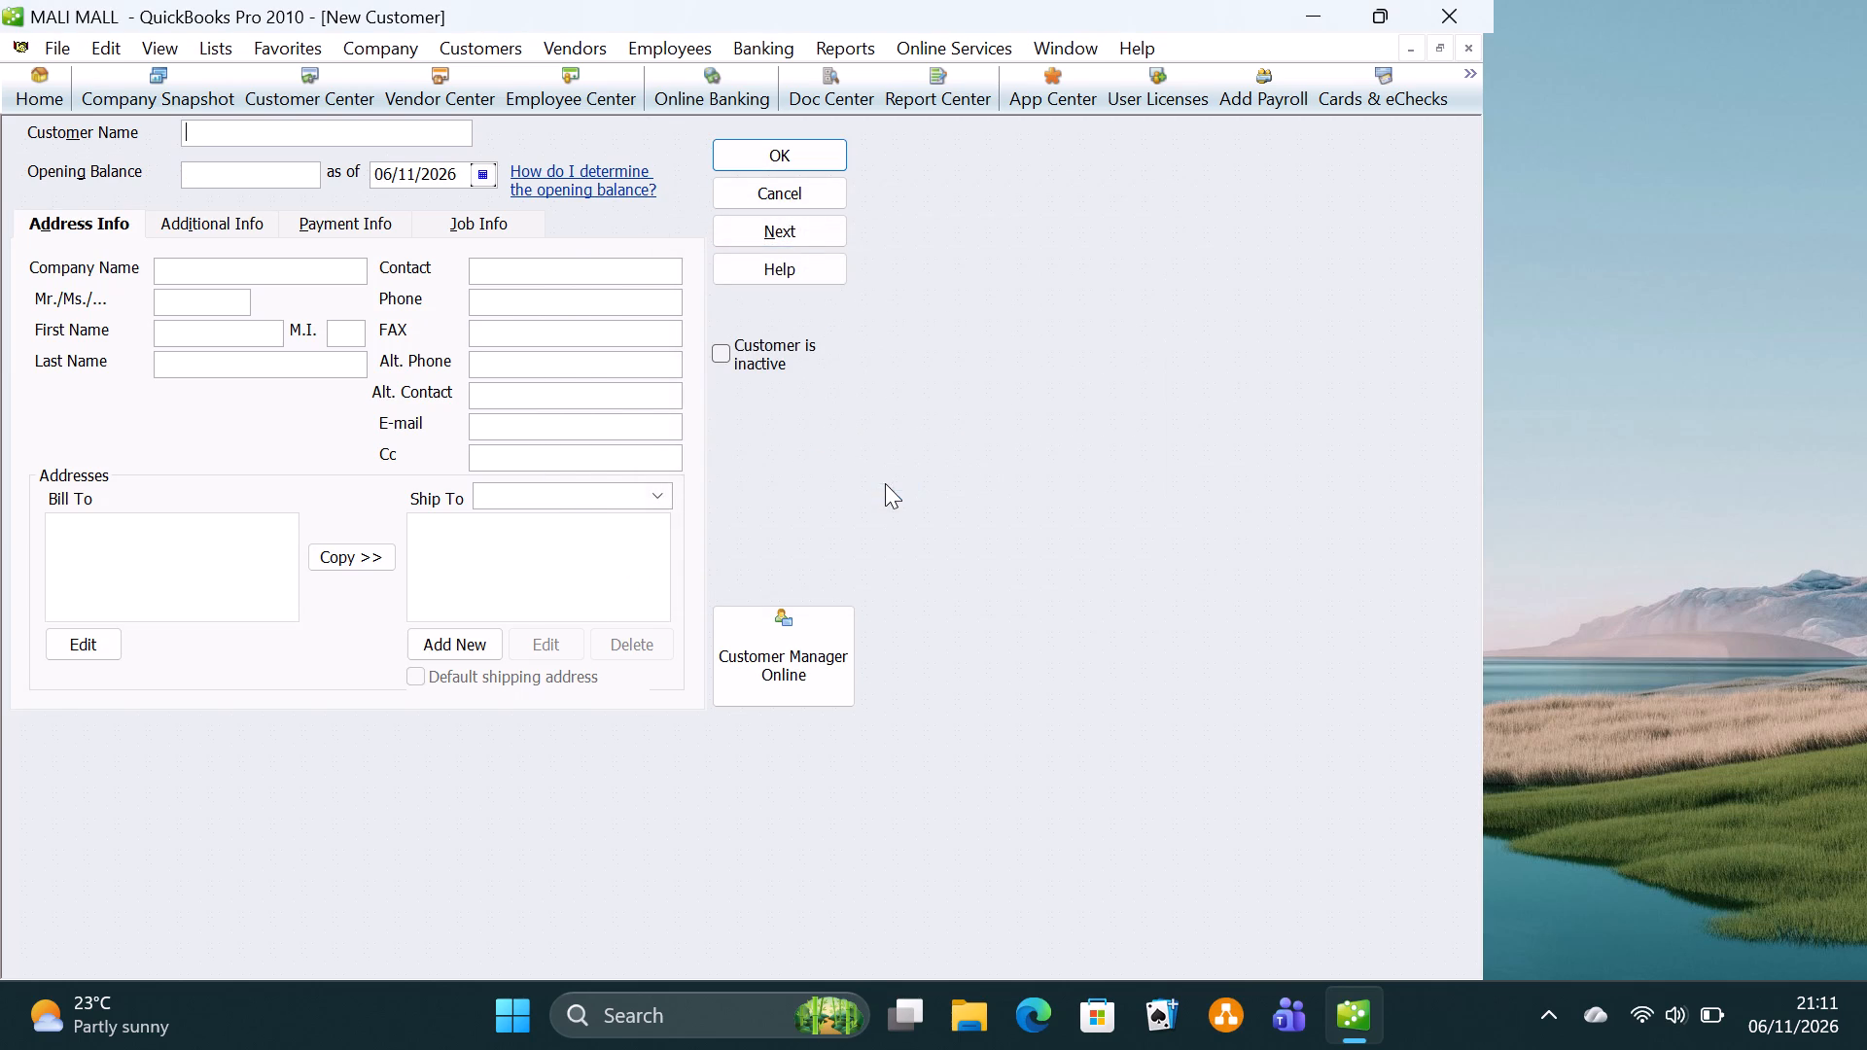
# Add RAFIKI SUPA DUKA as the last customer with a 15,000.00 opening balance as of 01/02/2023, accepting the past date, and close the Customer Center.
pyautogui.write('RAFIKI SUPA DUKA')
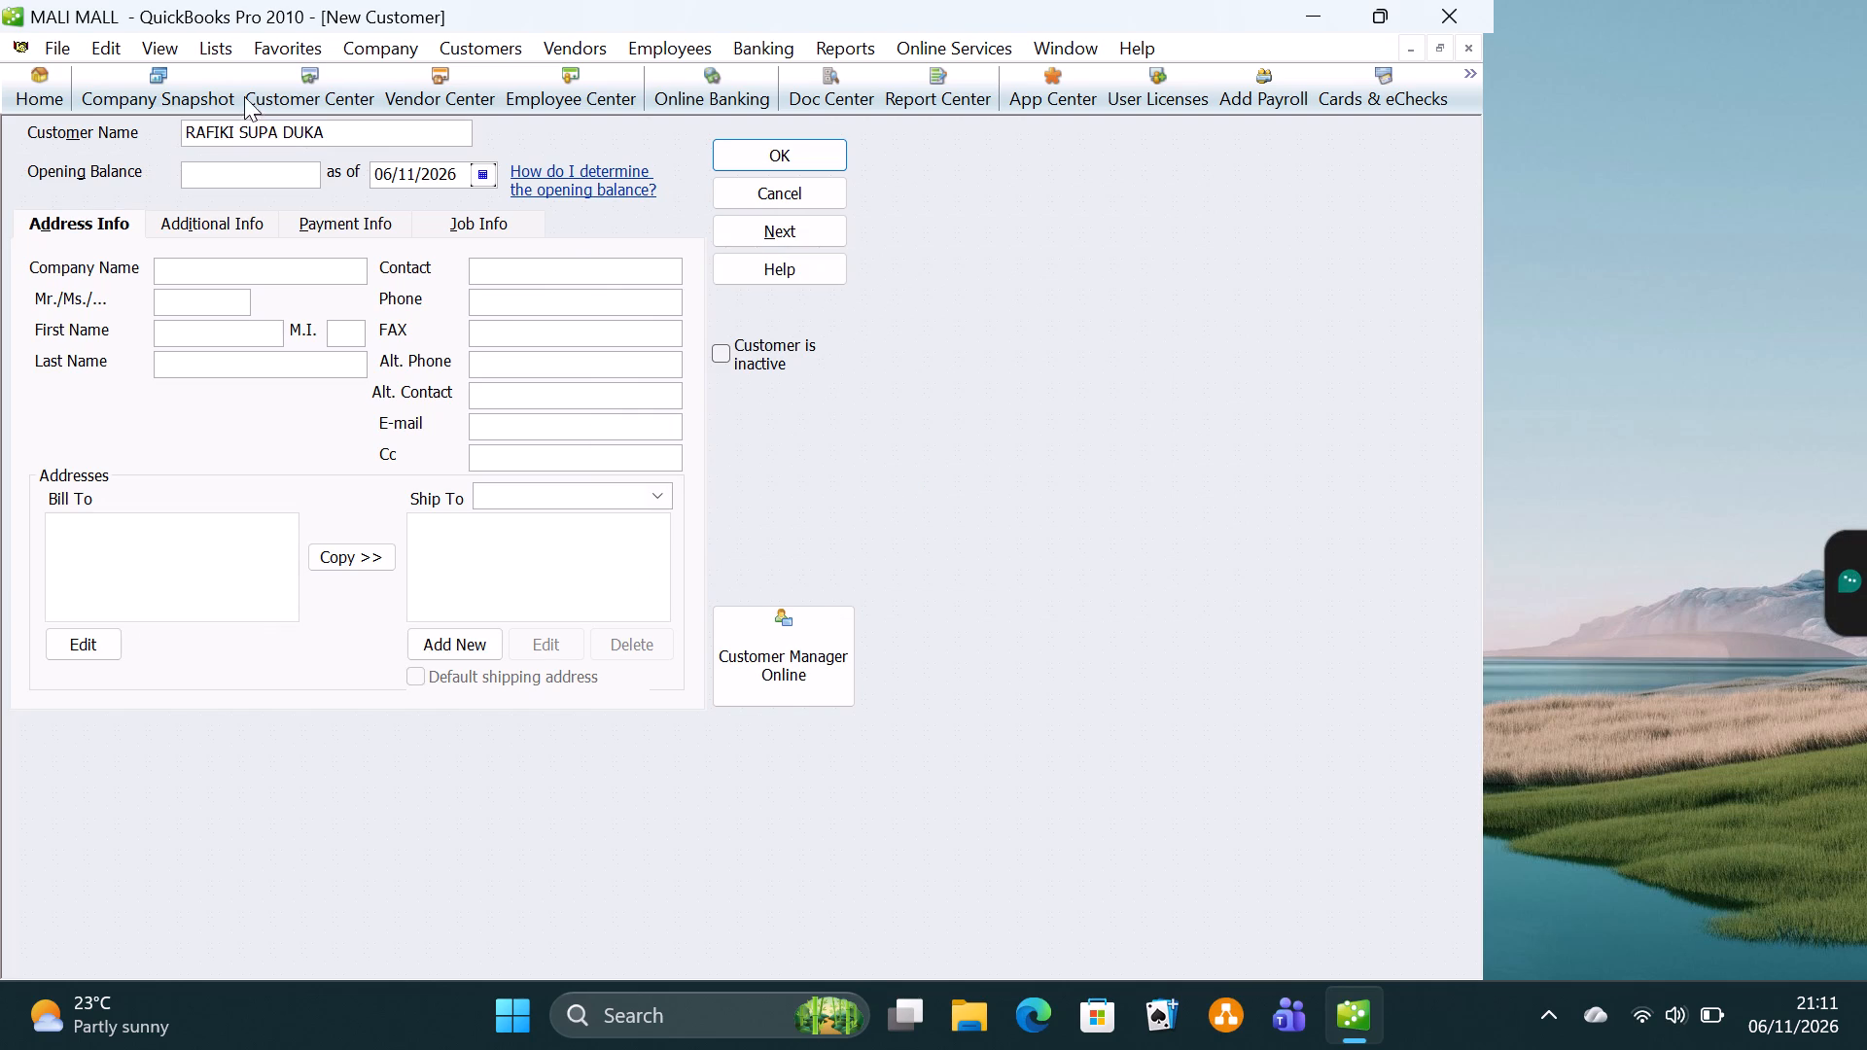
pyautogui.click(249, 174)
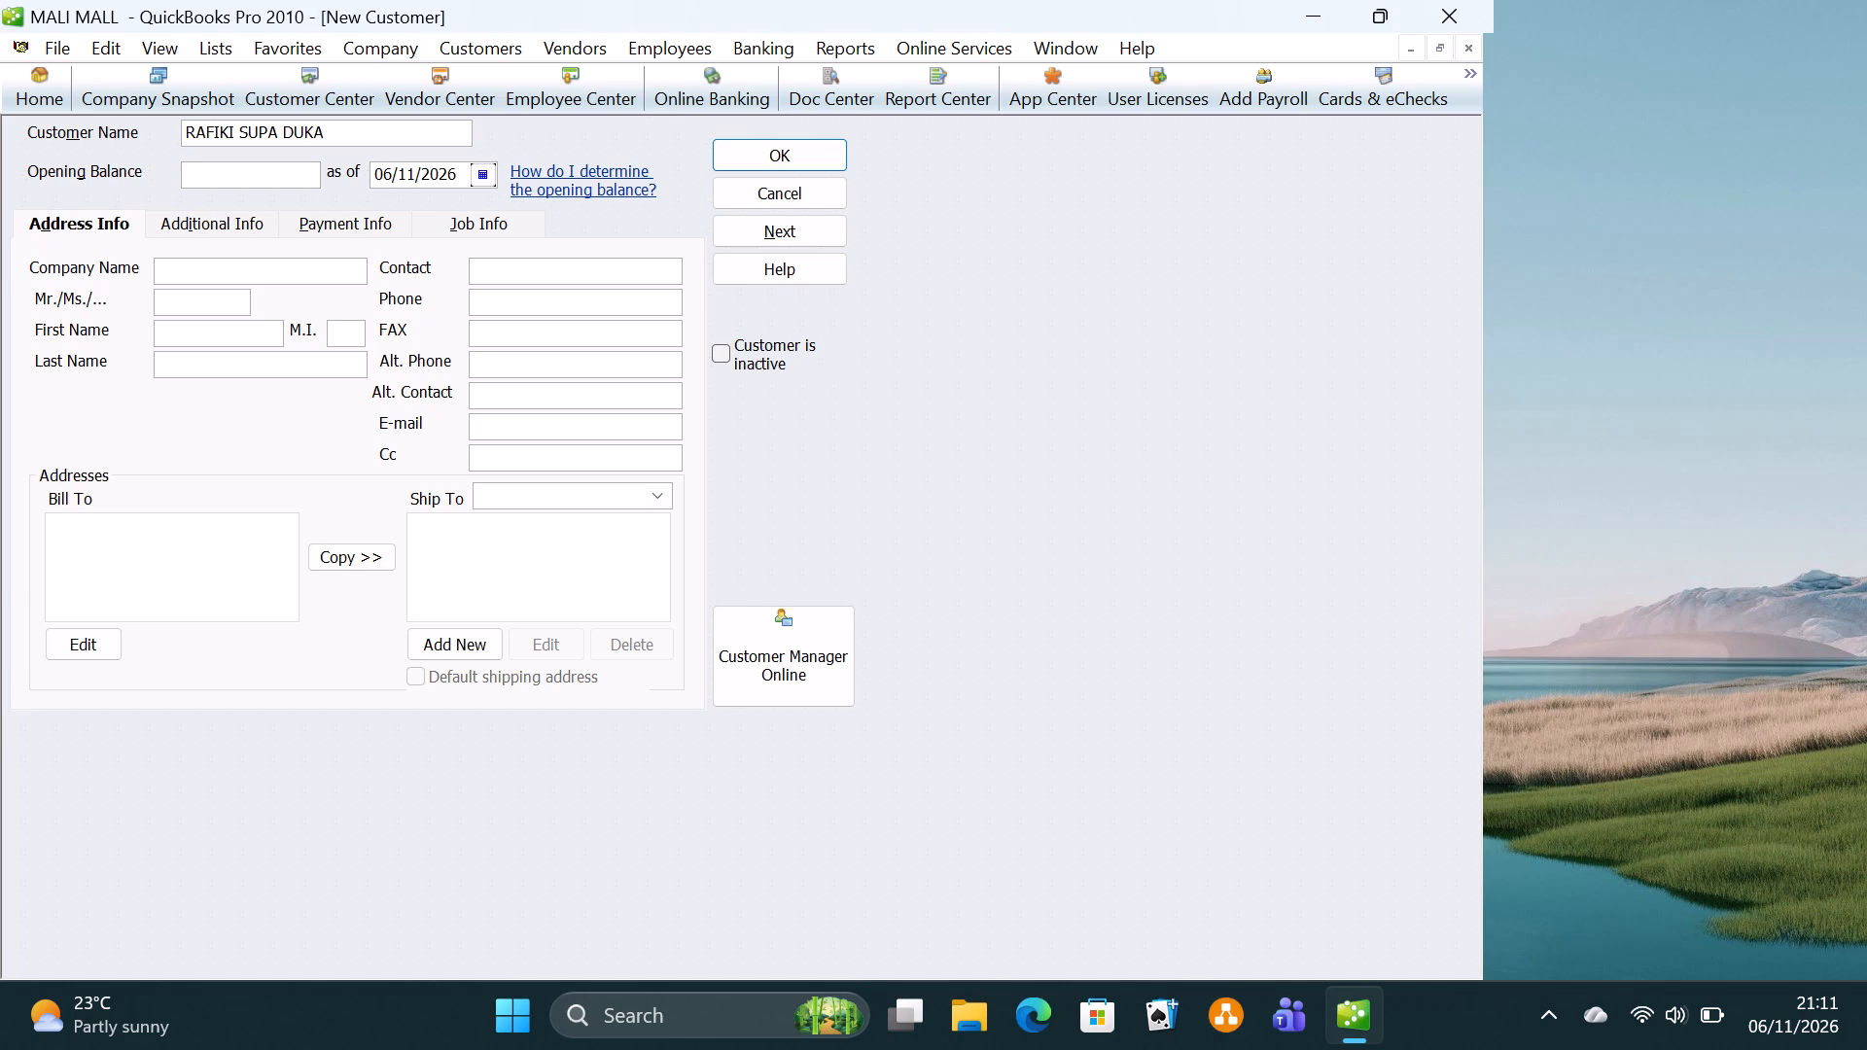
pyautogui.write('15000')
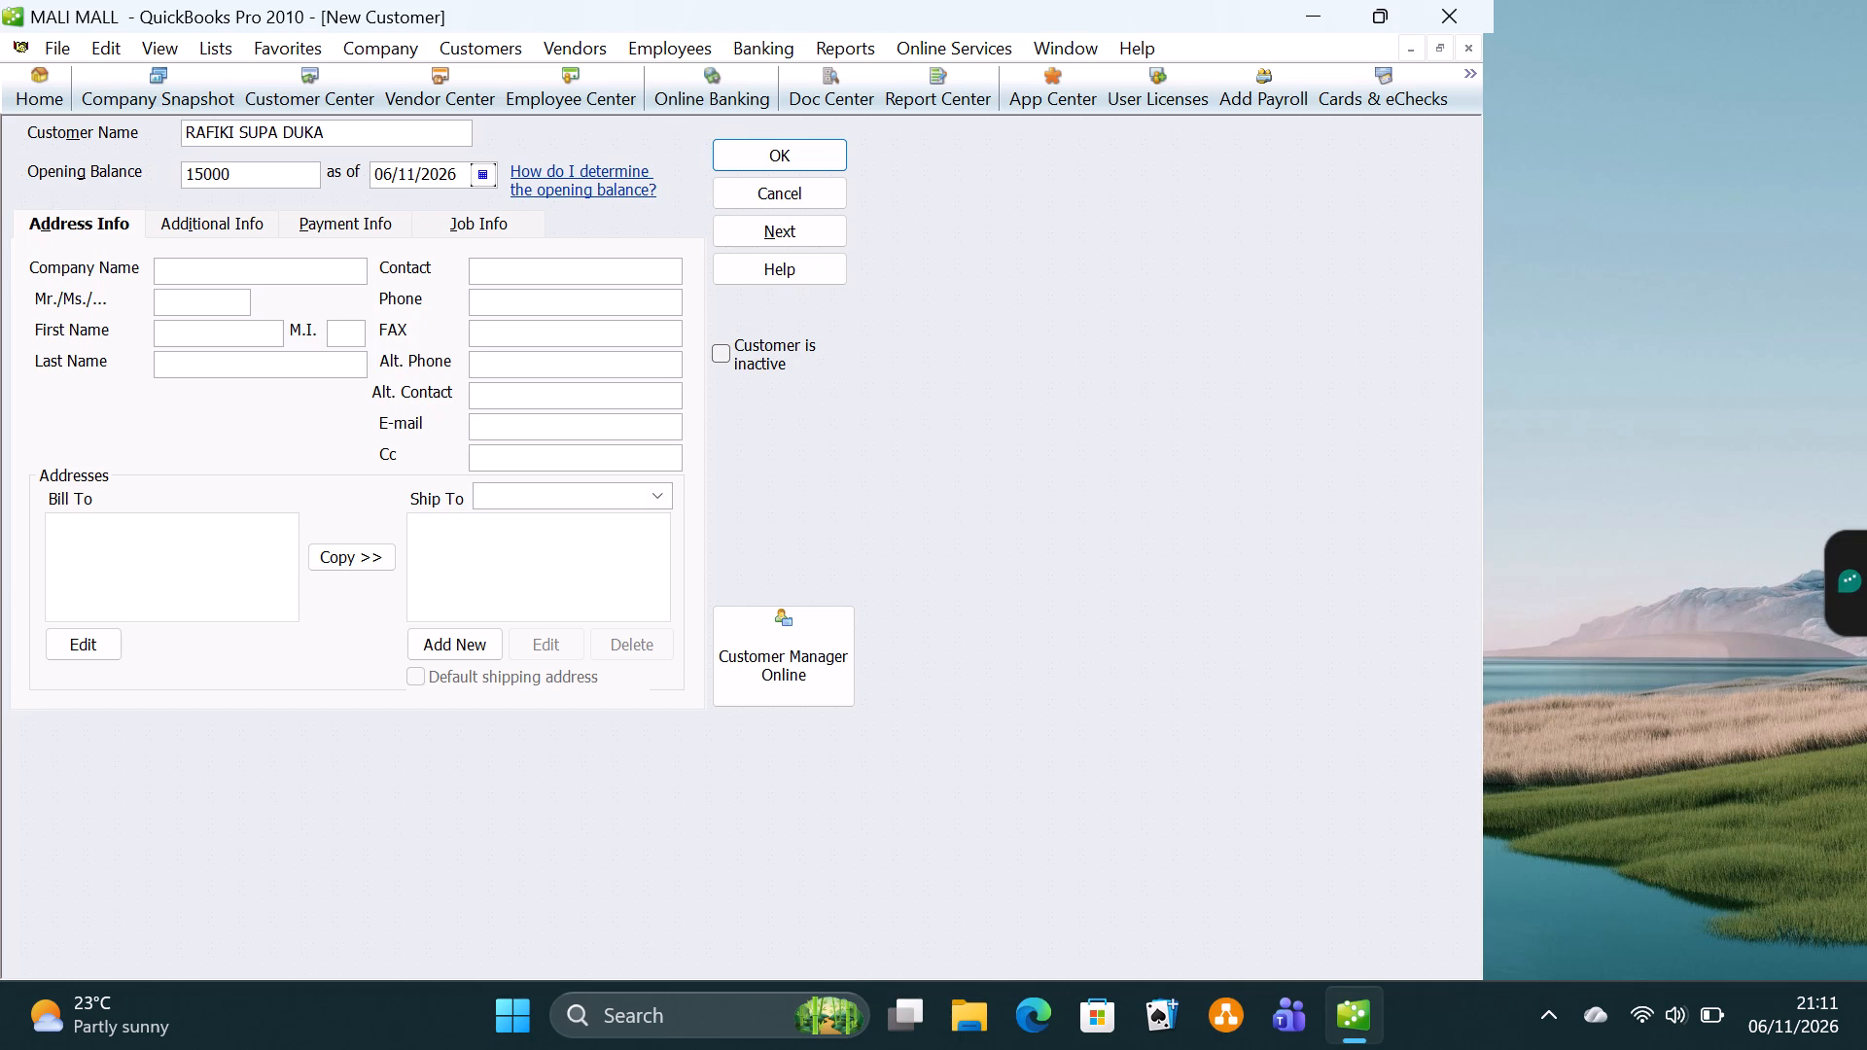
pyautogui.click(401, 179)
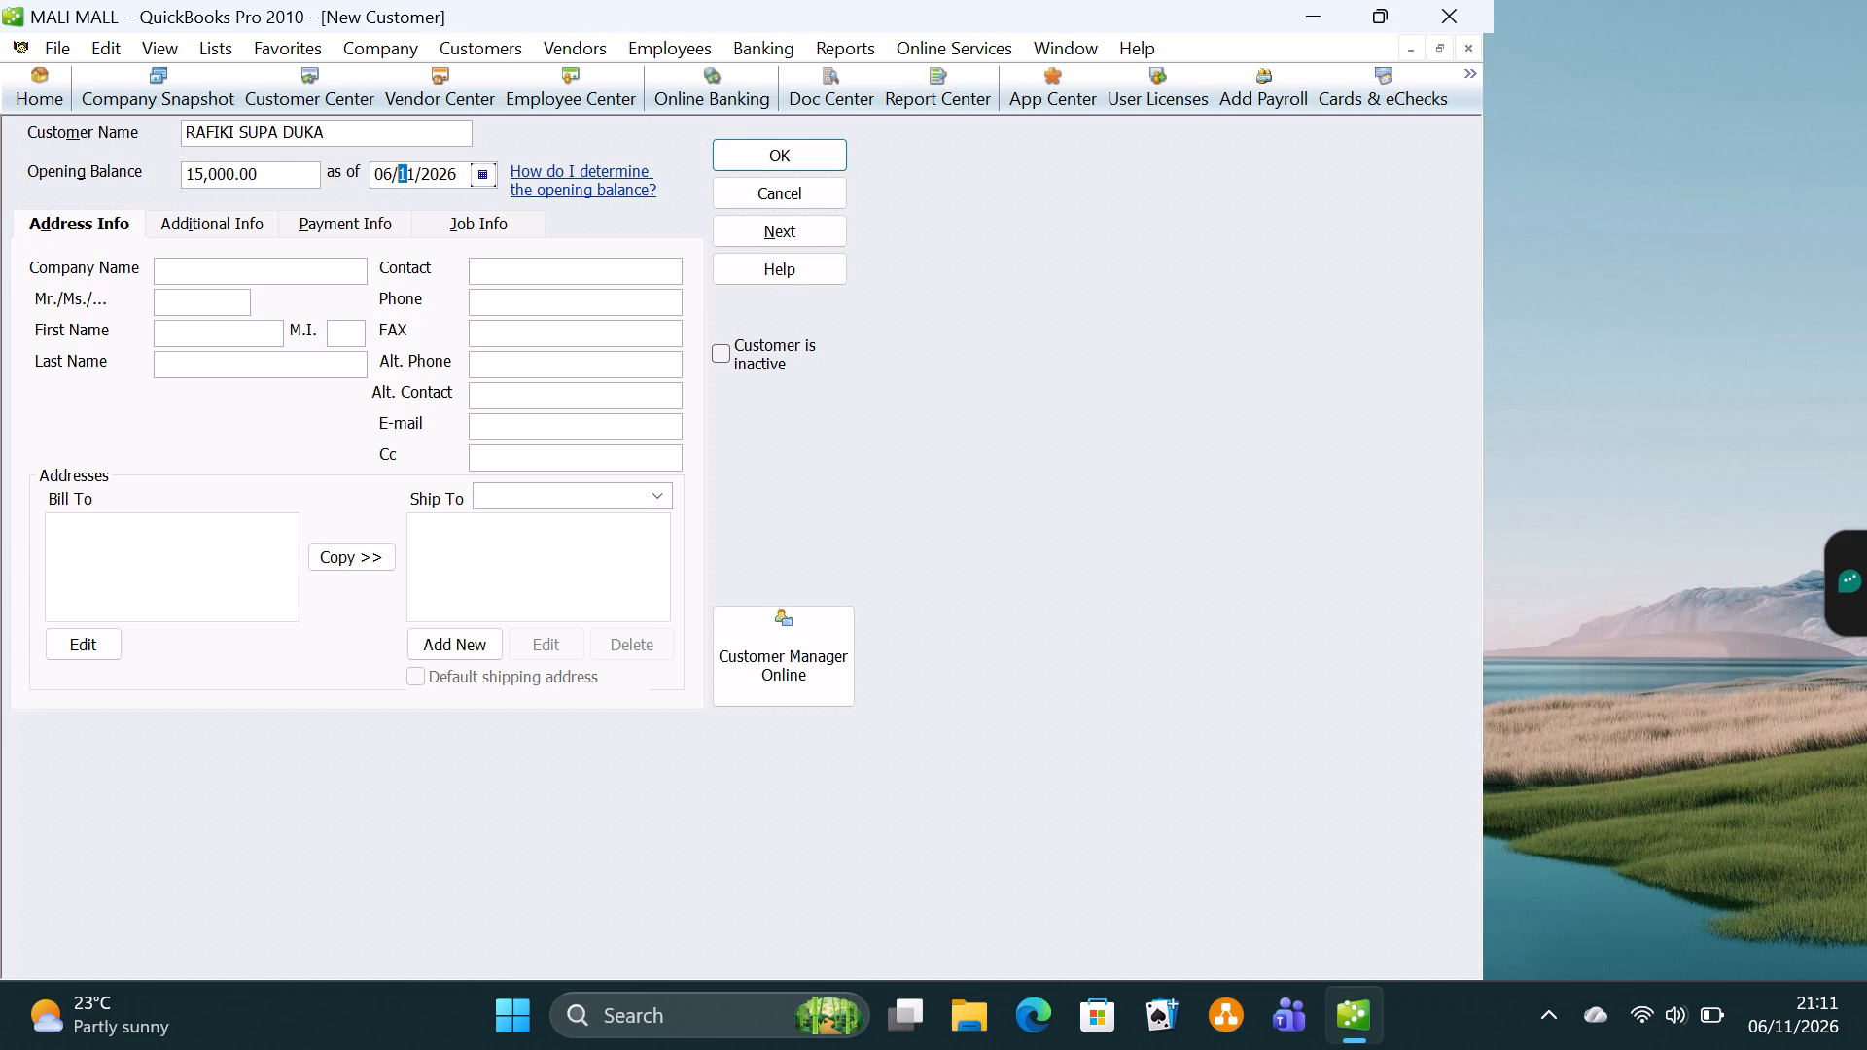
pyautogui.doubleClick(401, 179)
pyautogui.hotkey('ctrl', 'v')
pyautogui.click(787, 147)
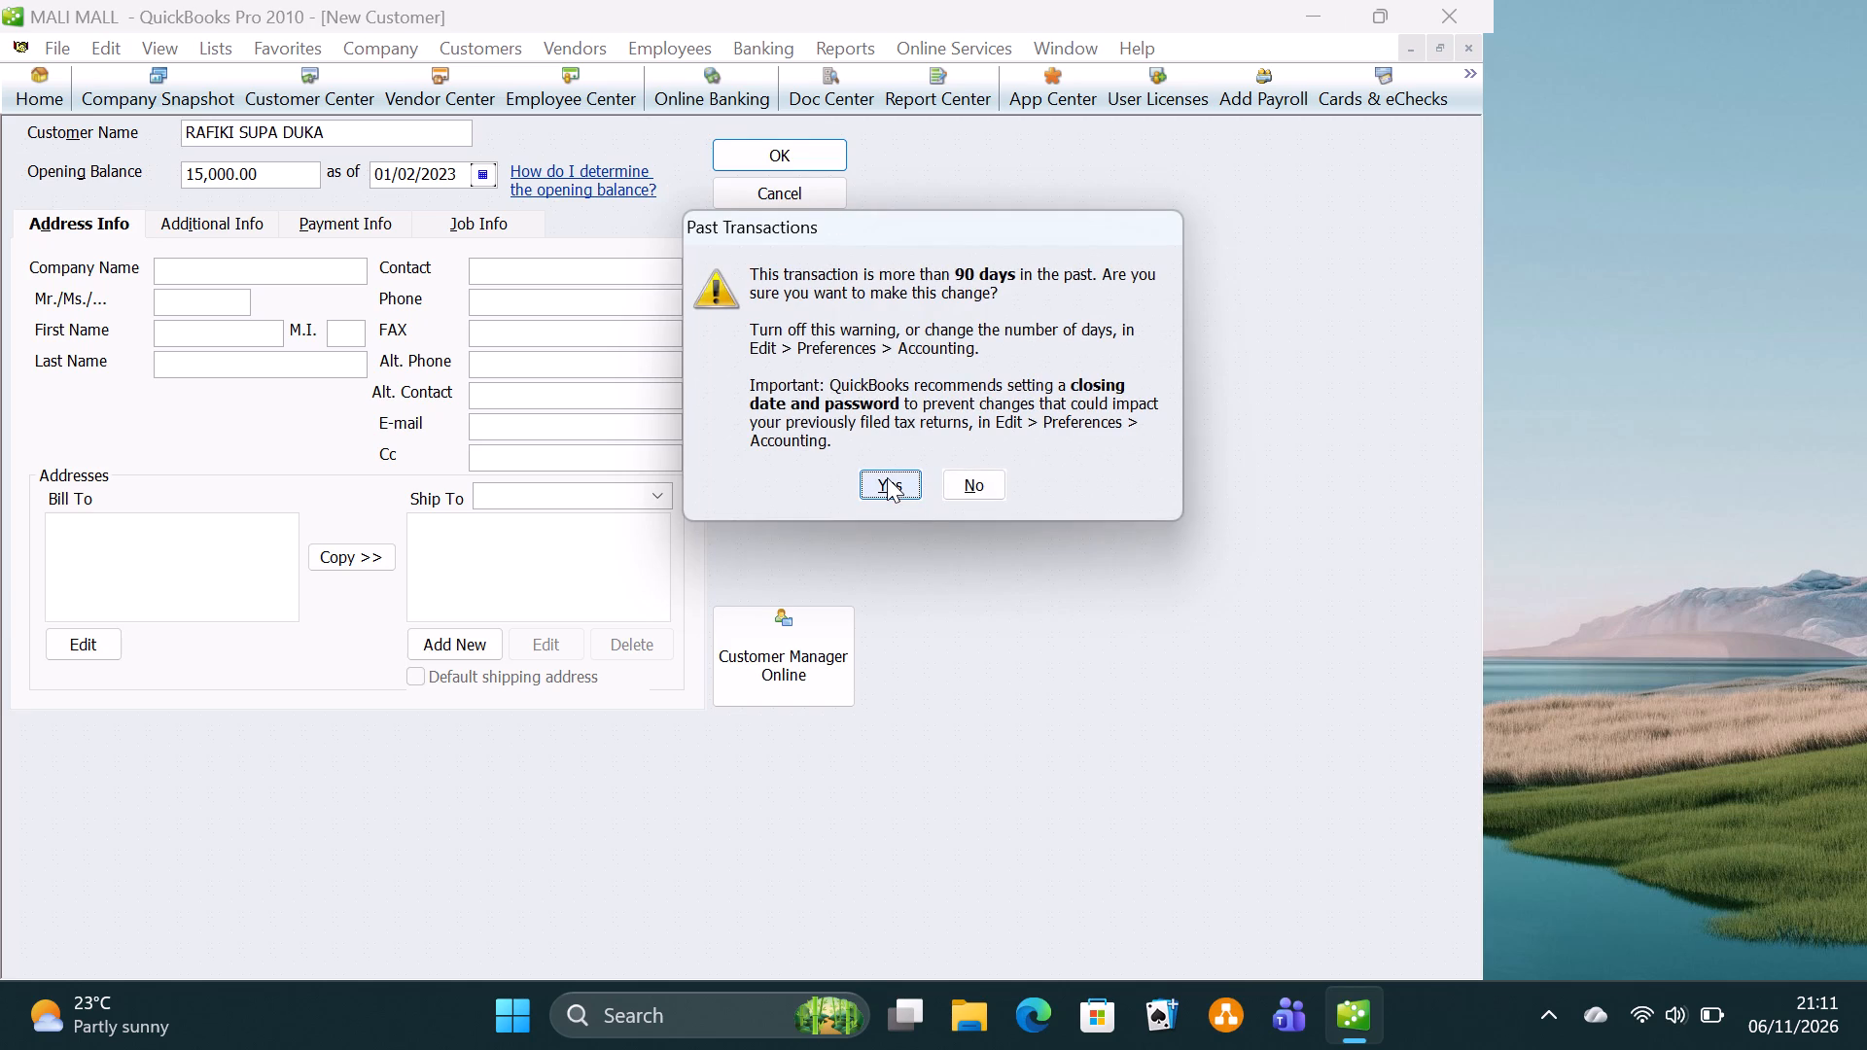
pyautogui.click(887, 477)
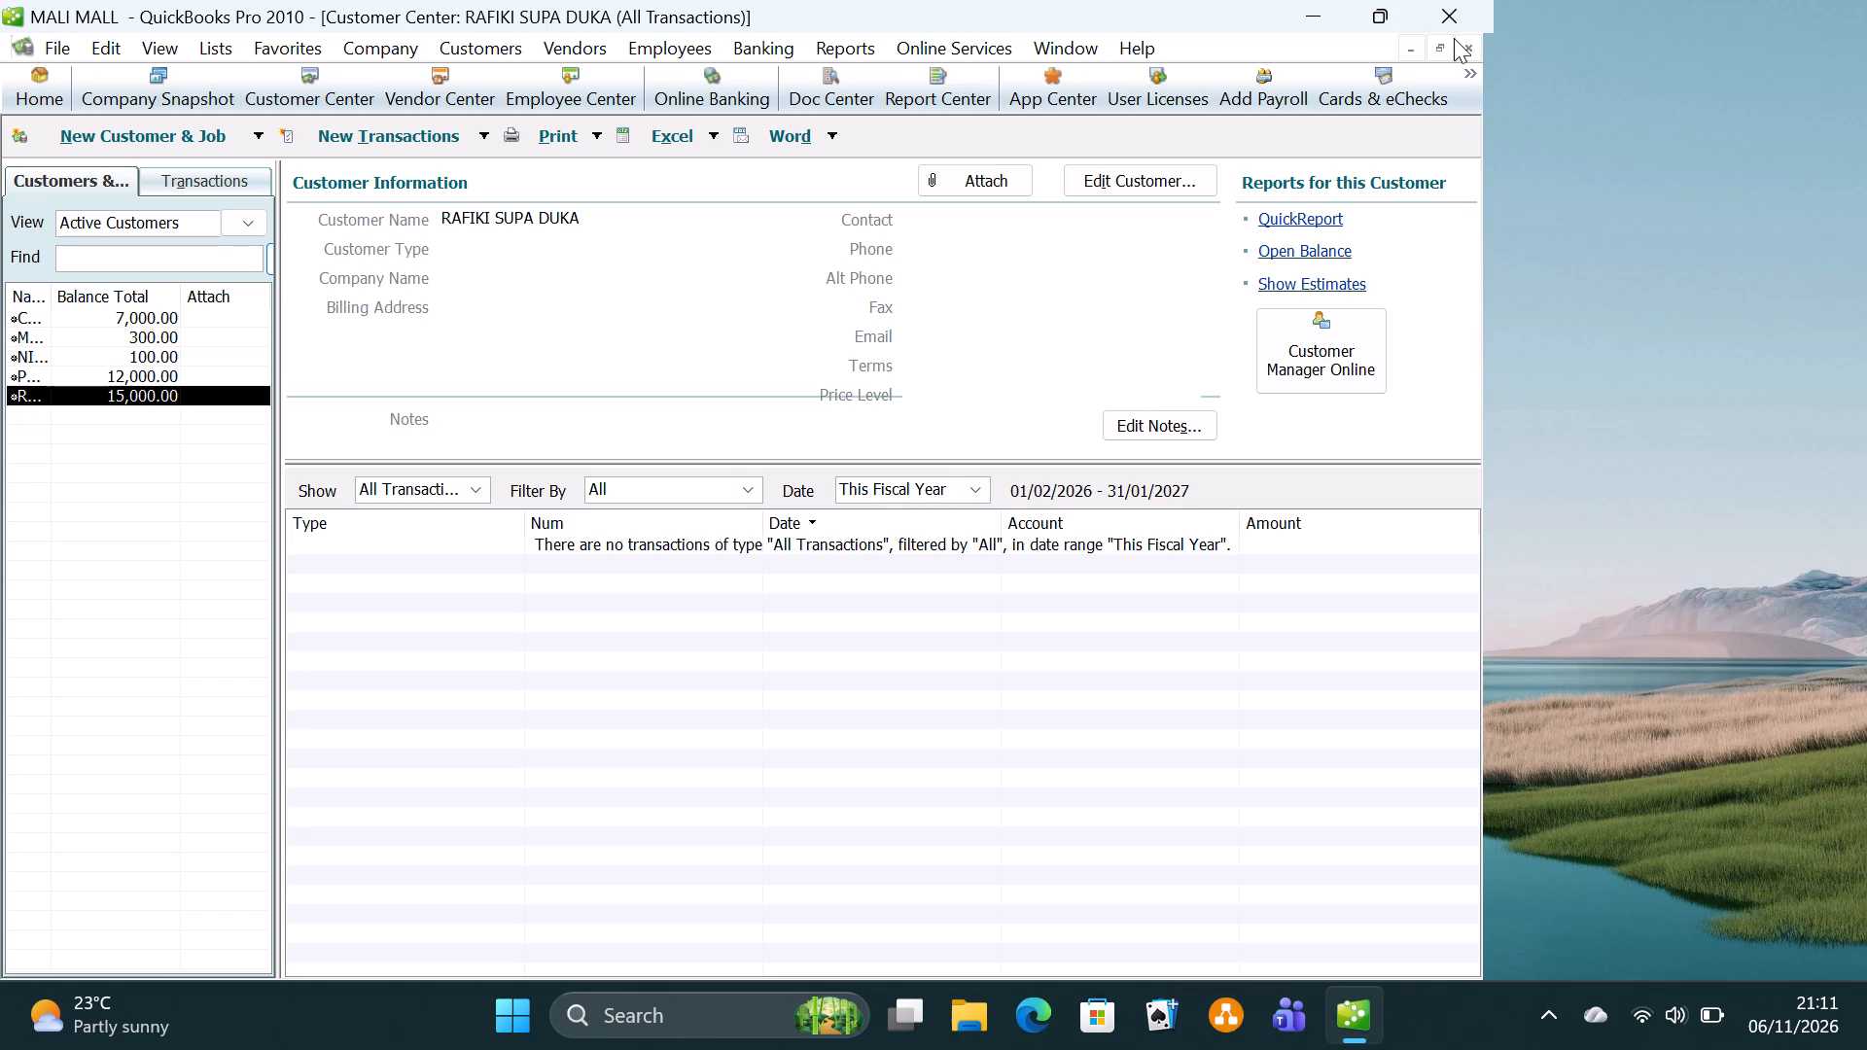
pyautogui.click(1474, 52)
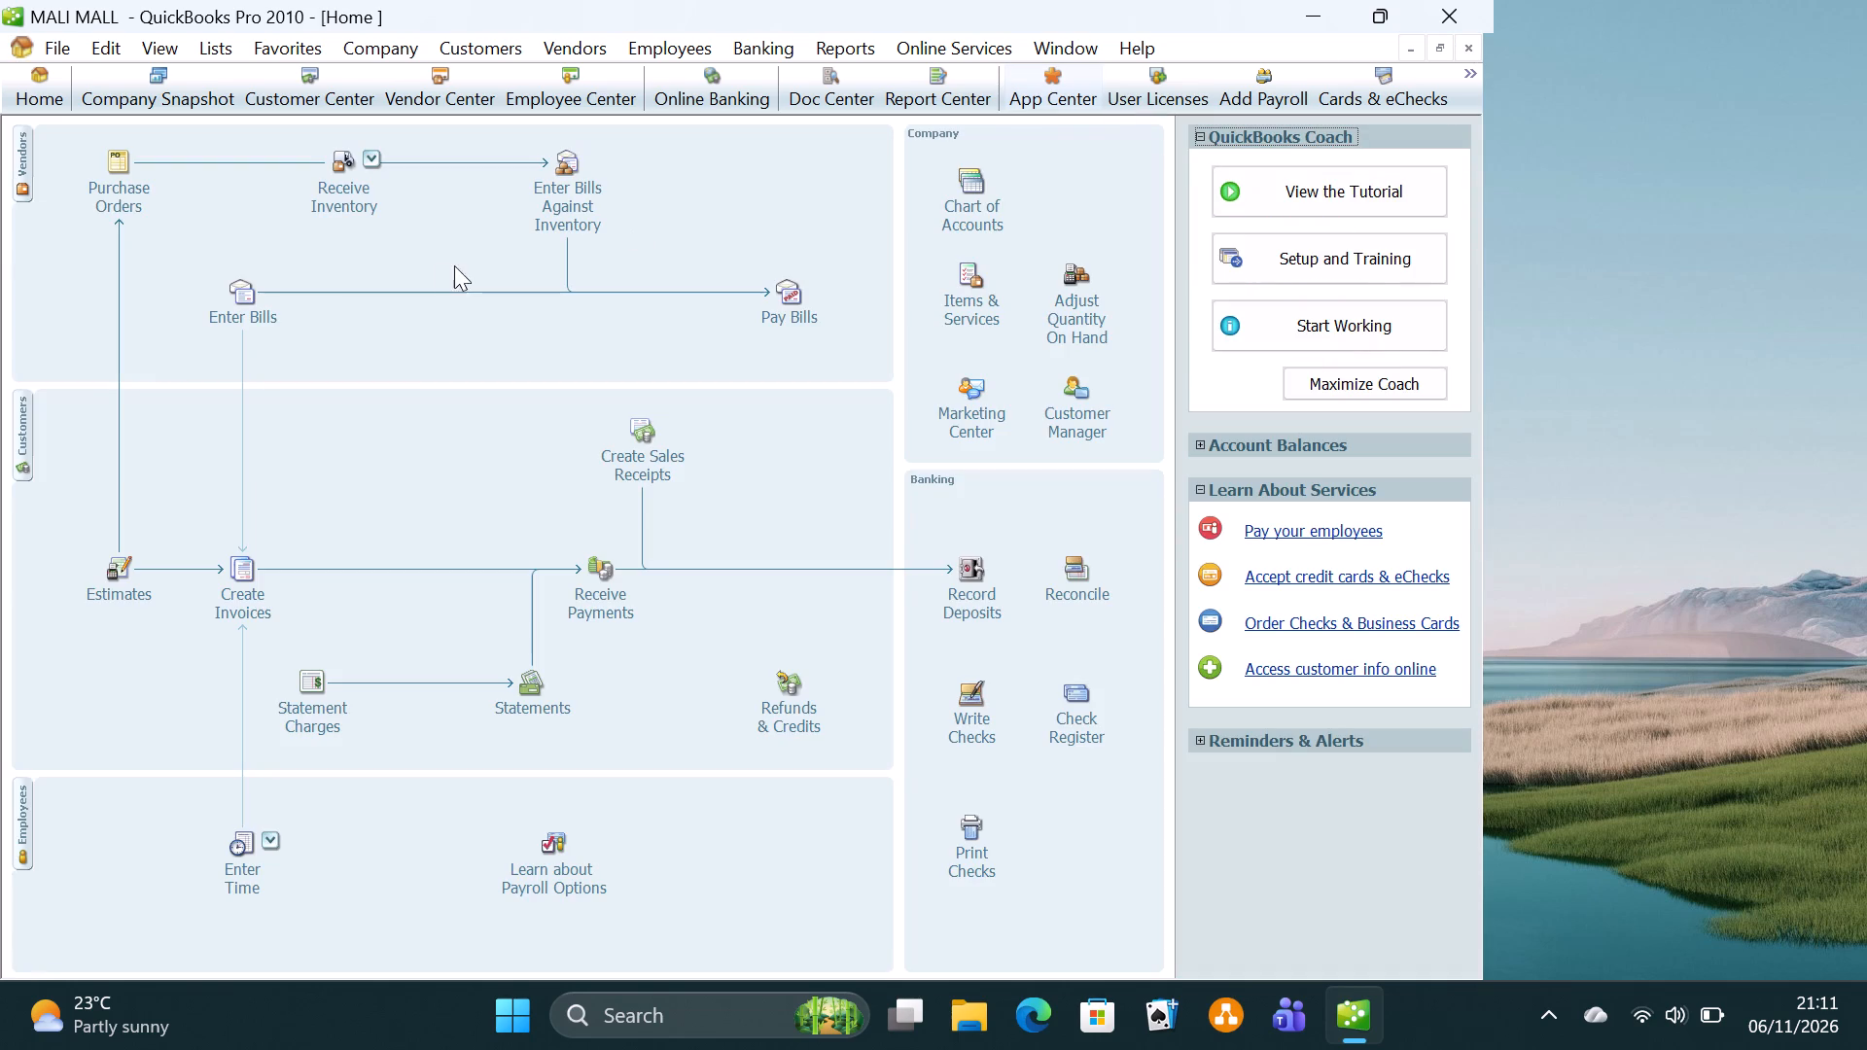
# Open a blank New Vendor form from the Vendor Center, dismissing the New Feature notice.
pyautogui.click(443, 79)
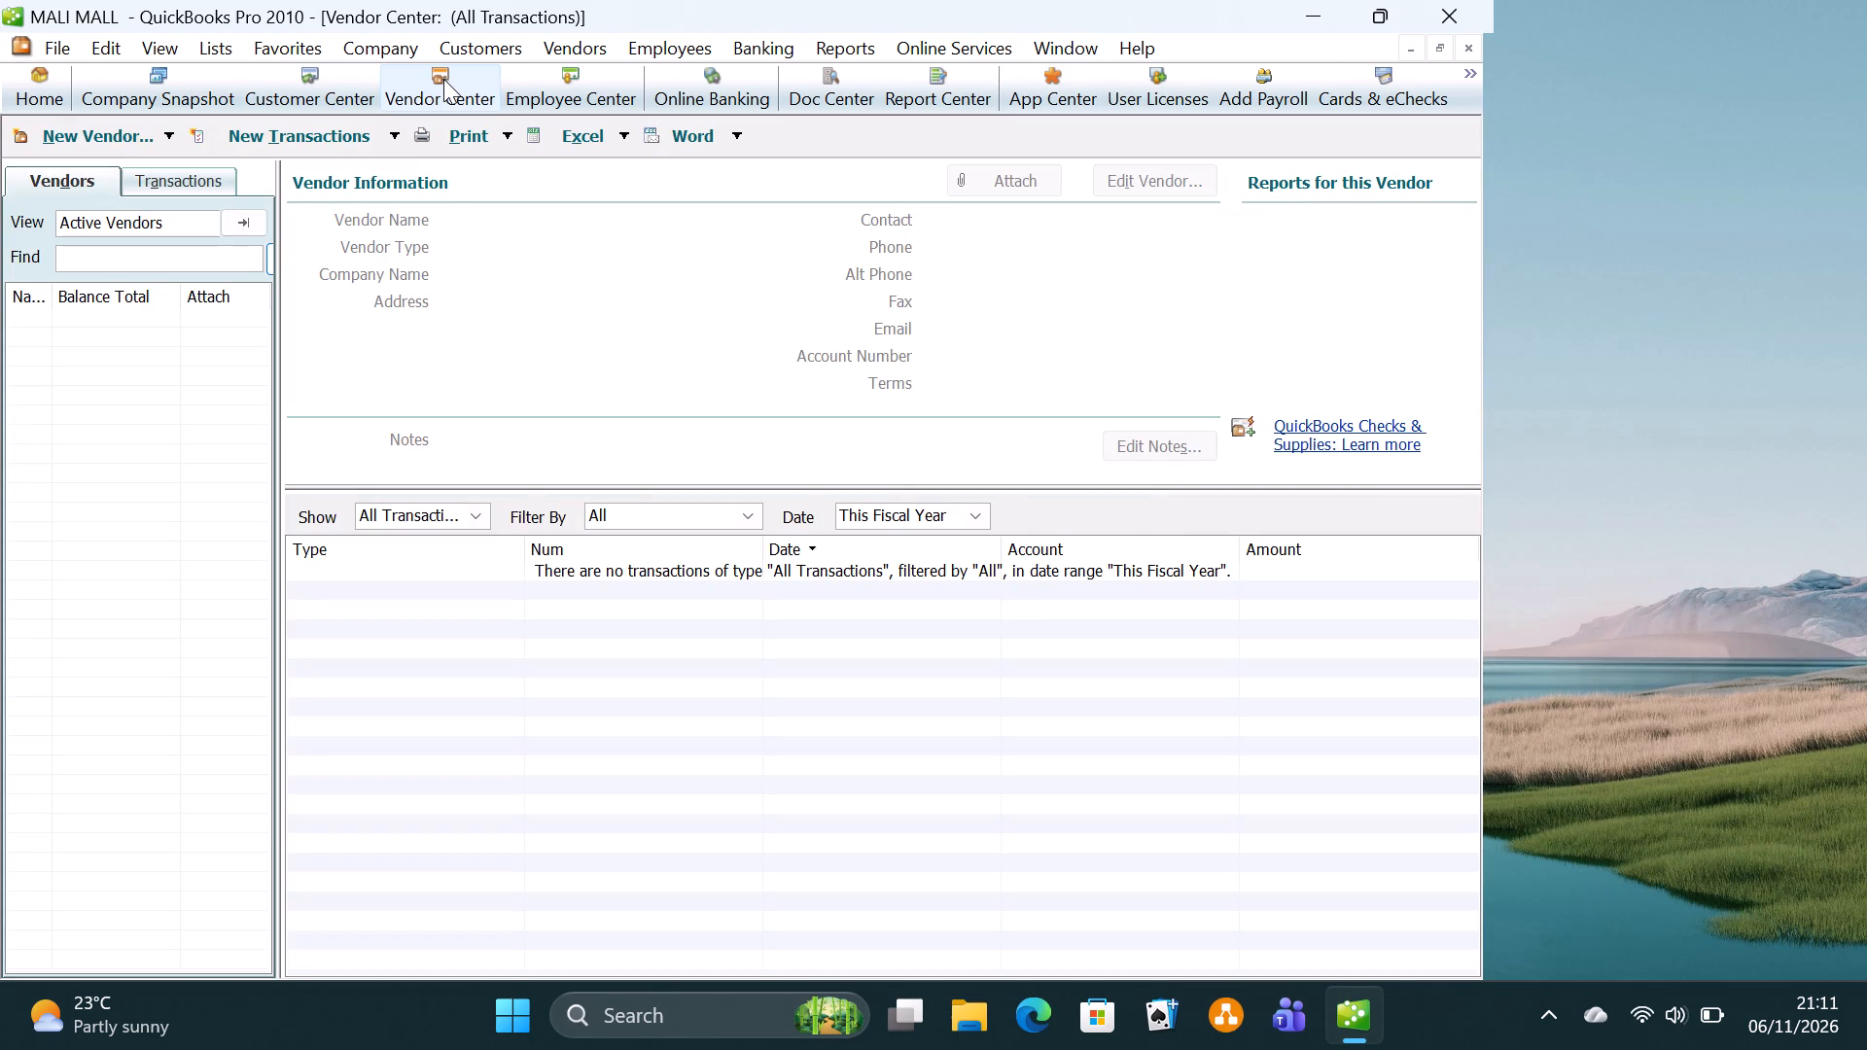
pyautogui.click(101, 128)
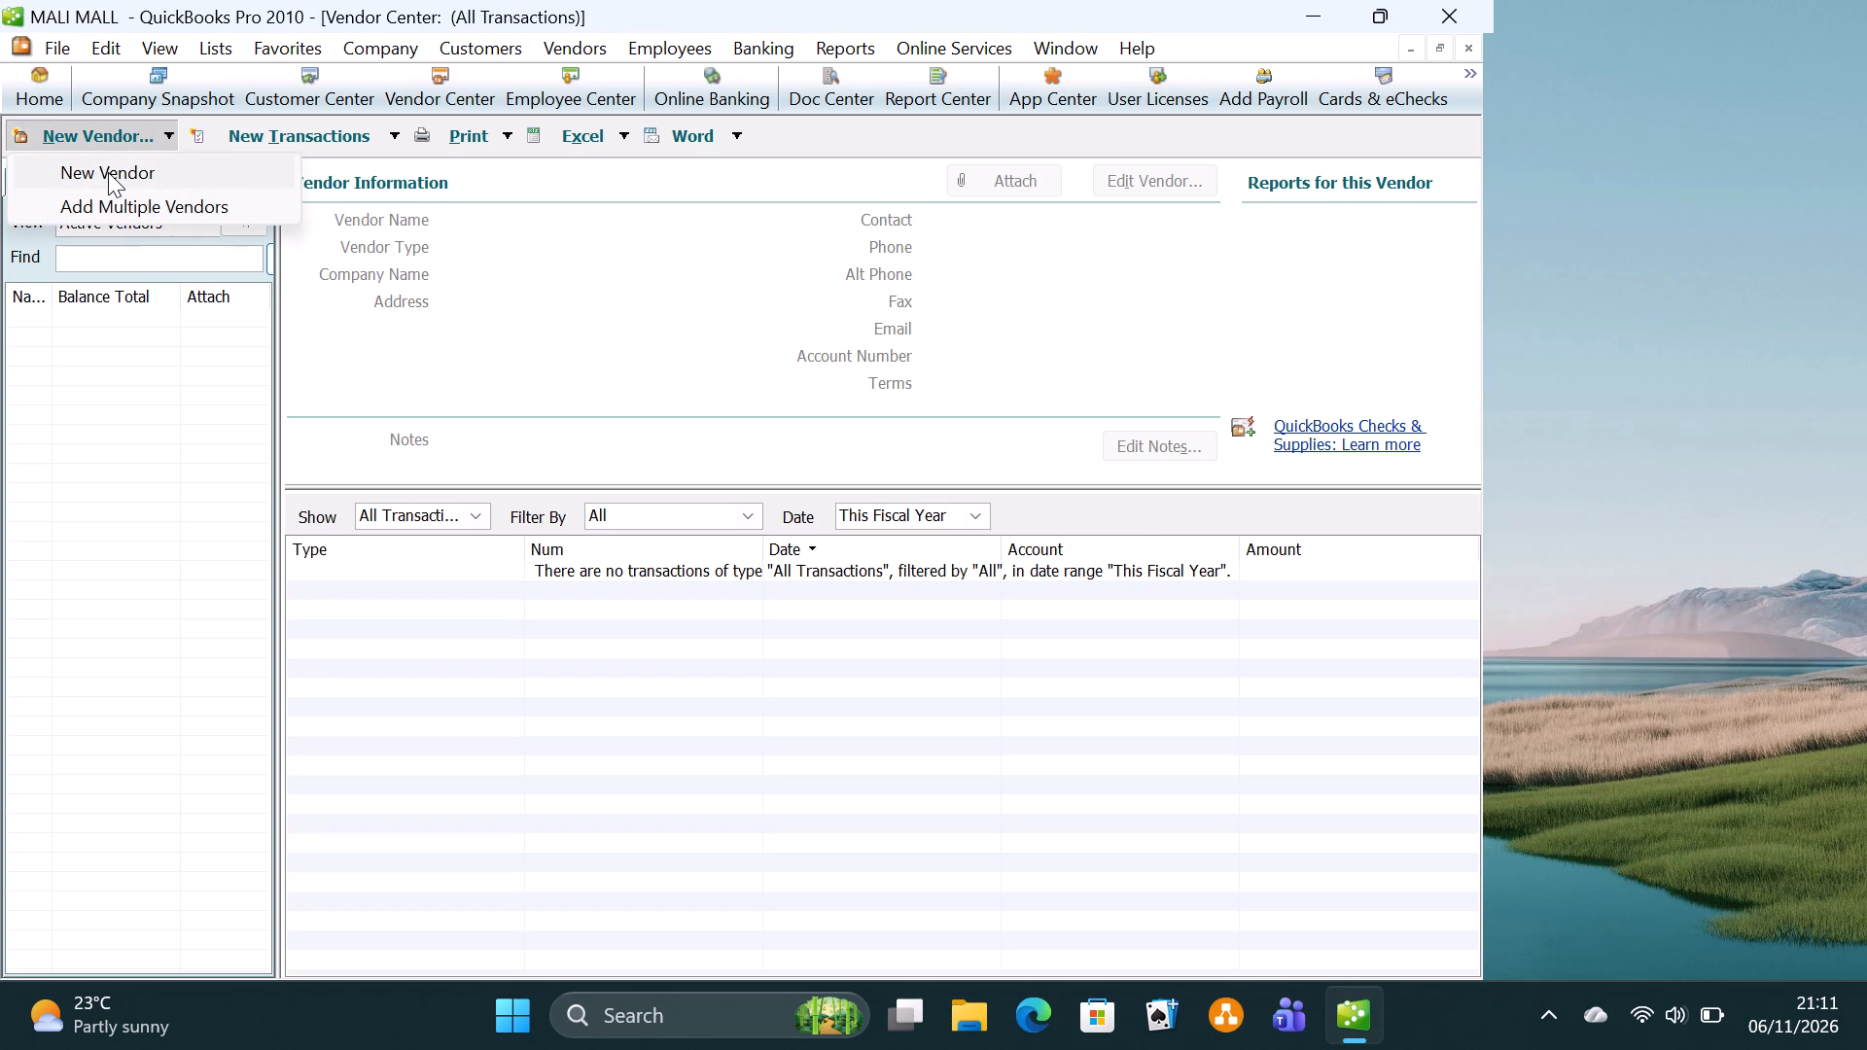
pyautogui.click(108, 172)
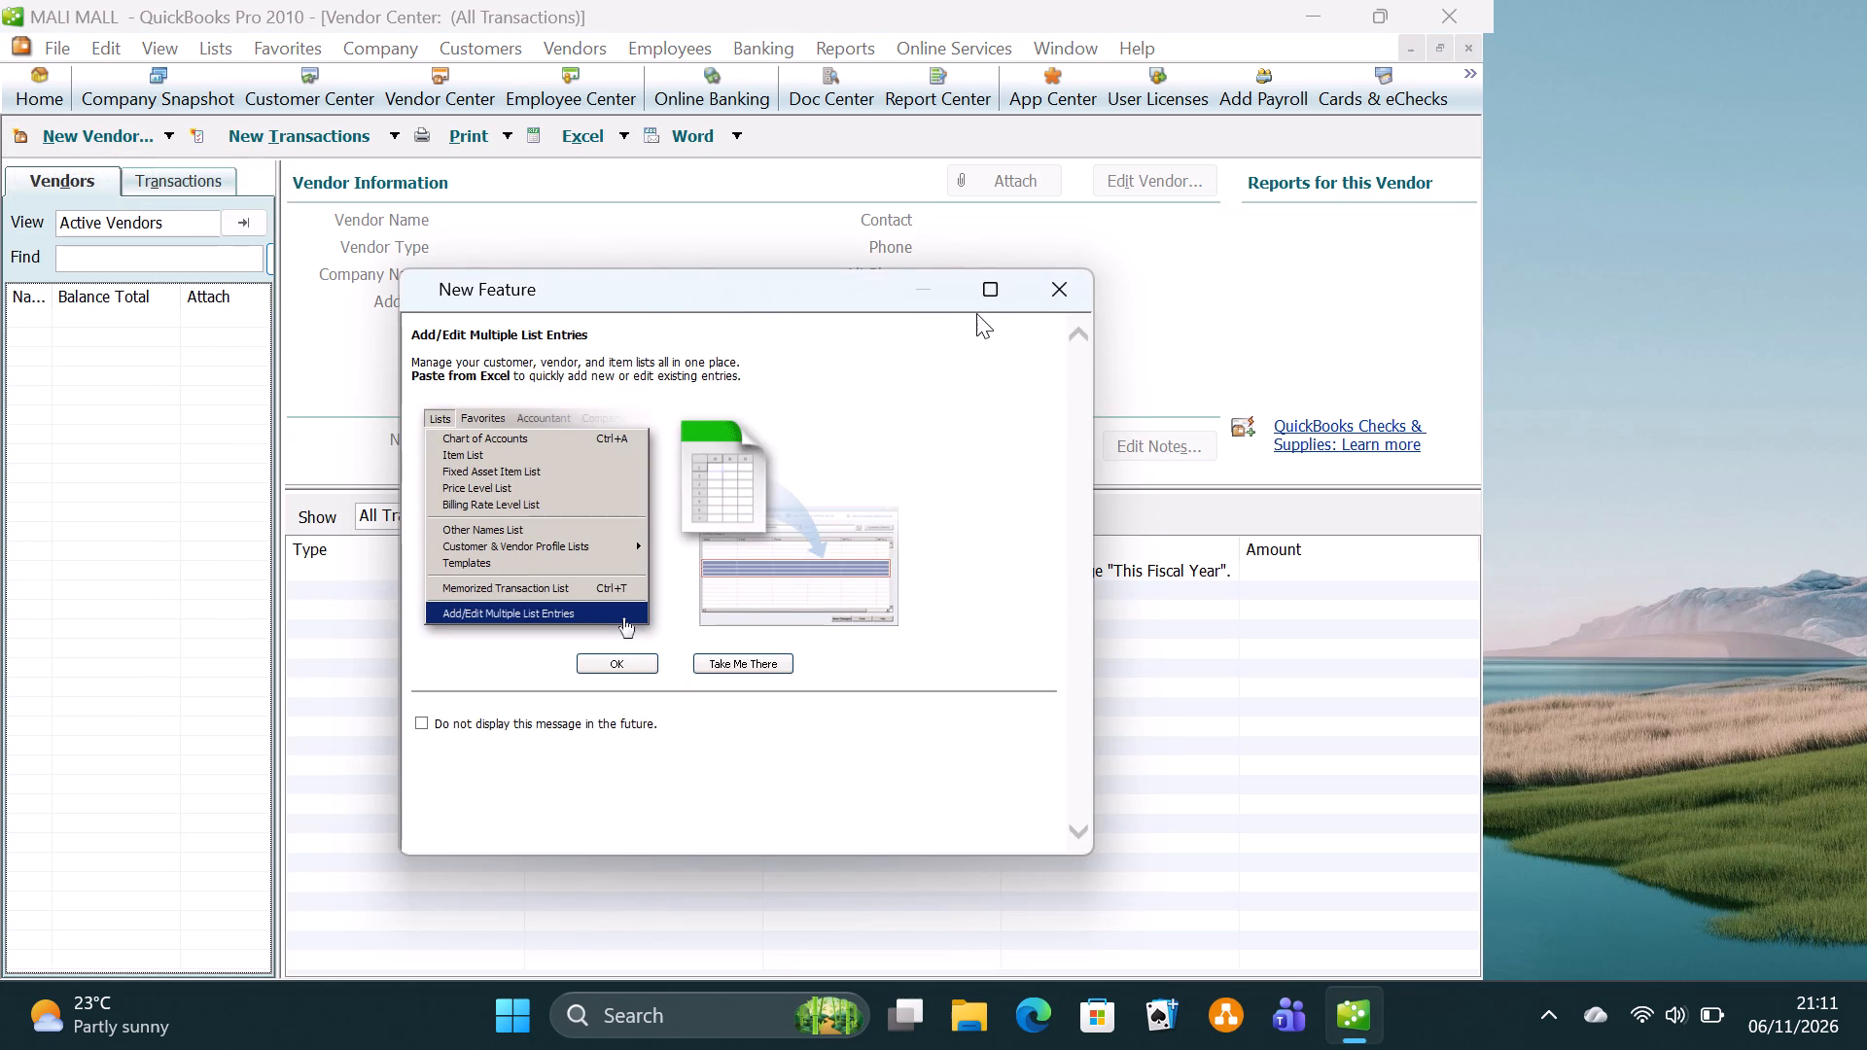
pyautogui.click(1061, 288)
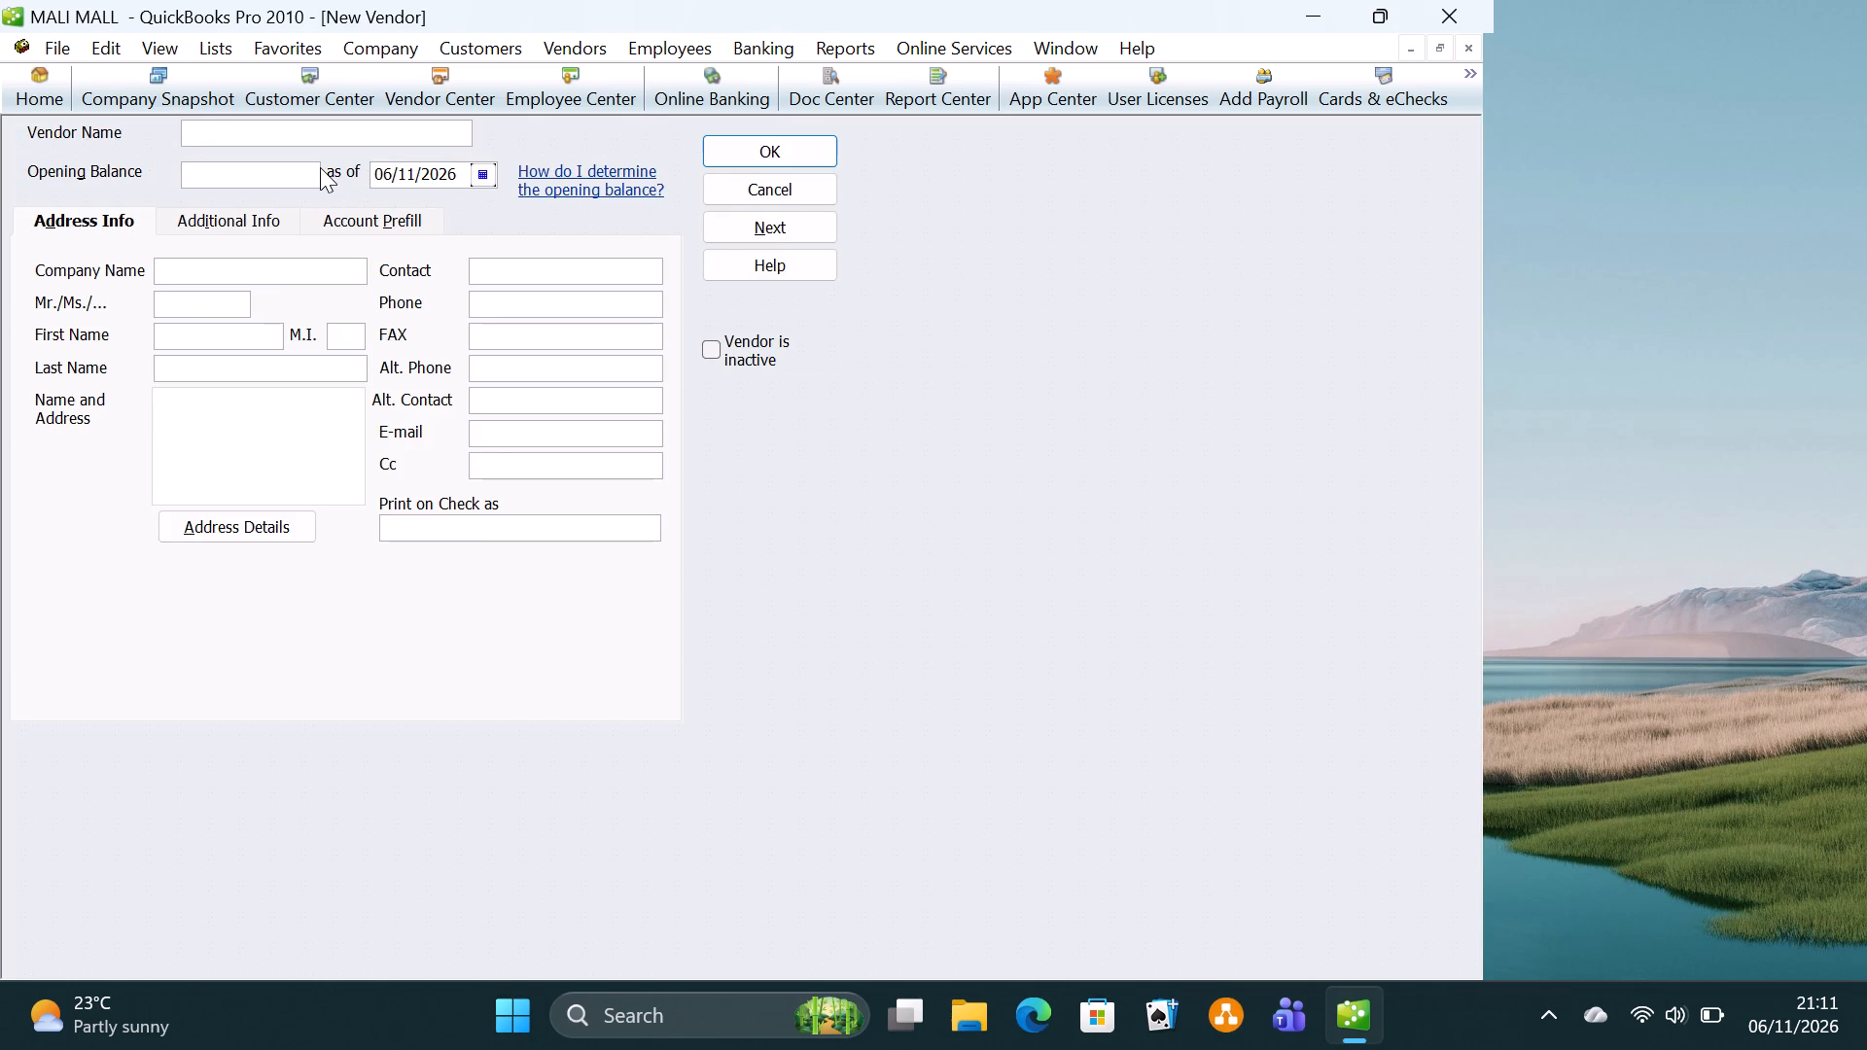
# Add the vendor UNGA K LTD with an opening balance of 15,000.00 as of 01/02/2023, accepting the past date.
pyautogui.write('UNGA K LTD')
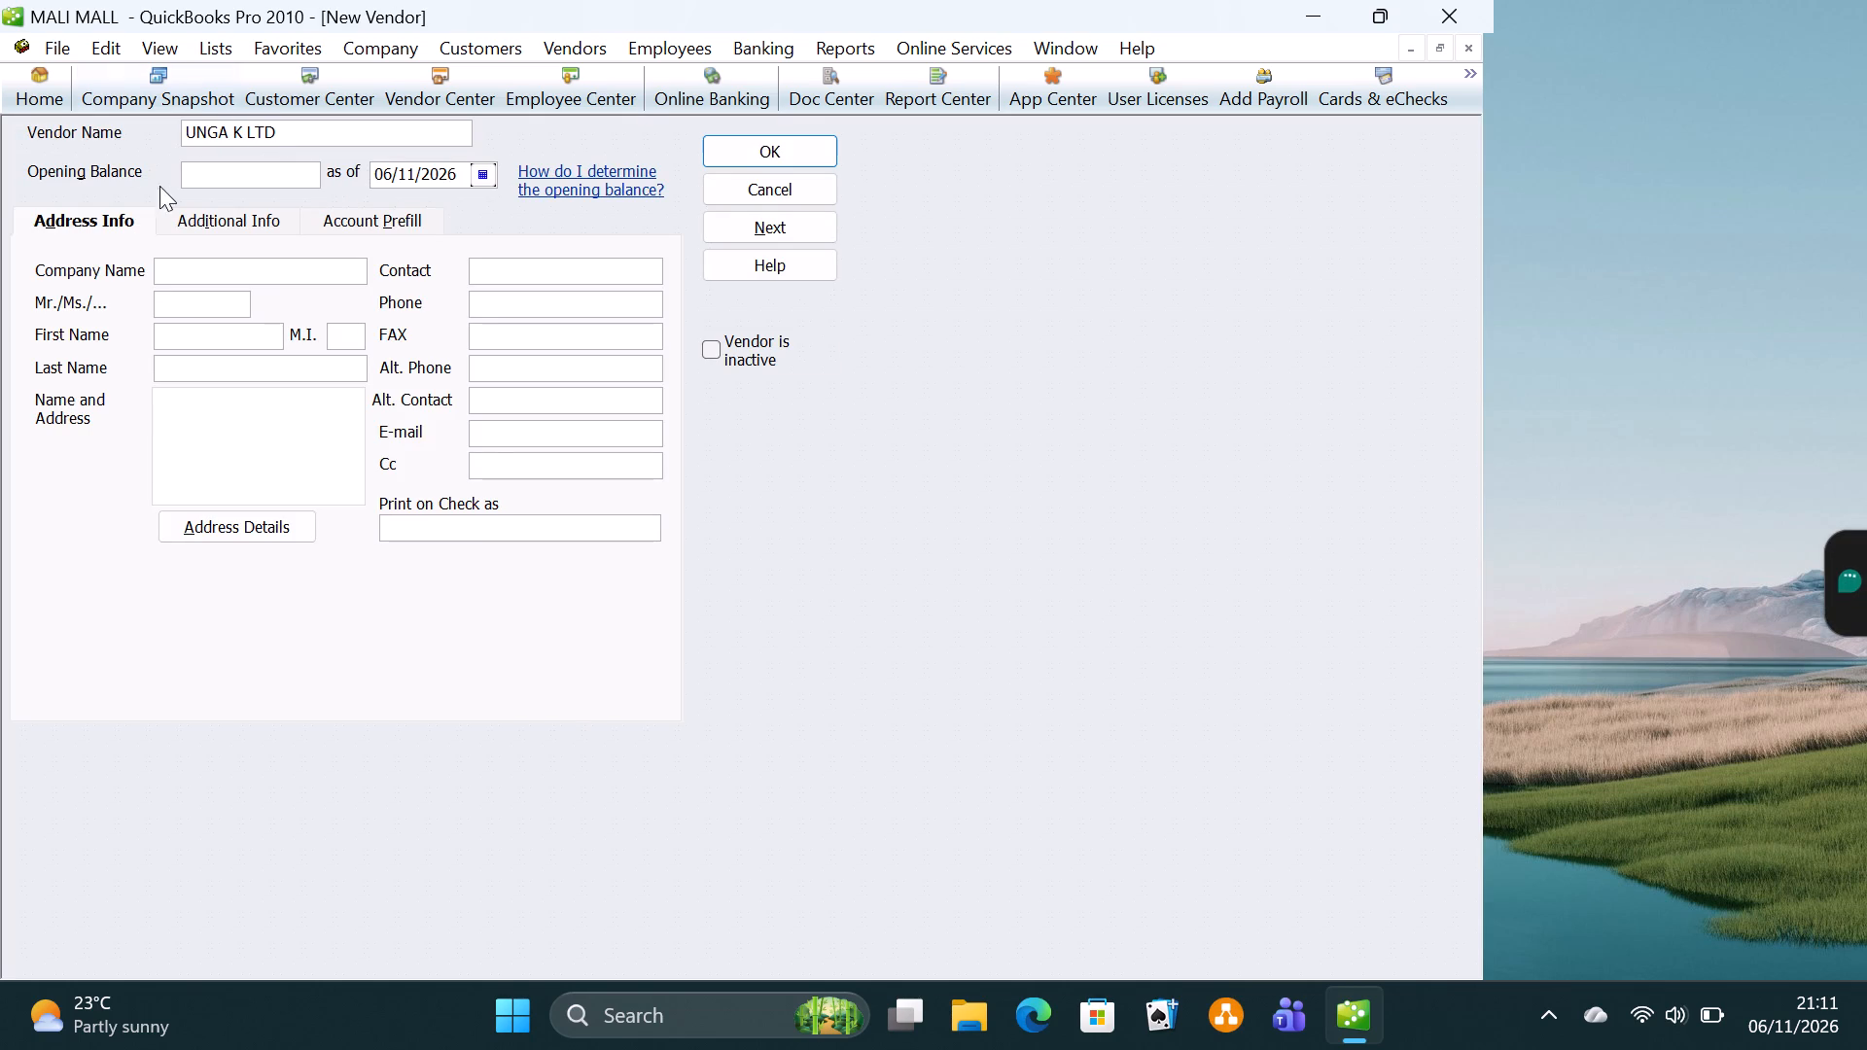
pyautogui.click(207, 174)
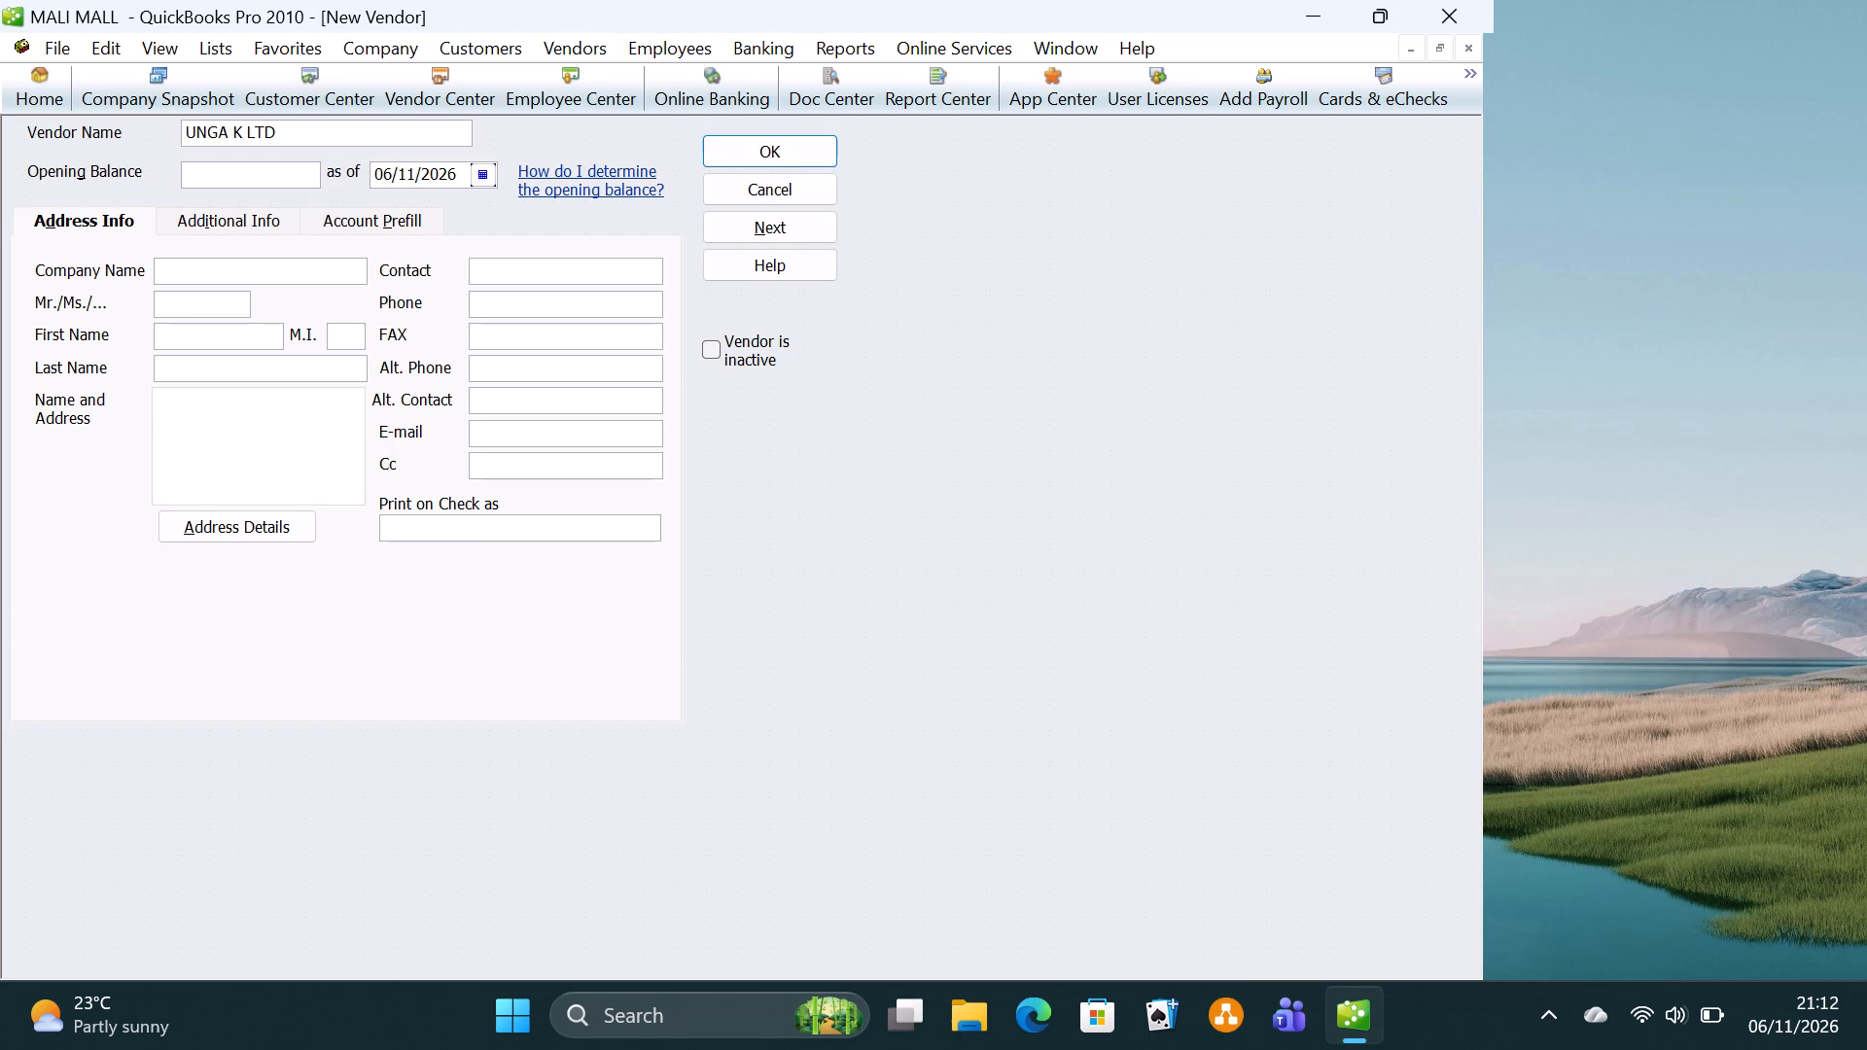
pyautogui.write('15000')
pyautogui.doubleClick(435, 174)
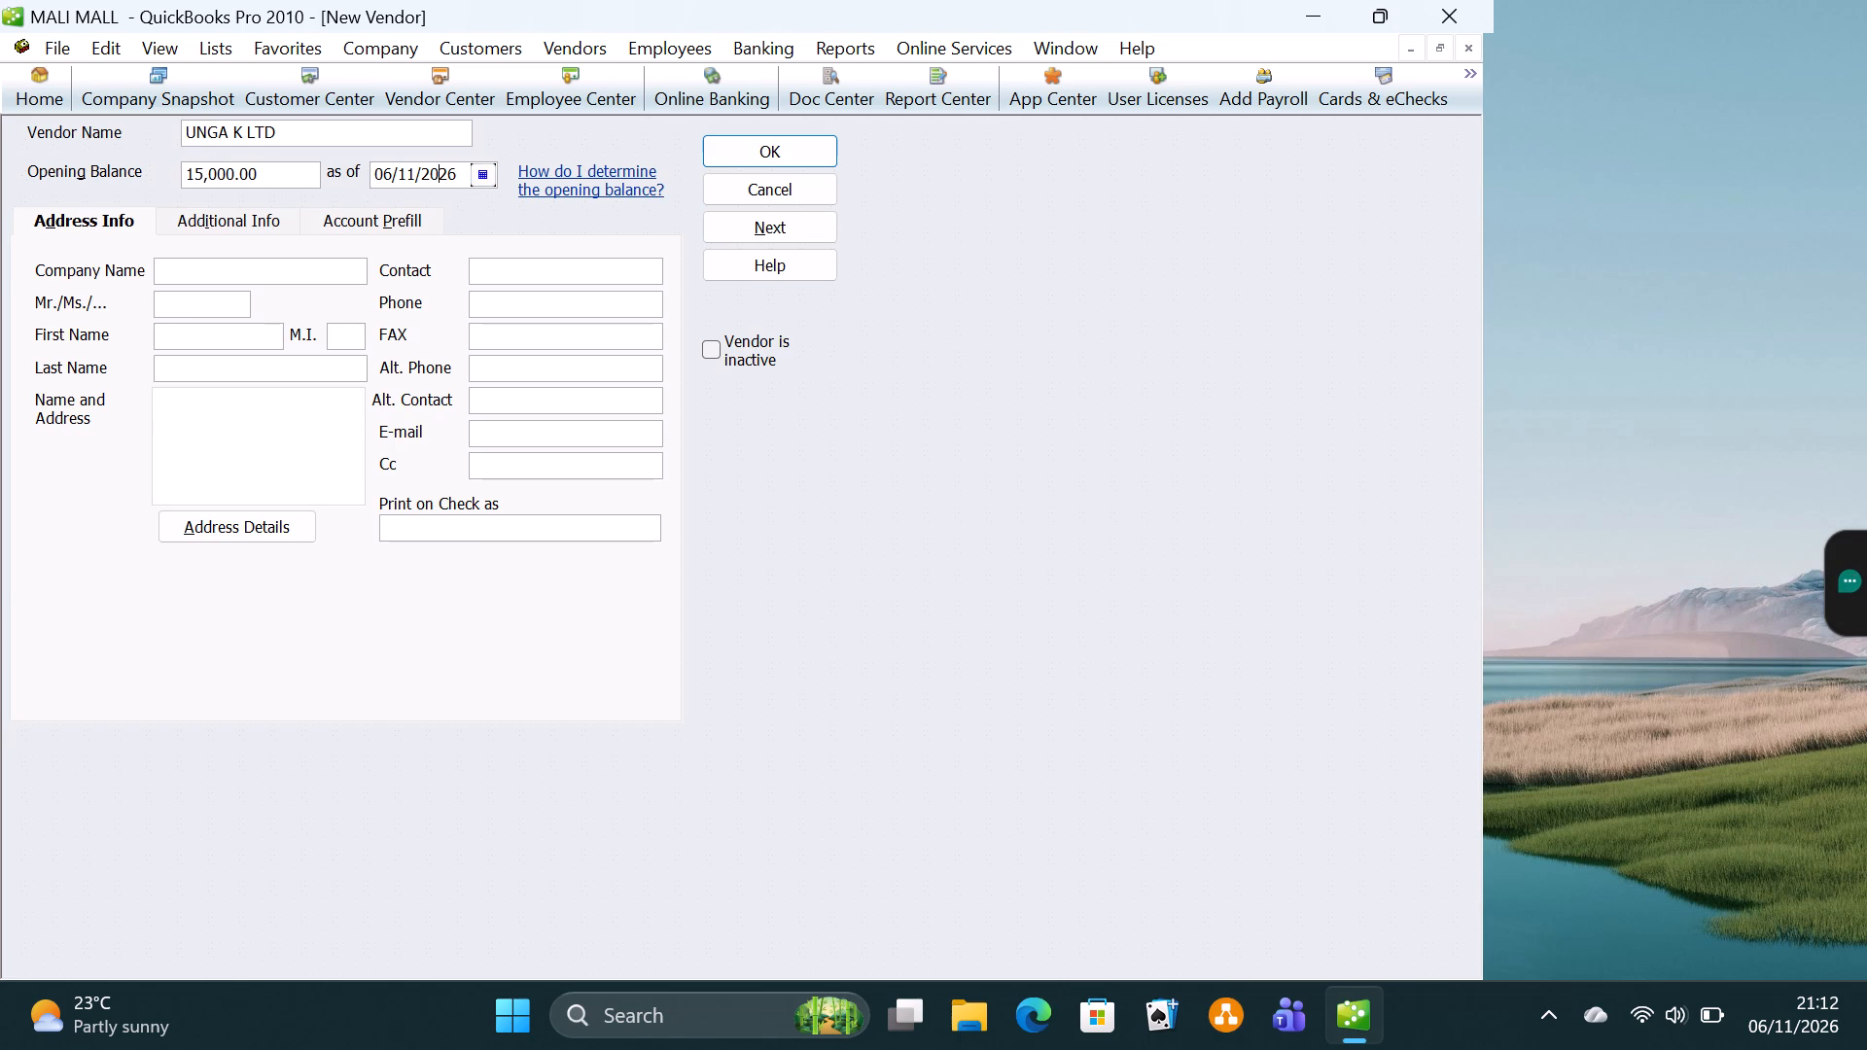
pyautogui.doubleClick(435, 174)
pyautogui.click(435, 174)
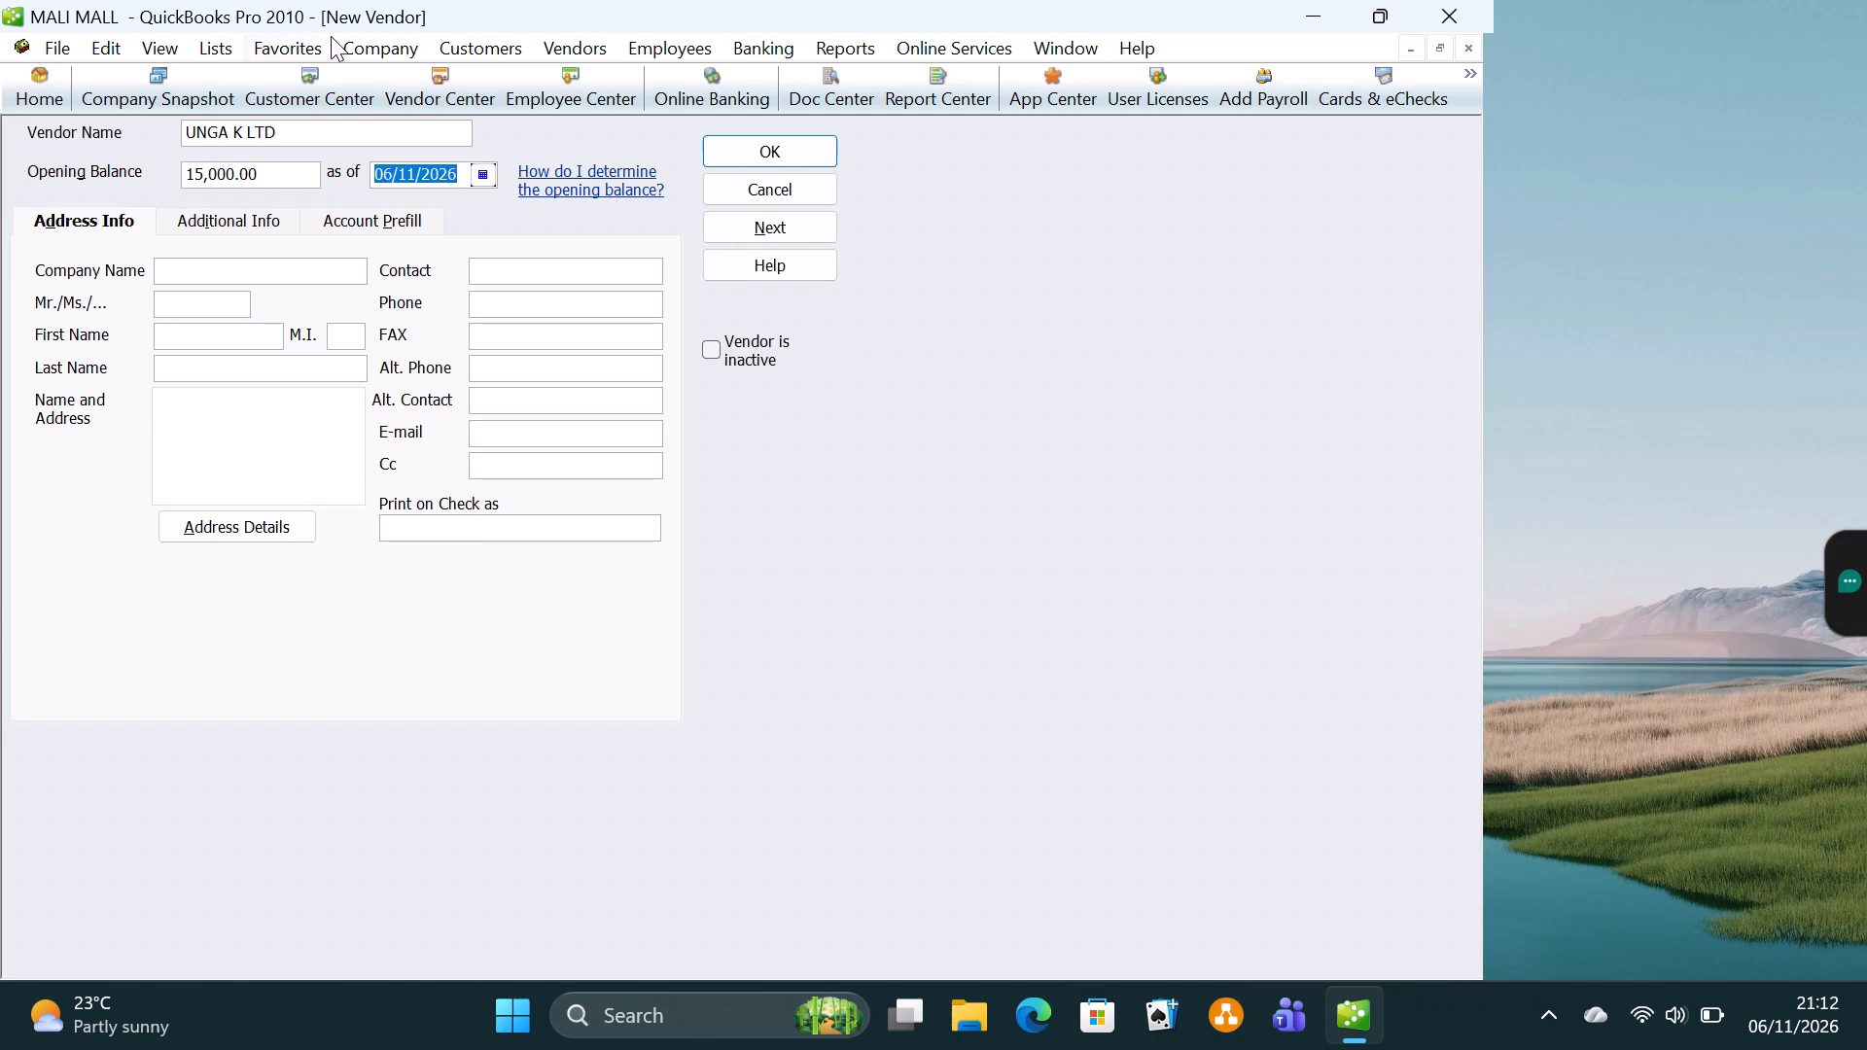
pyautogui.hotkey('ctrl', 'v')
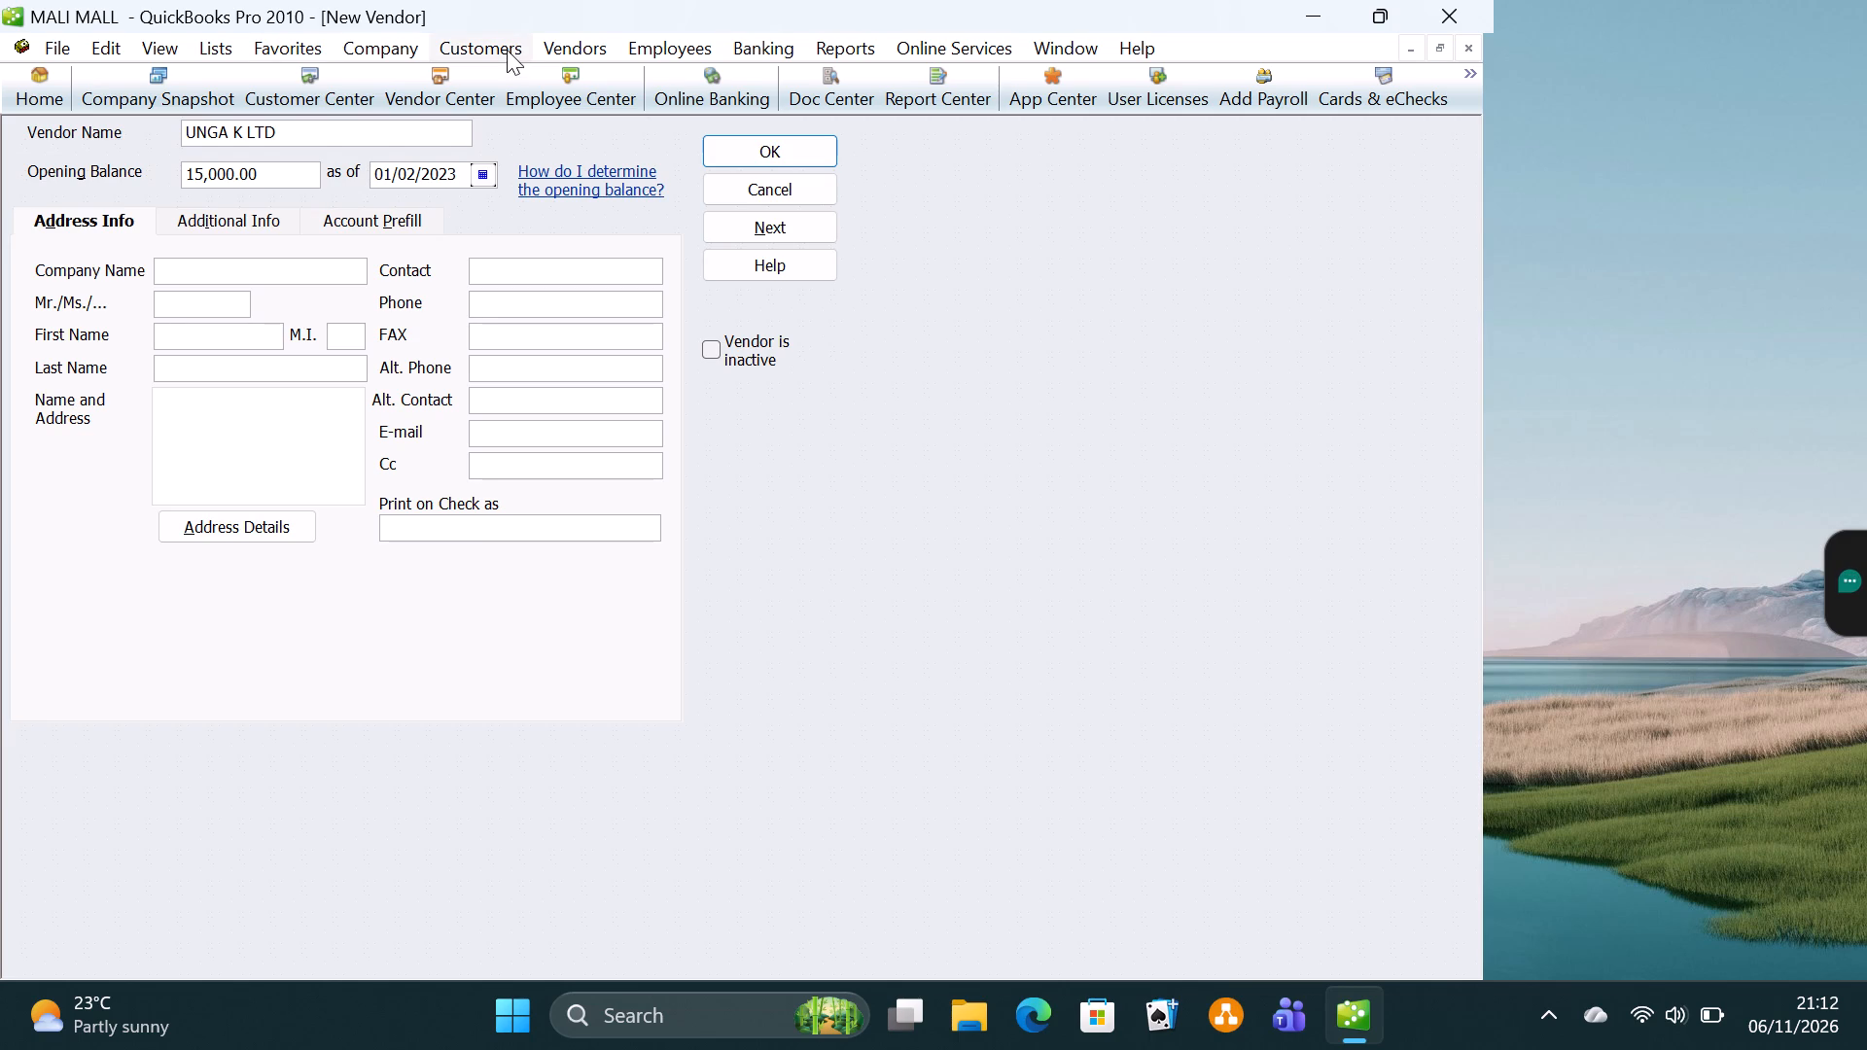
pyautogui.click(750, 228)
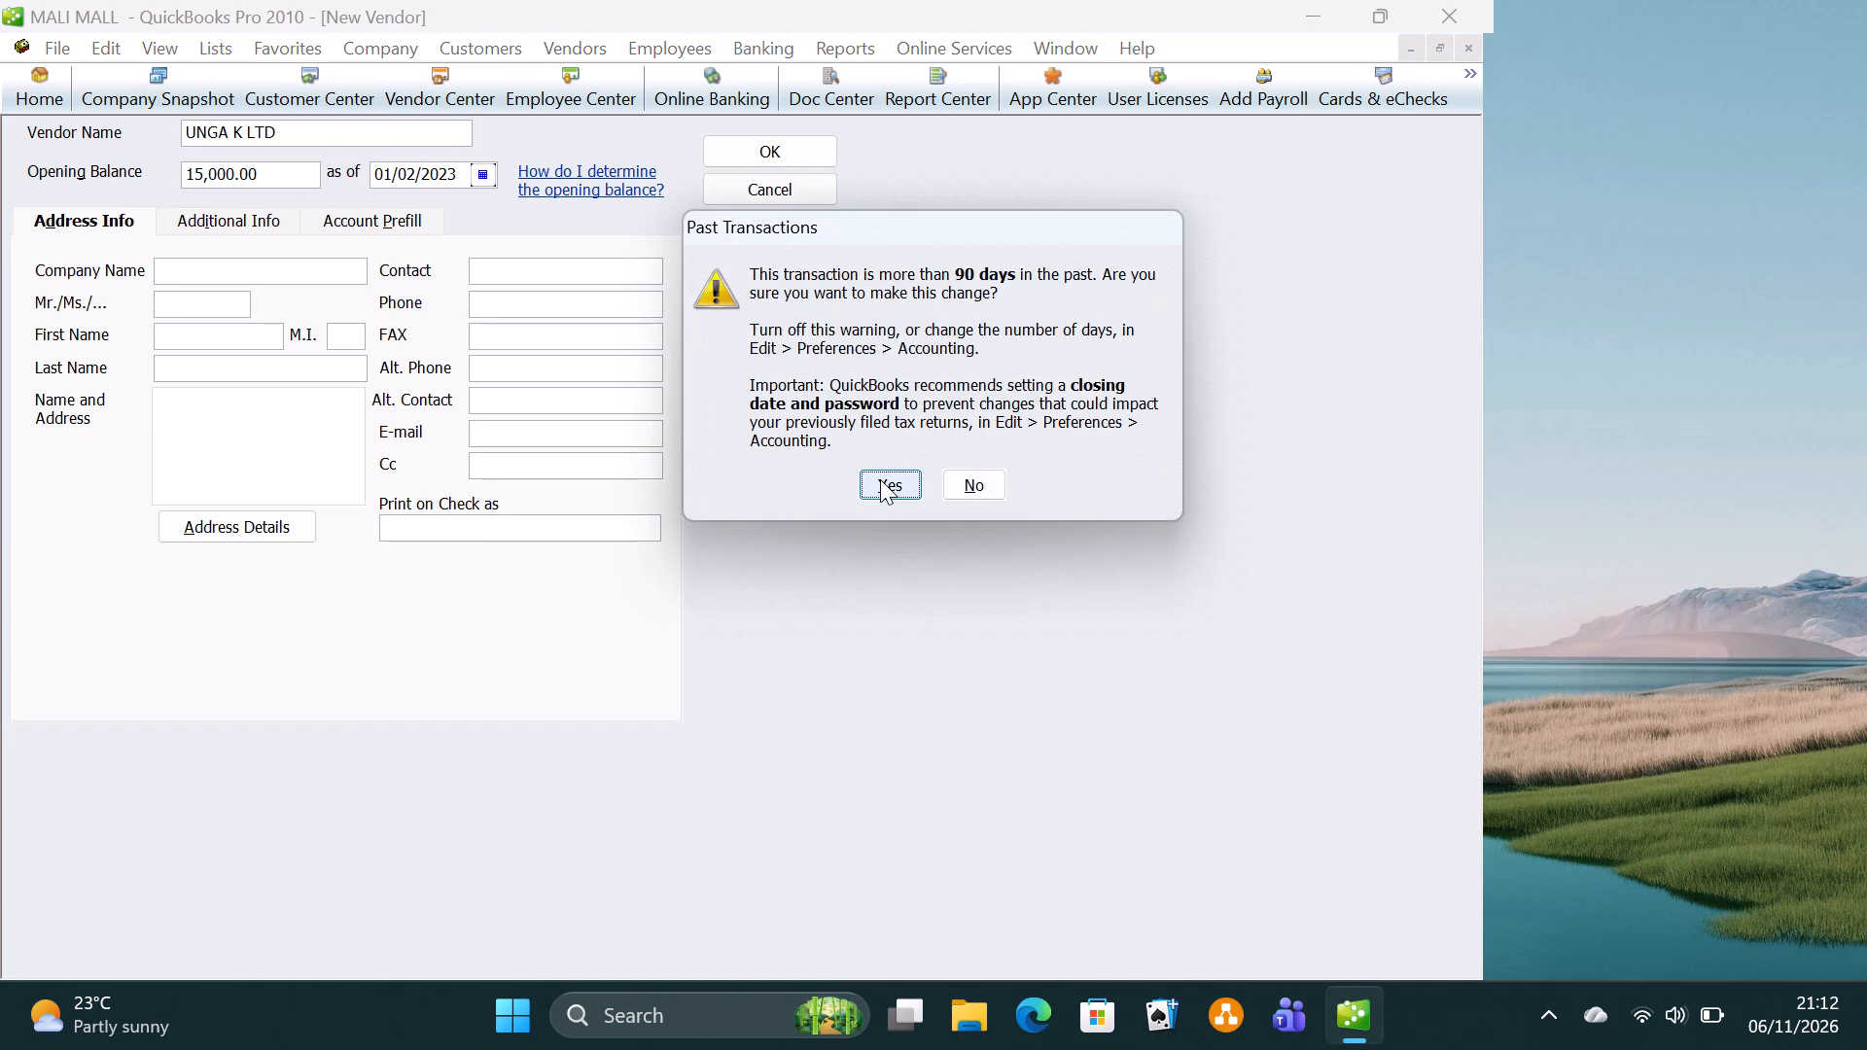
pyautogui.click(880, 479)
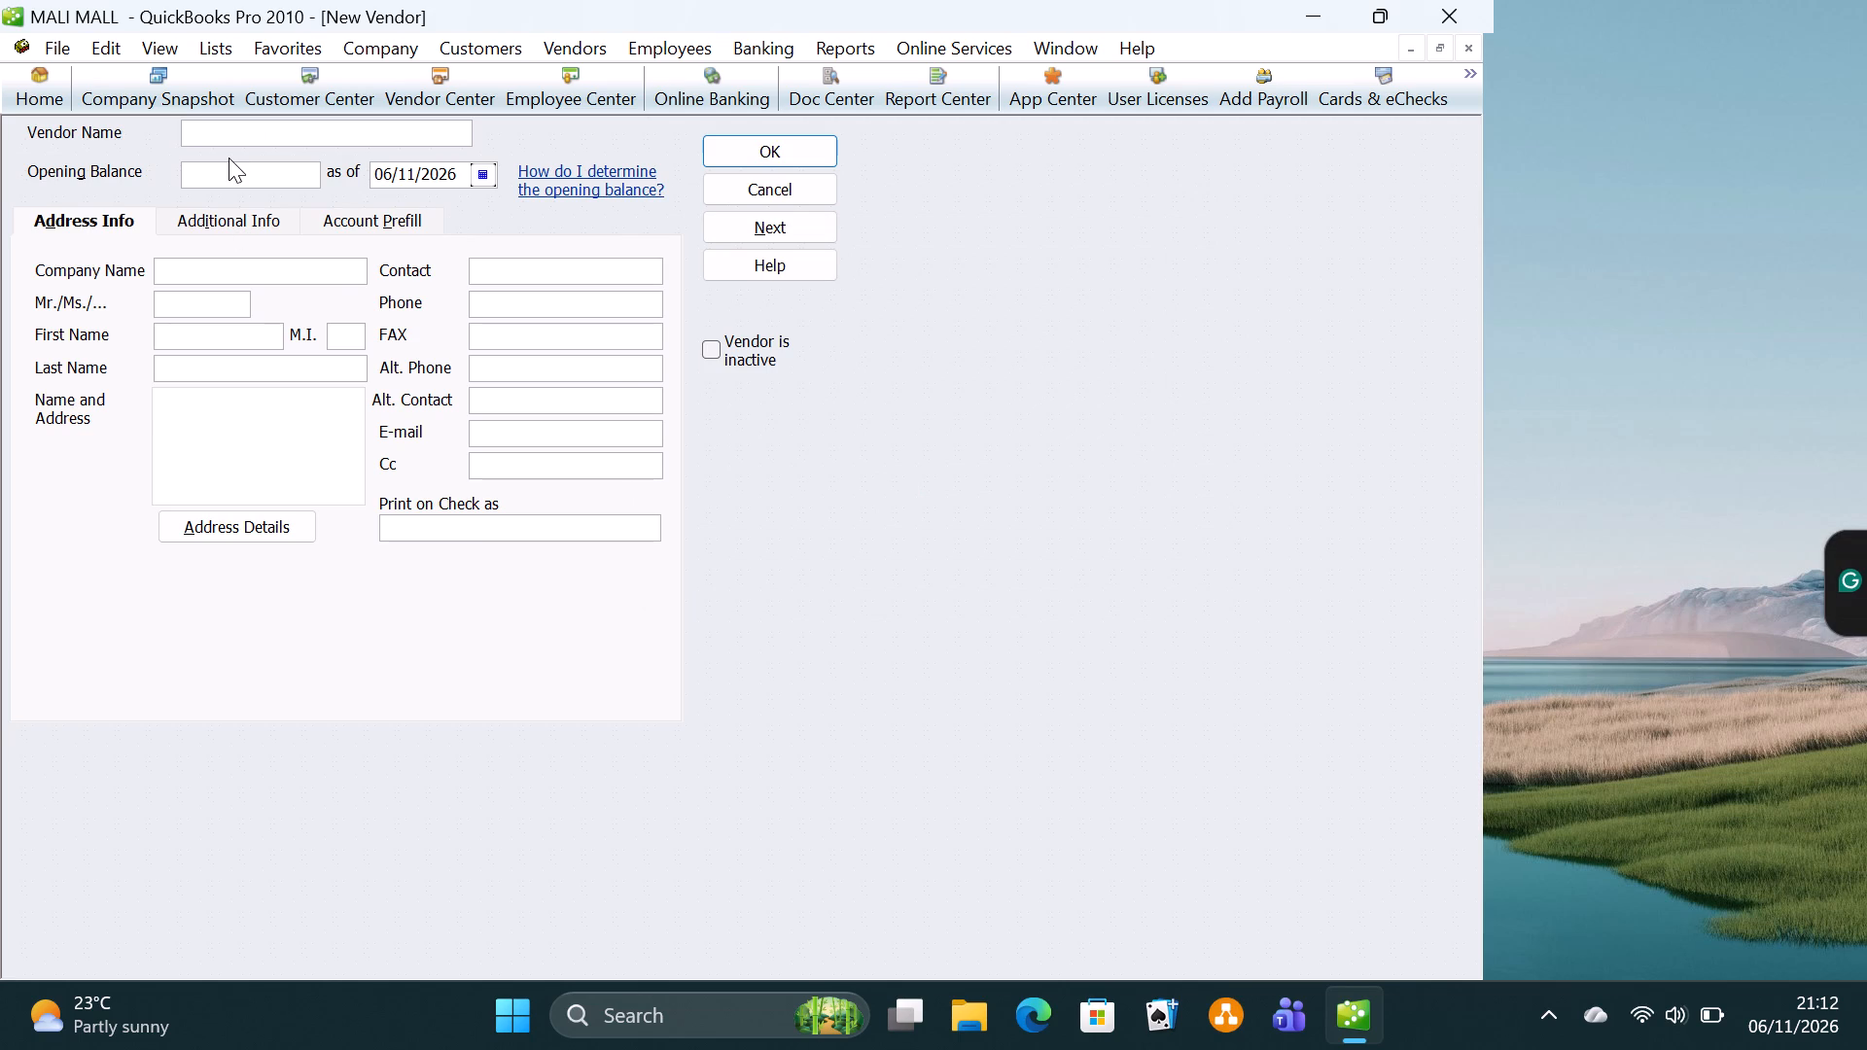
# Enter PAPER FLUX K LTD as the vendor name on the new blank vendor form.
pyautogui.write('PAPER FLU')
pyautogui.write('X')
pyautogui.press('space')
pyautogui.write('K LT')
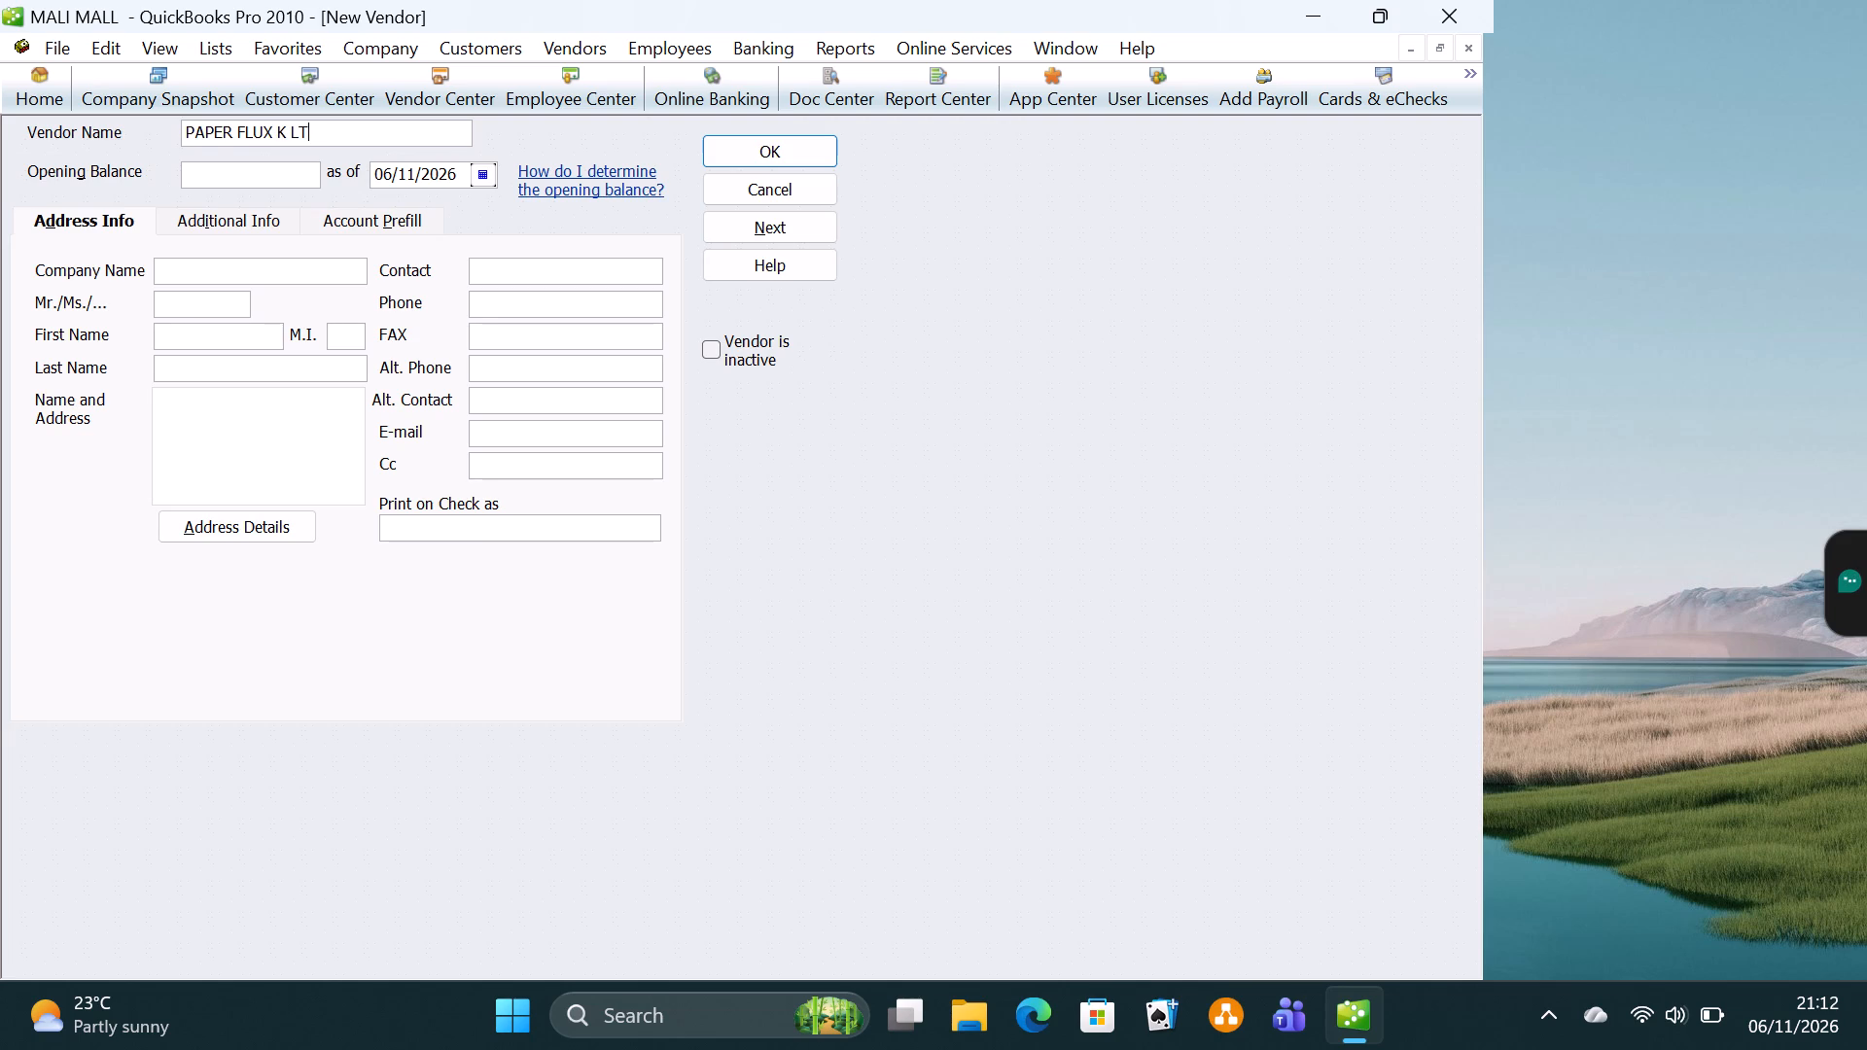
pyautogui.press('BackSpace')
pyautogui.write('TD')
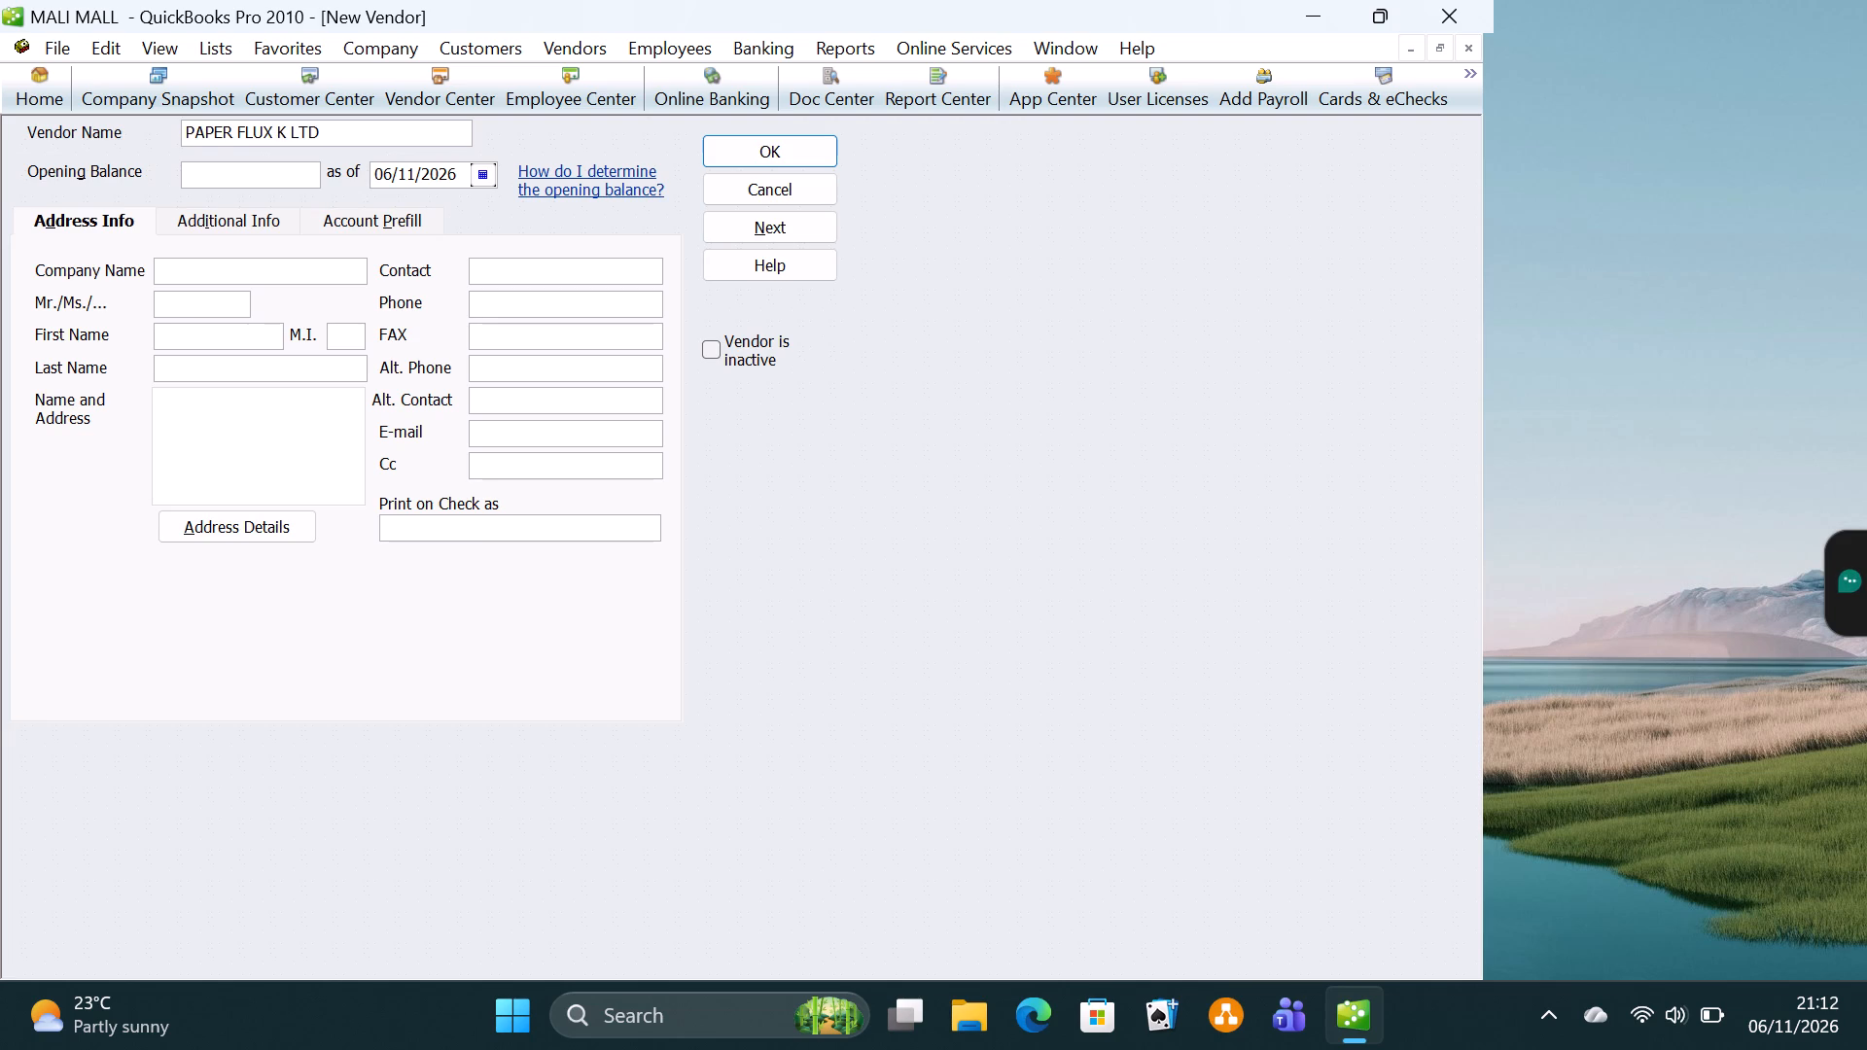
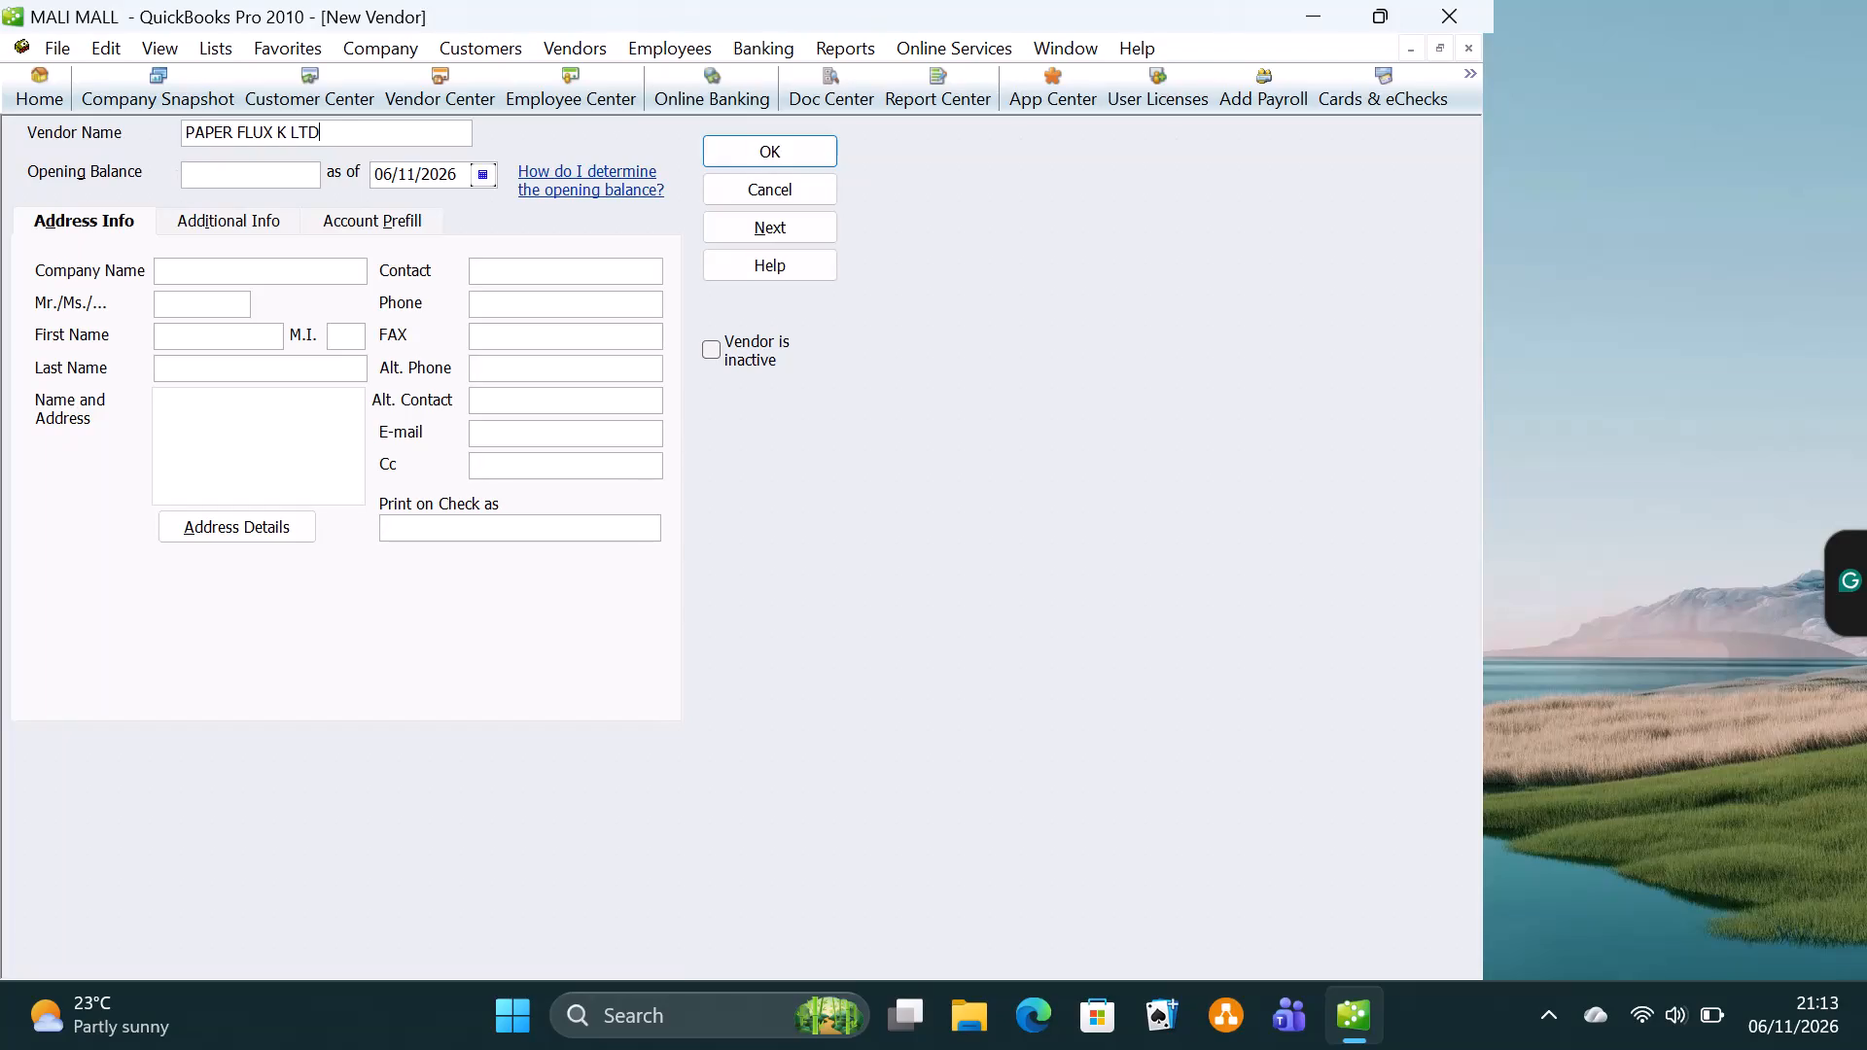
# Give PAPER FLUX K LTD an opening balance of 6,000.00 as of 01/02/2023 and save the vendor, accepting the past date.
pyautogui.click(233, 177)
pyautogui.write('6000')
pyautogui.doubleClick(440, 166)
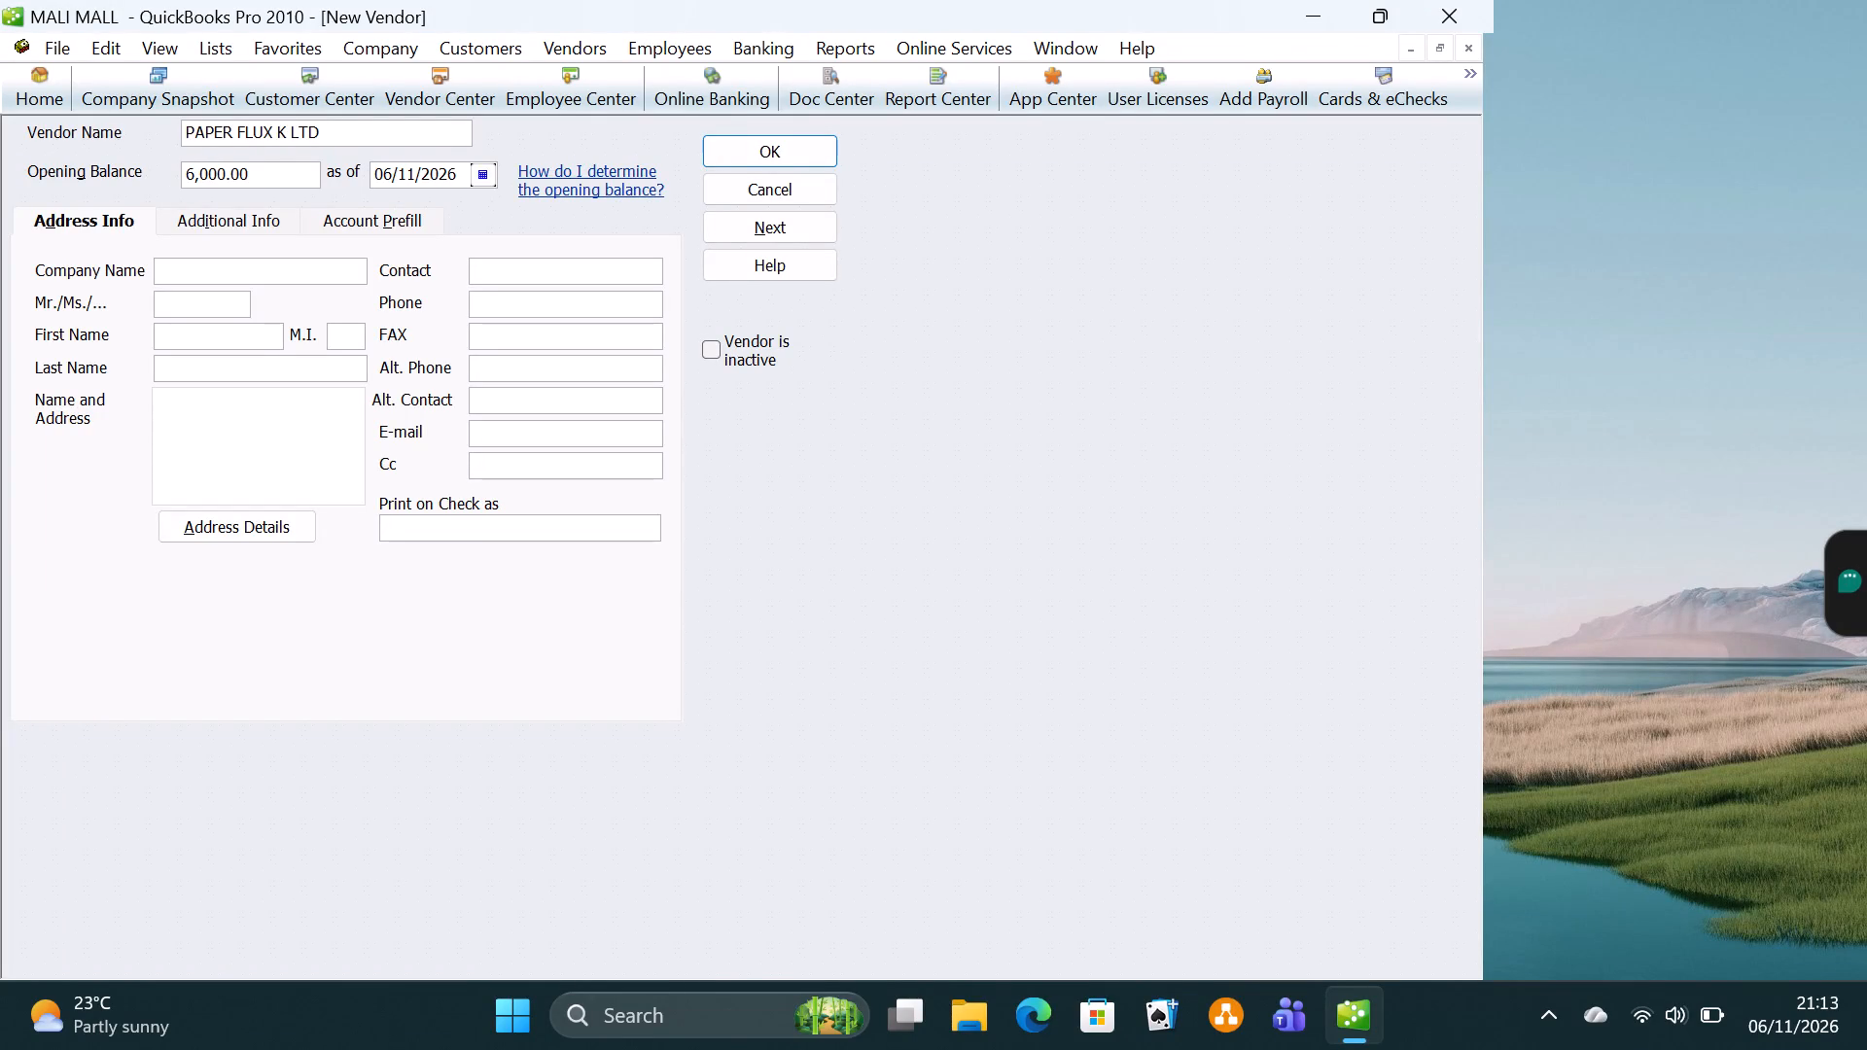
pyautogui.doubleClick(440, 166)
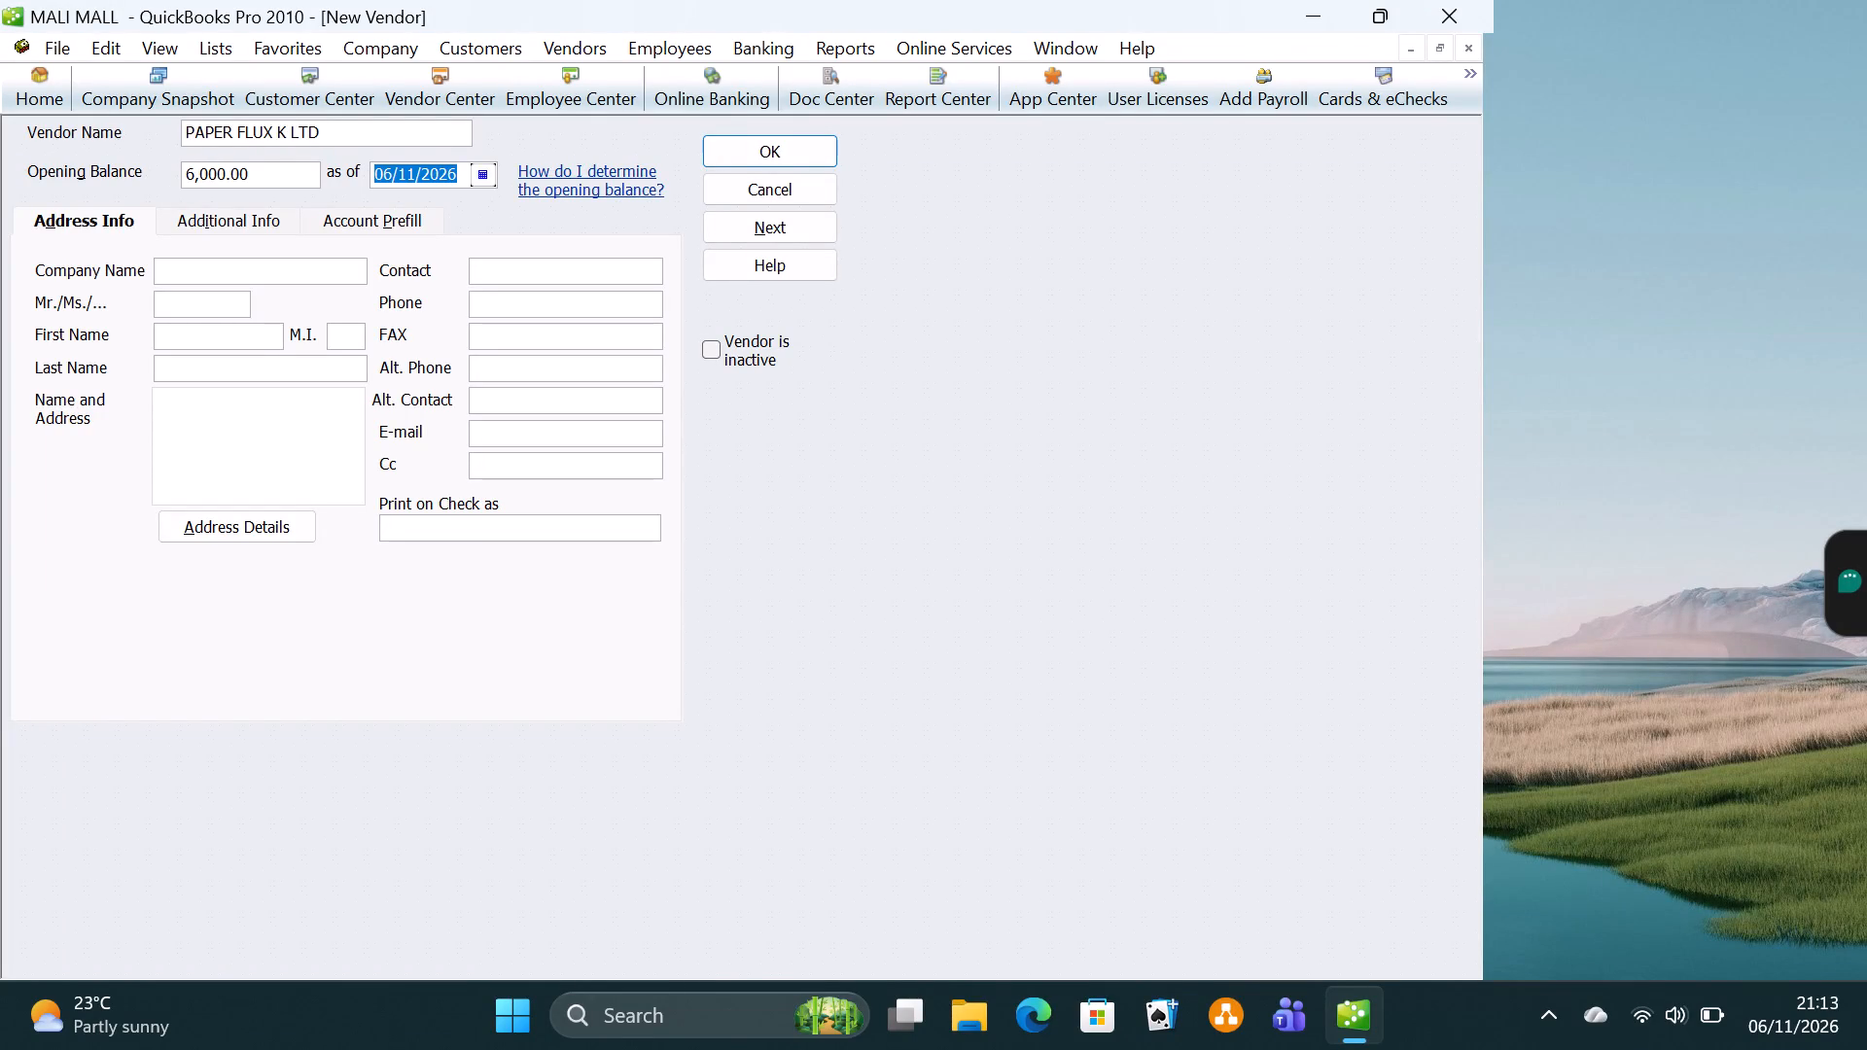
pyautogui.hotkey('ctrl', 'v')
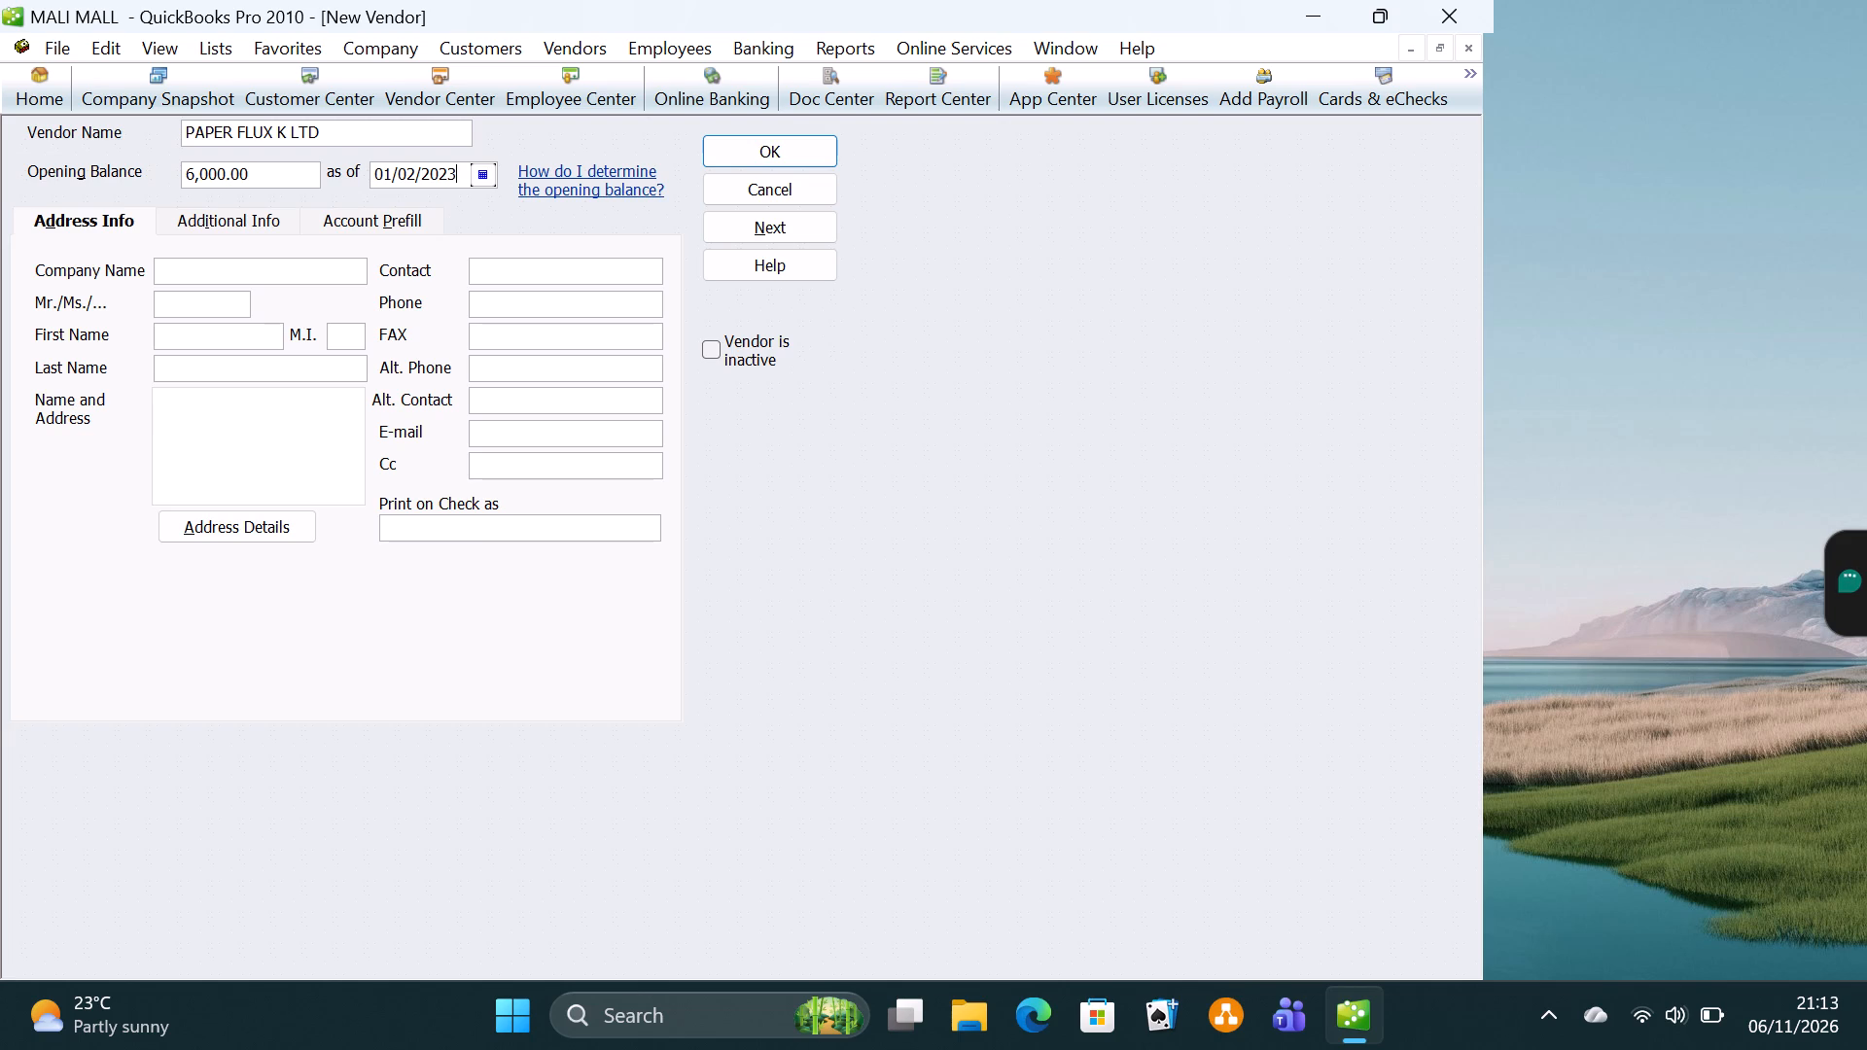
pyautogui.click(724, 221)
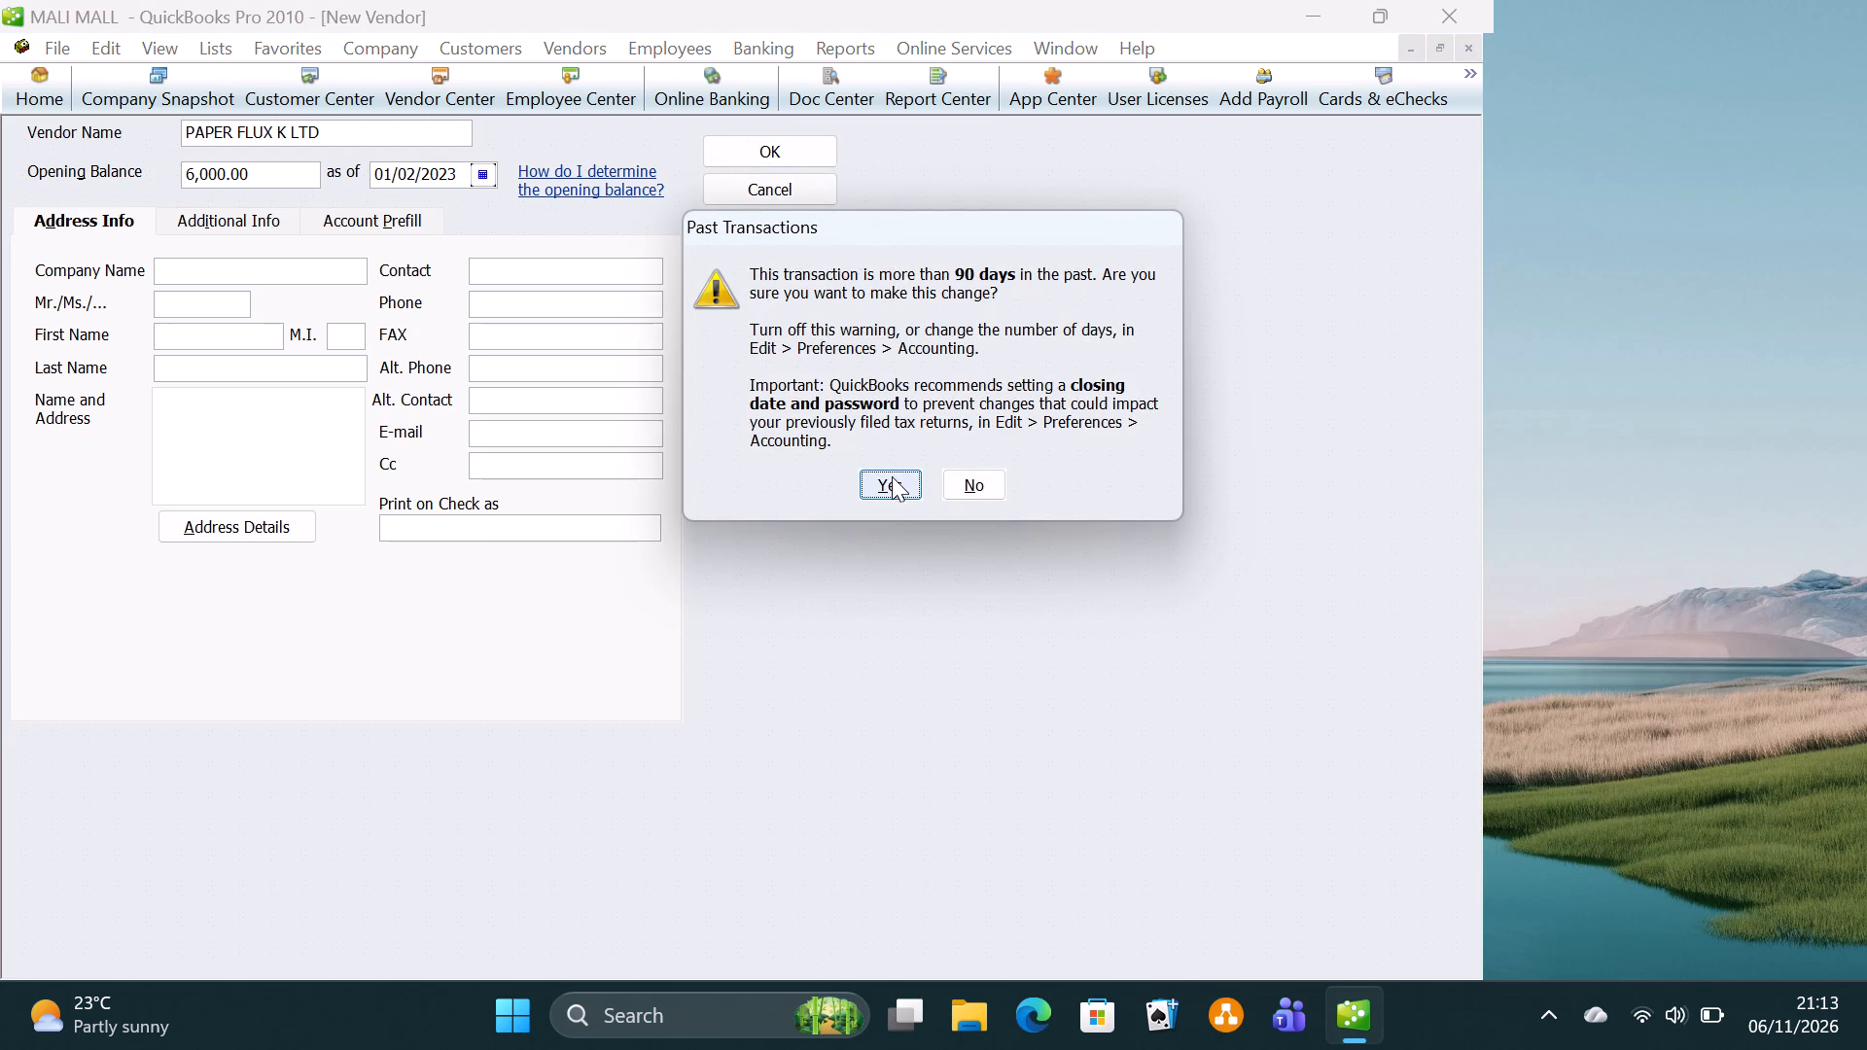
pyautogui.click(886, 491)
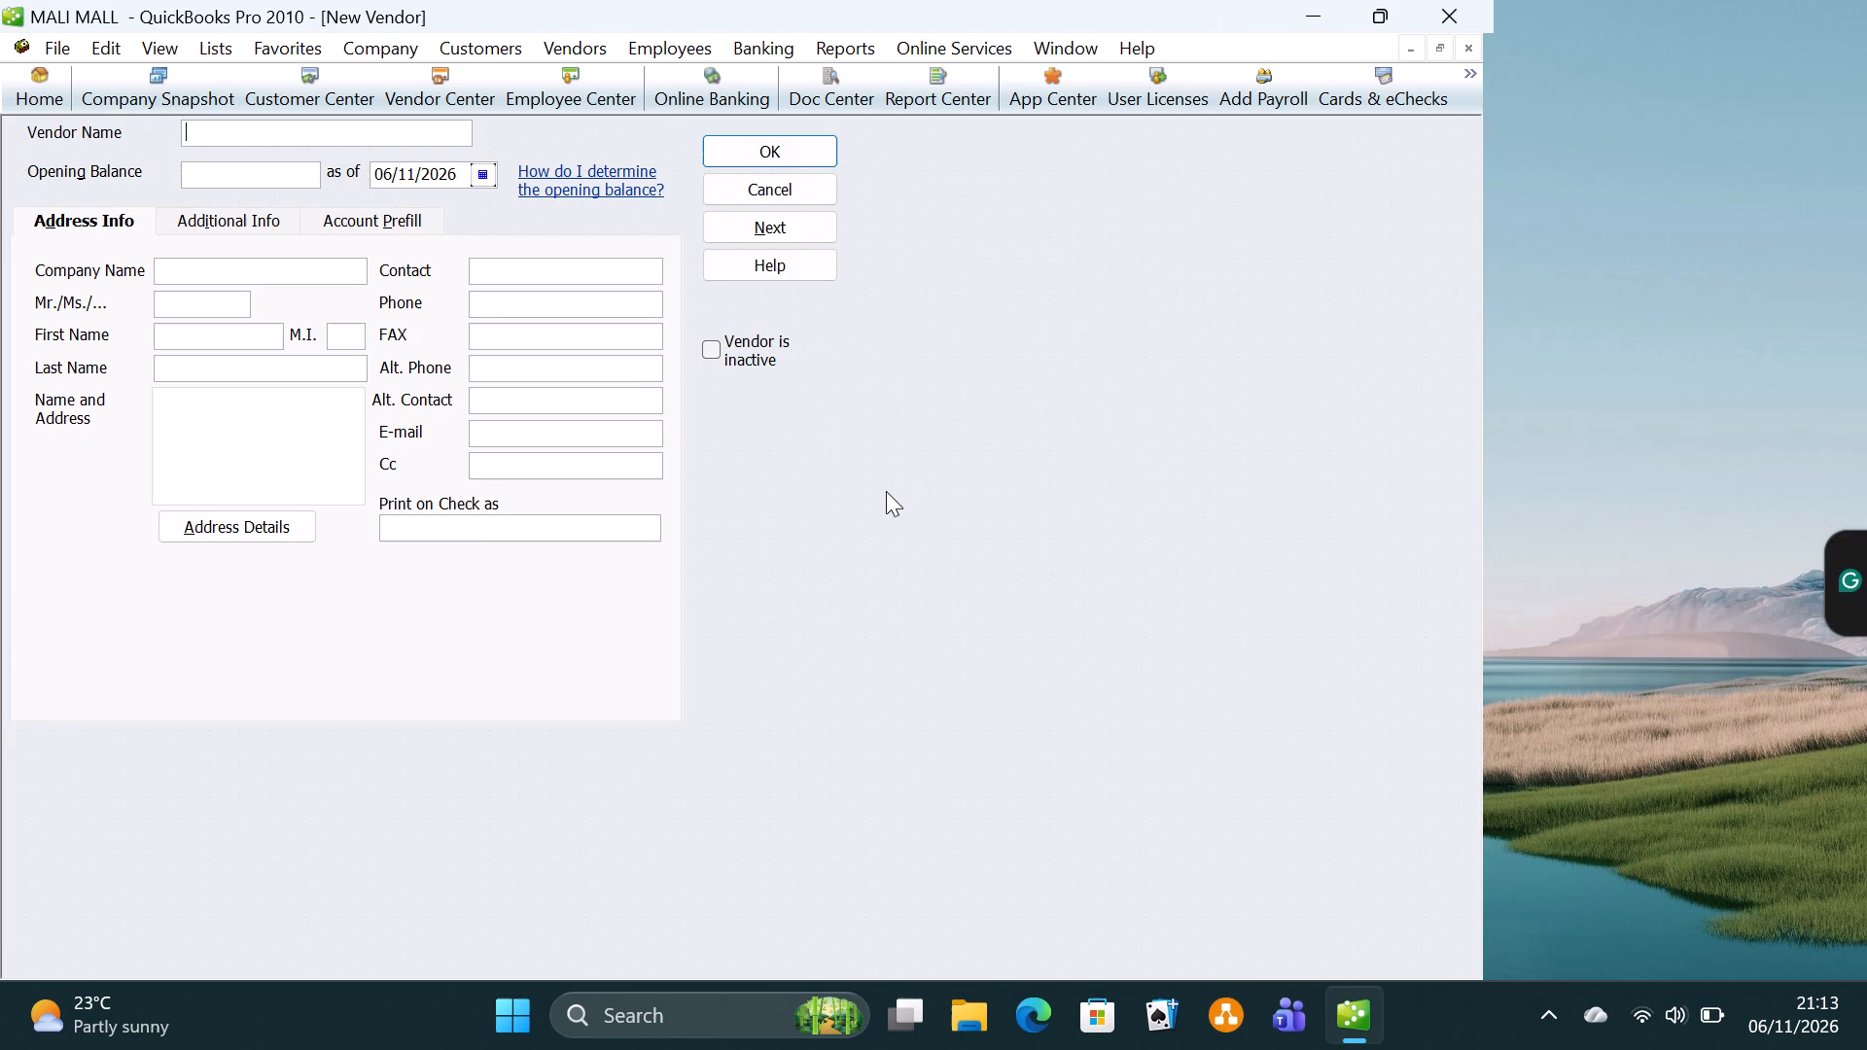
# Enter a vendor name beginning with TRANSCHEM on the new blank vendor form.
pyautogui.write('TRA')
pyautogui.press('n')
pyautogui.write('SCHEM')
pyautogui.press('space')
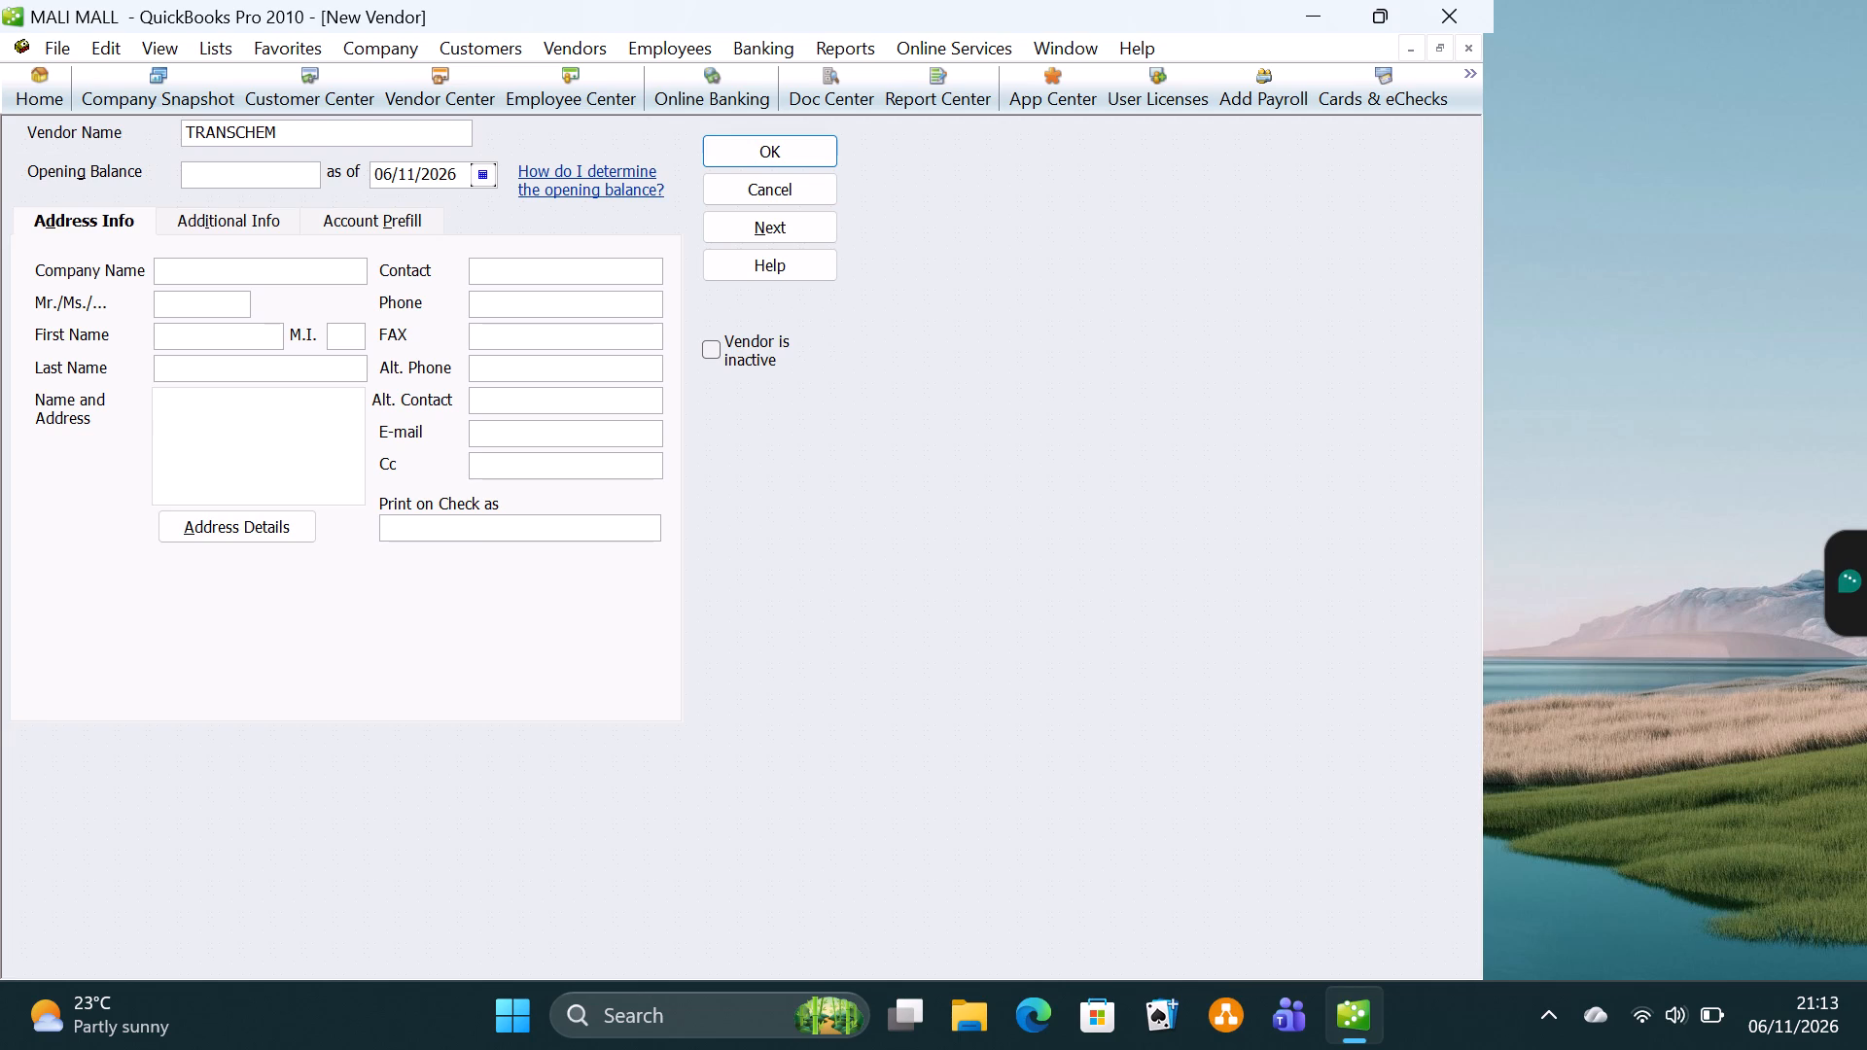